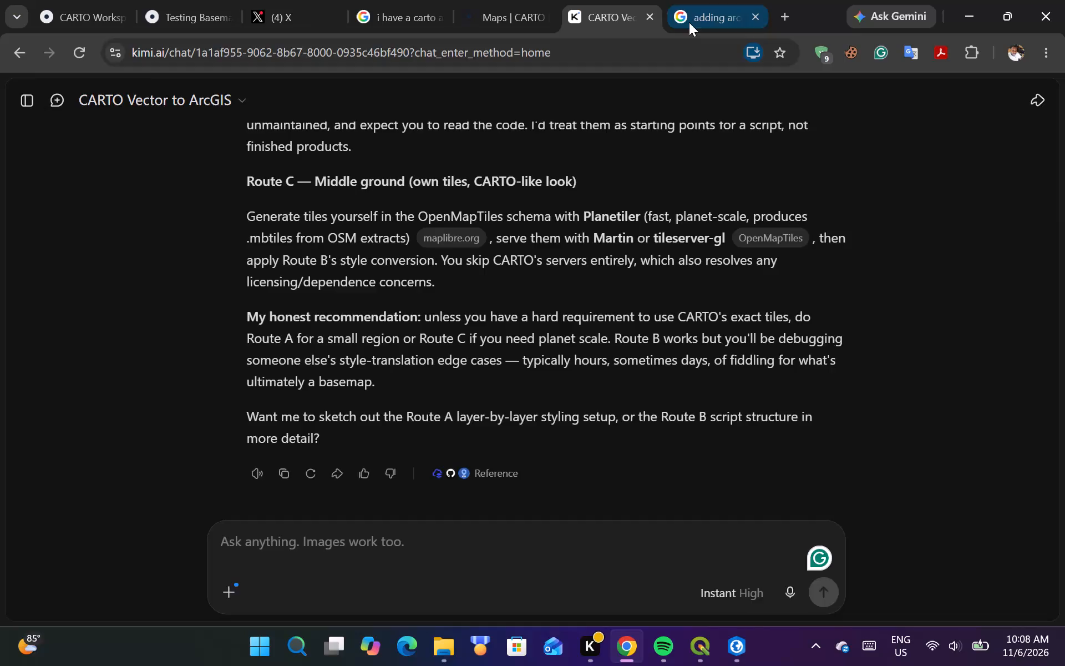
{"action": "left_click", "coordinate": [689, 22]}
{"action": "left_click", "coordinate": [653, 49]}
{"action": "type", "text": "default m"}
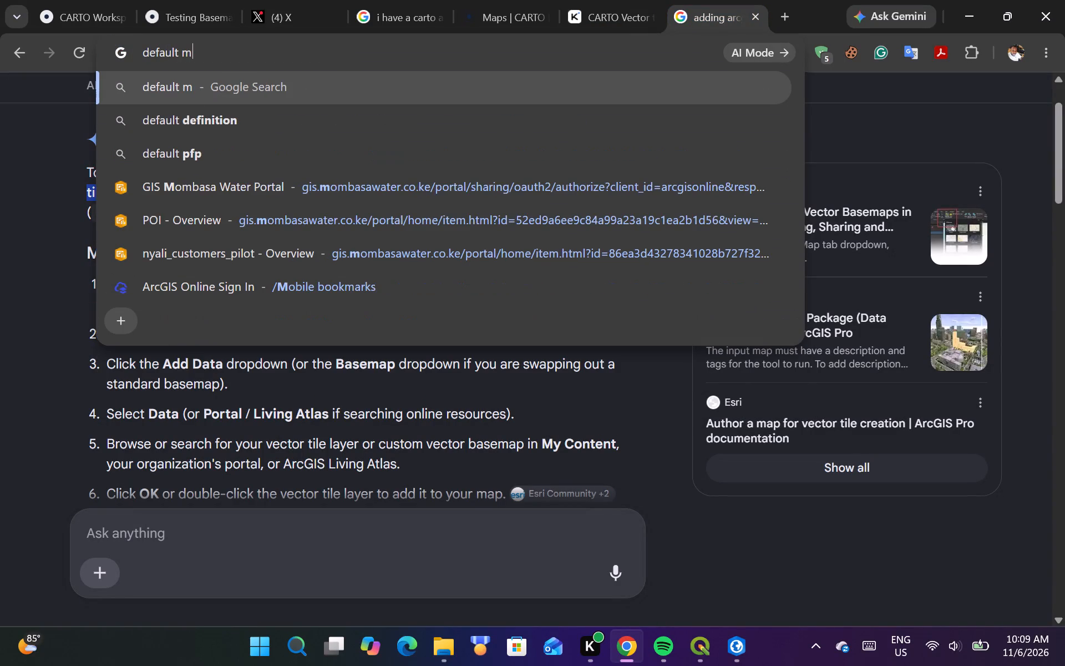
{"action": "key", "text": "BackSpace"}
{"action": "type", "text": "paper size for creating maps in arcgis pro"}
{"action": "key", "text": "shift+question"}
{"action": "key", "text": "Return"}
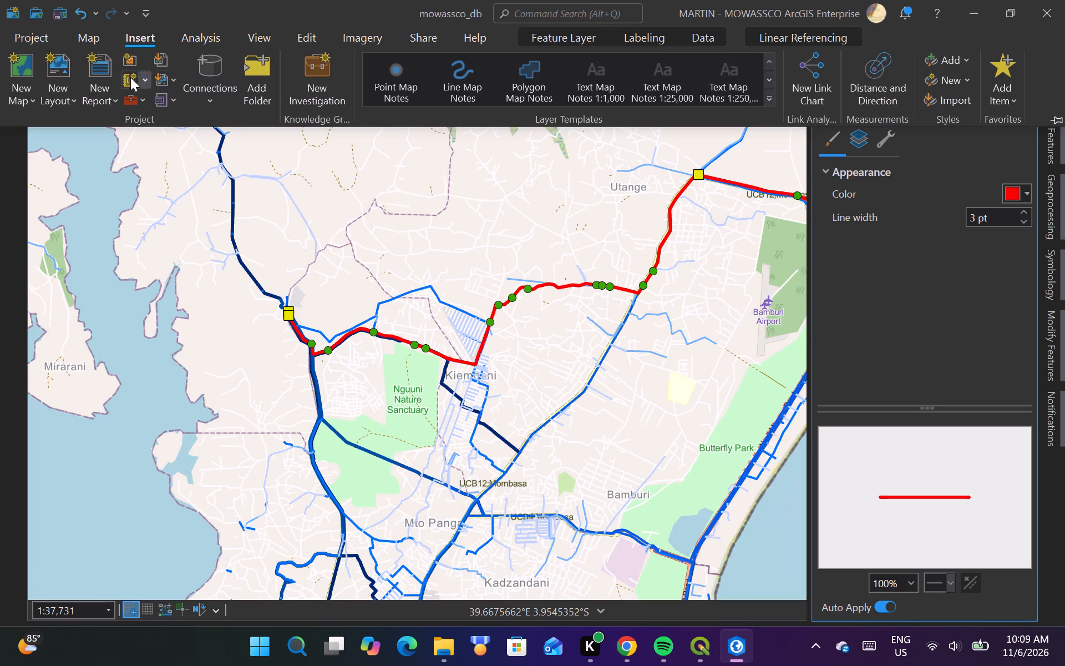
{"action": "left_click", "coordinate": [58, 100]}
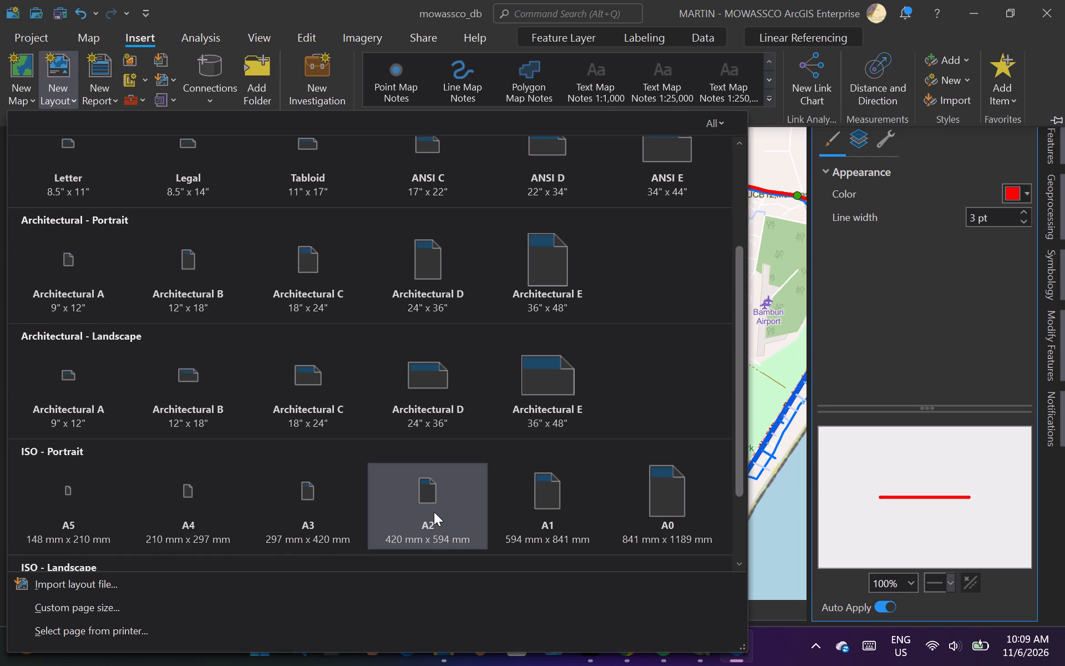
{"action": "scroll", "coordinate": [434, 512], "scroll_direction": "down", "scroll_amount": 2}
{"action": "scroll", "coordinate": [445, 453], "scroll_direction": "down", "scroll_amount": 1}
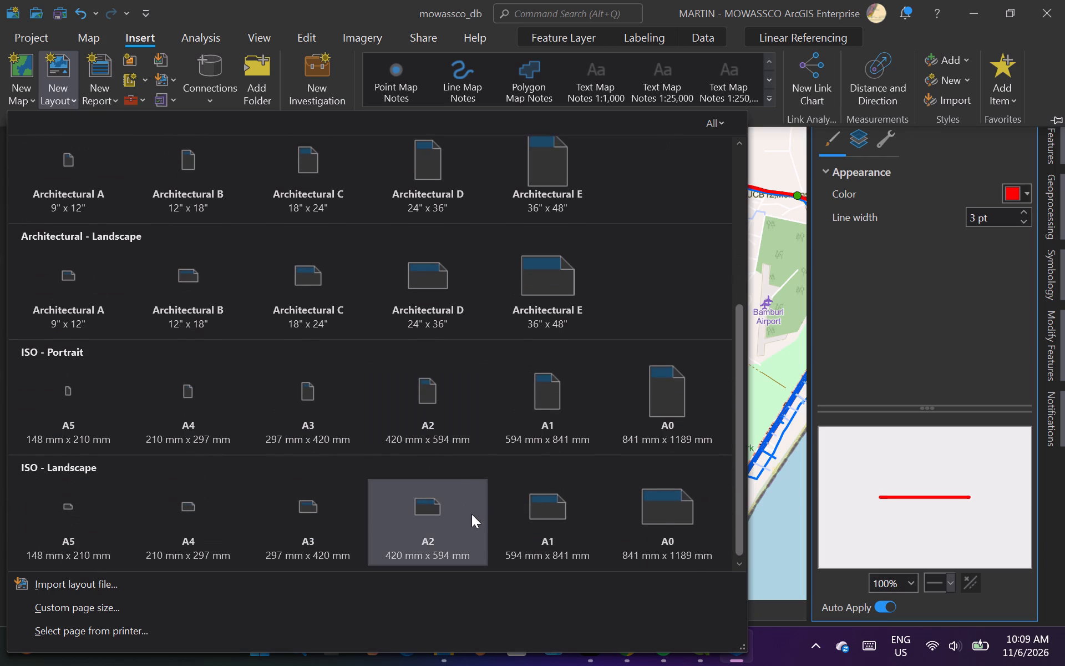
{"action": "left_click", "coordinate": [539, 516]}
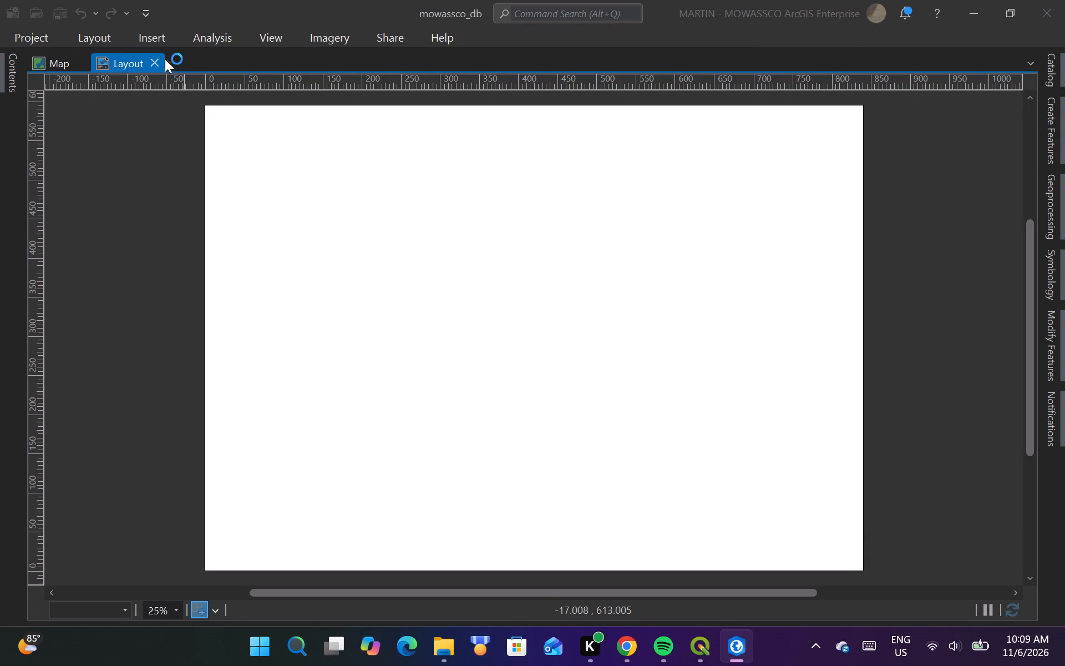
Insert a map frame of the 1:37,731 Map view, about 790 mm wide and 435 mm high, across the upper part of the page.
{"action": "left_click", "coordinate": [150, 43]}
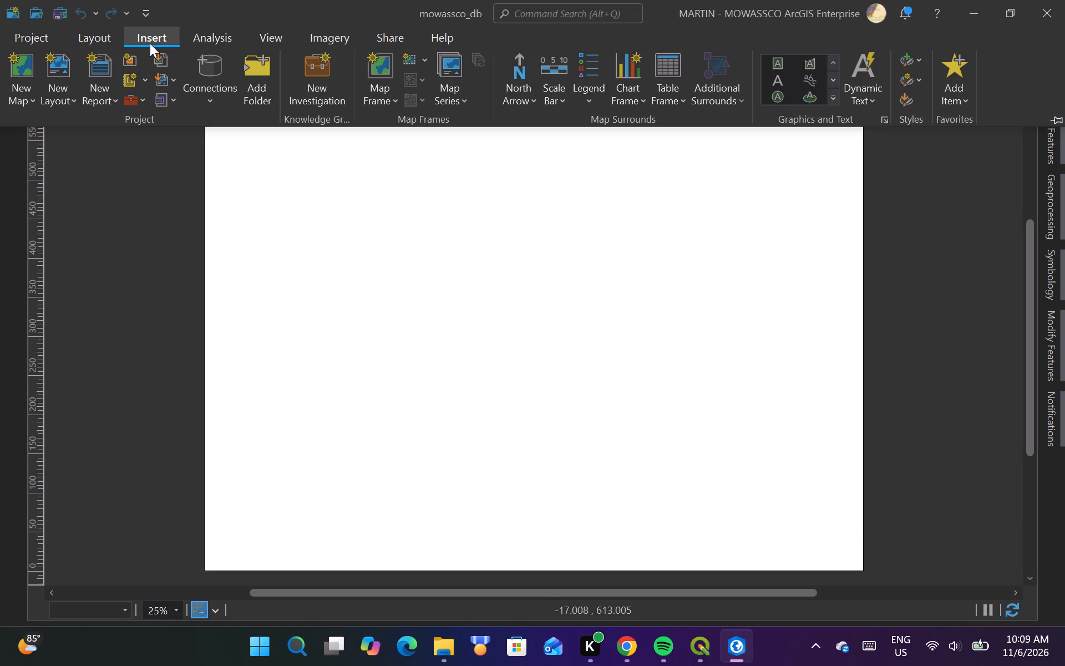
{"action": "left_click", "coordinate": [125, 198]}
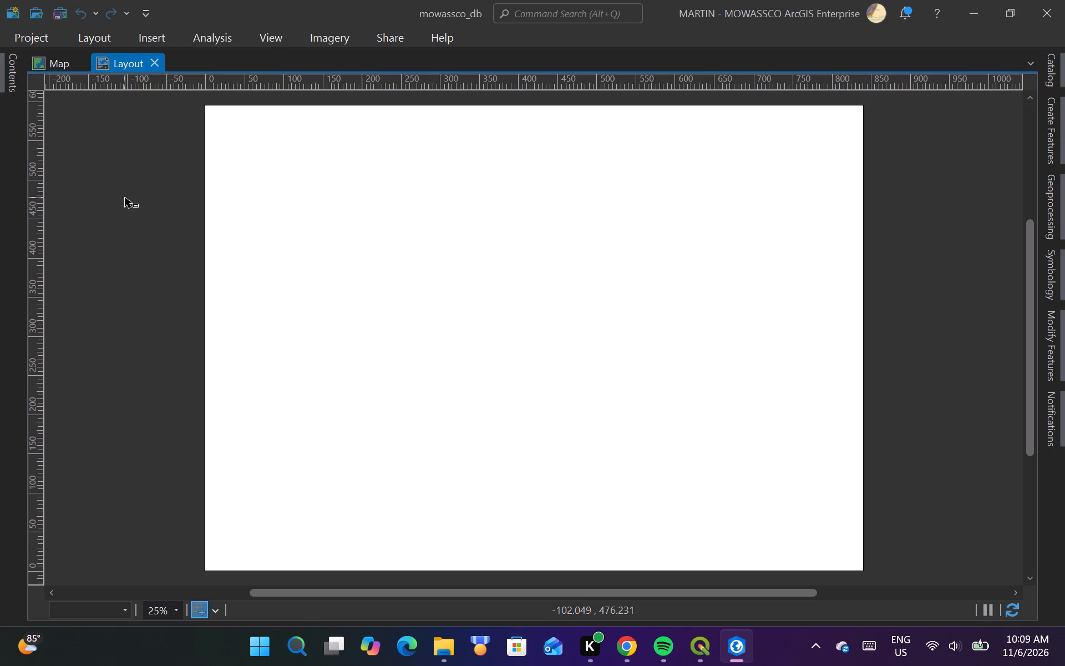
{"action": "left_click", "coordinate": [163, 38]}
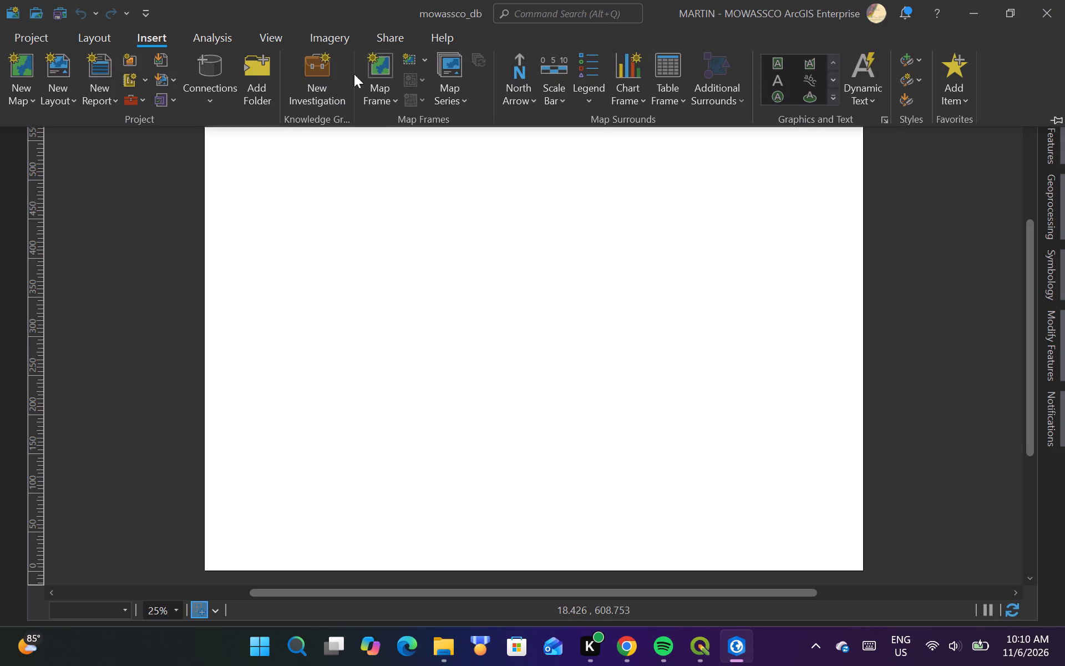
{"action": "left_click", "coordinate": [390, 99]}
{"action": "left_click", "coordinate": [192, 203]}
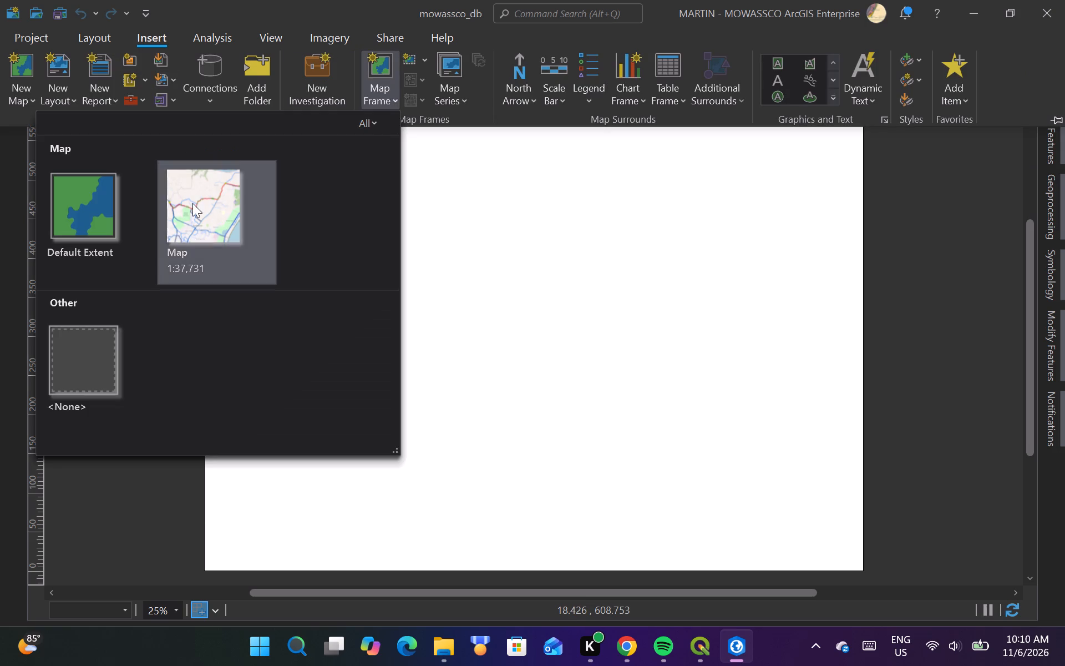
{"action": "left_click_drag", "start_coordinate": [225, 133], "coordinate": [465, 242]}
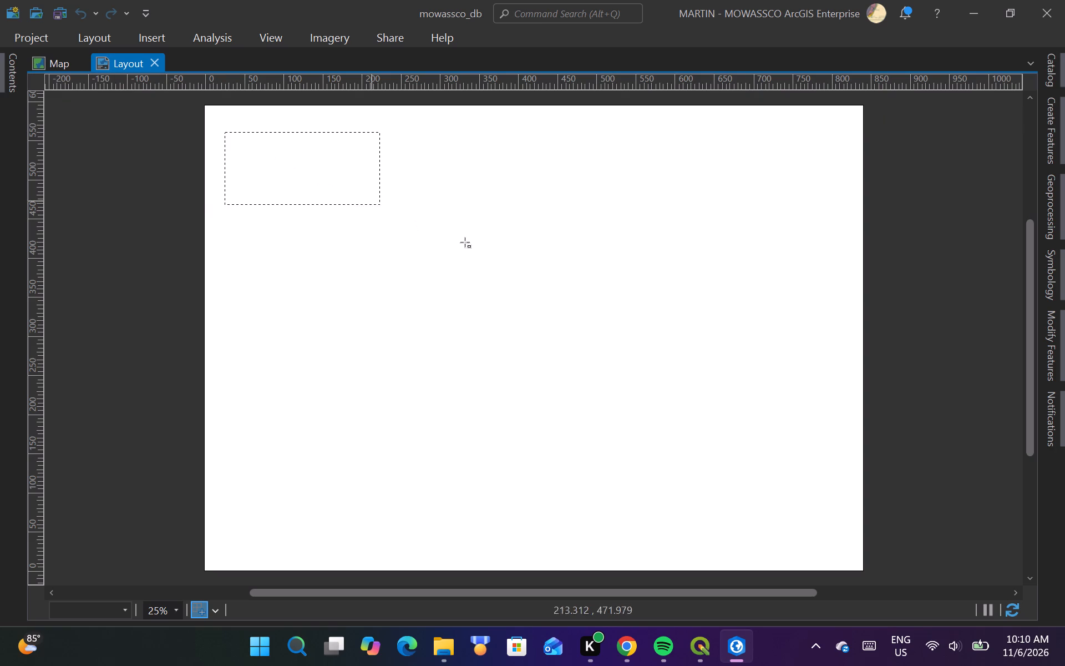
{"action": "left_click_drag", "start_coordinate": [465, 242], "coordinate": [843, 472]}
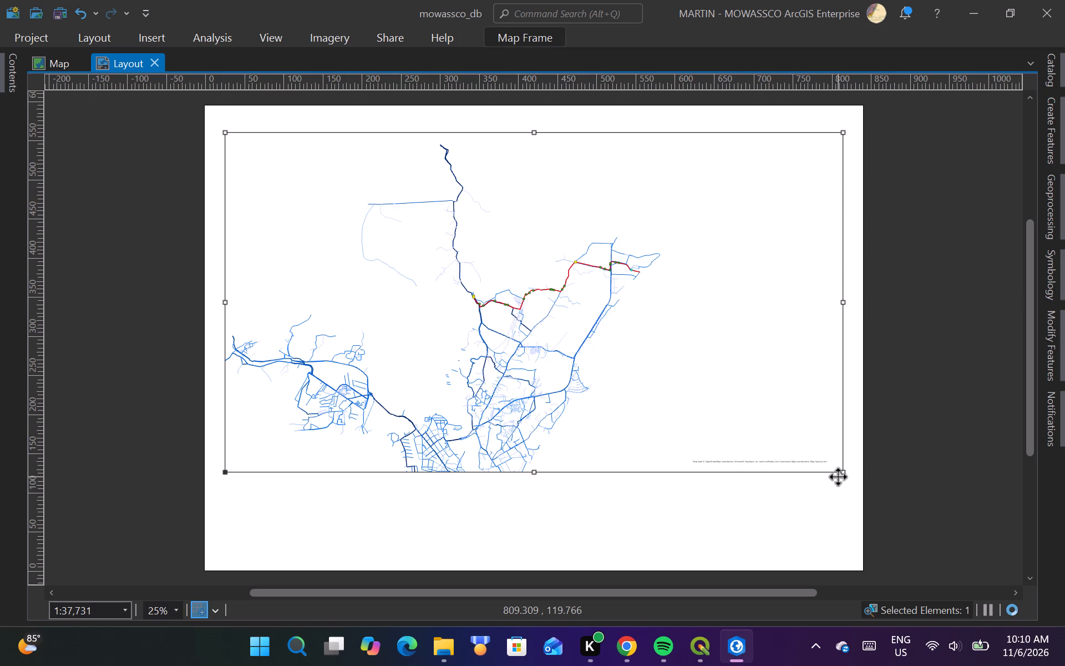
Activate the map frame and fit its extent to the ruto_line layer with some extra surroundings.
{"action": "right_click", "coordinate": [549, 167]}
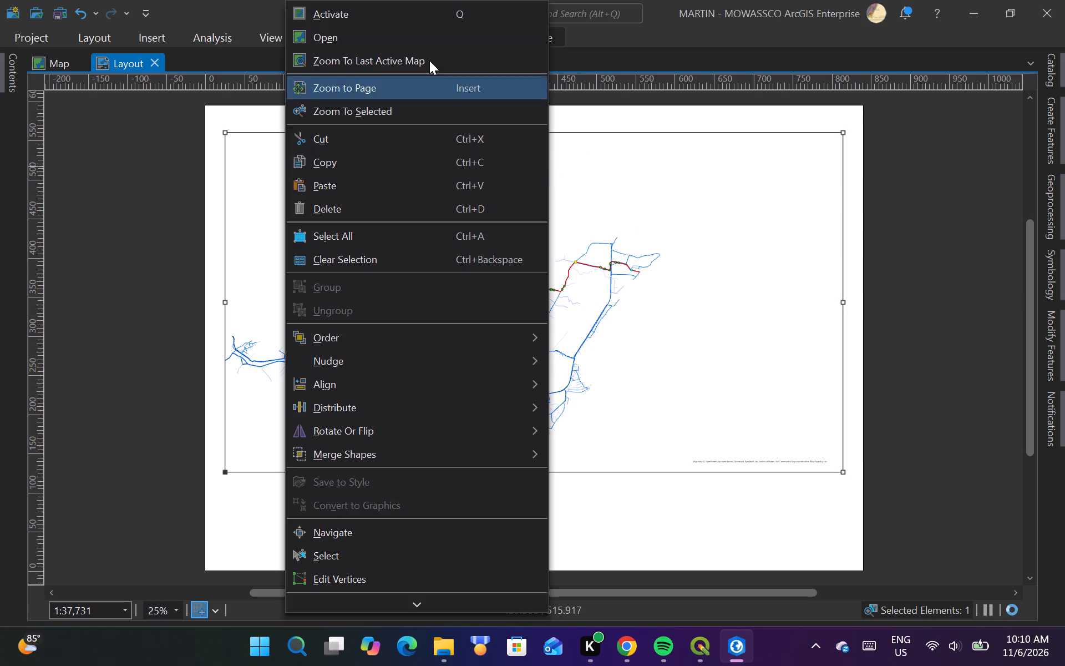
{"action": "left_click", "coordinate": [377, 12]}
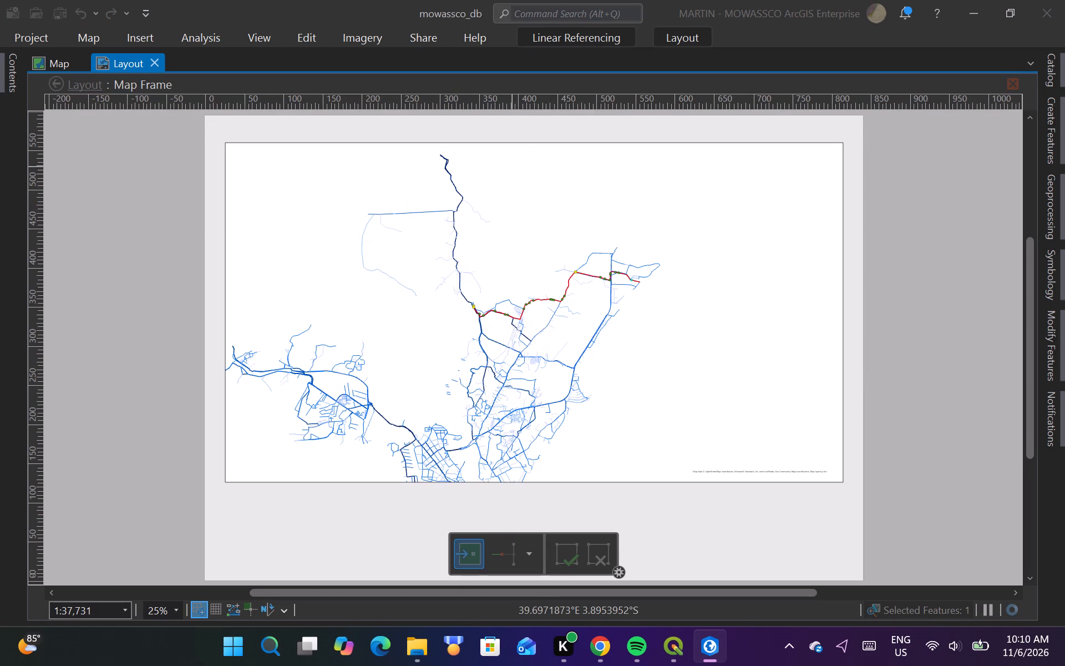
{"action": "left_click", "coordinate": [11, 83]}
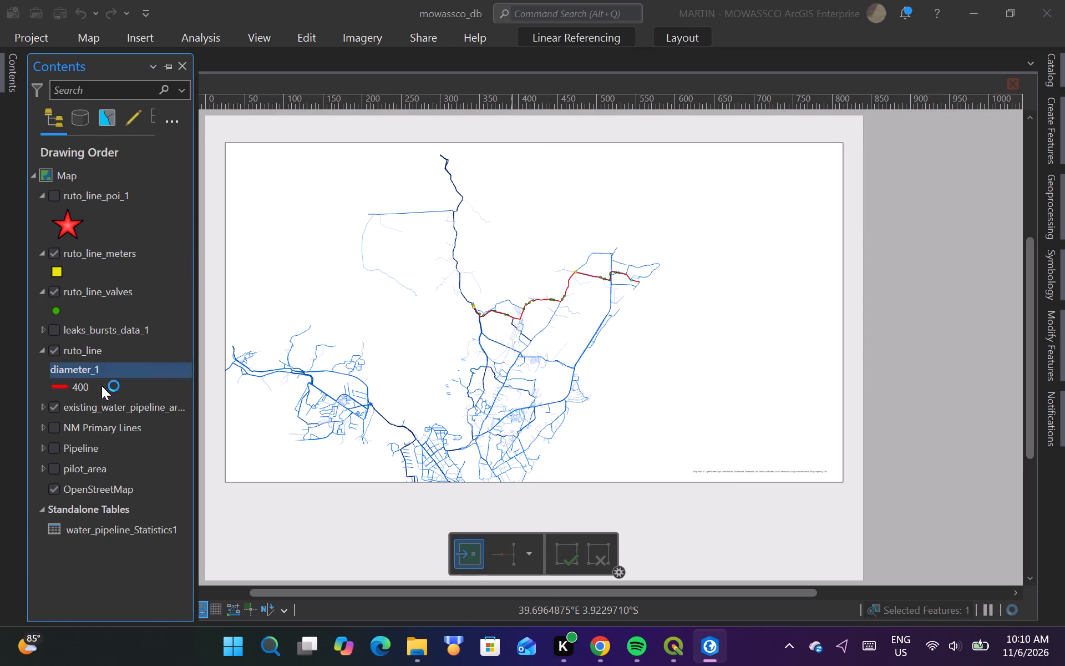
{"action": "left_click", "coordinate": [88, 352]}
{"action": "right_click", "coordinate": [88, 352]}
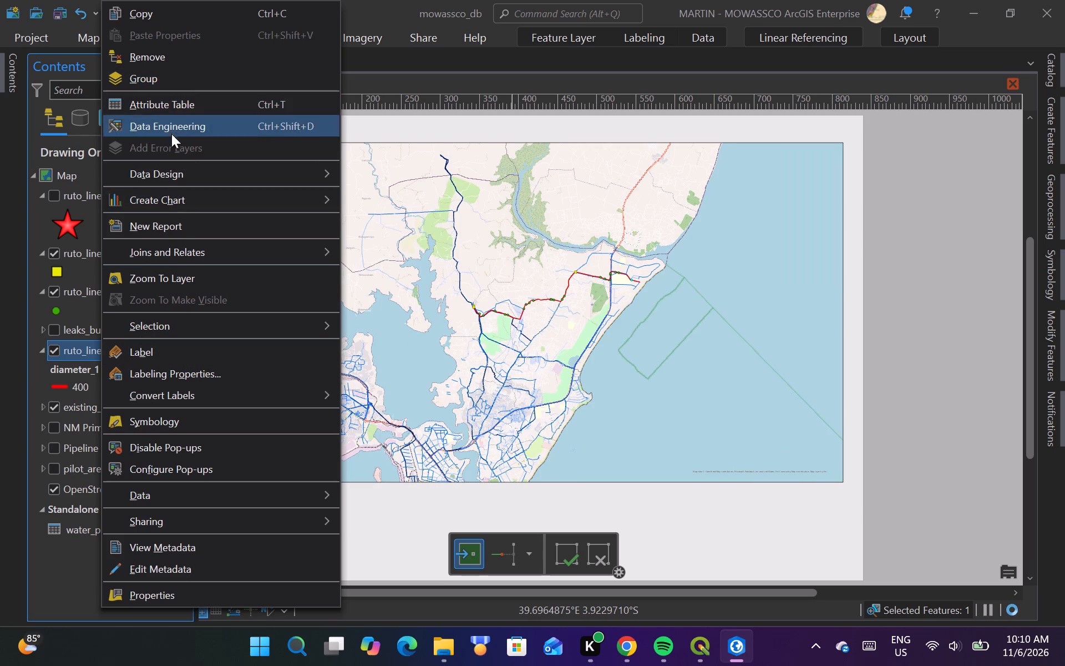
{"action": "left_click", "coordinate": [168, 277]}
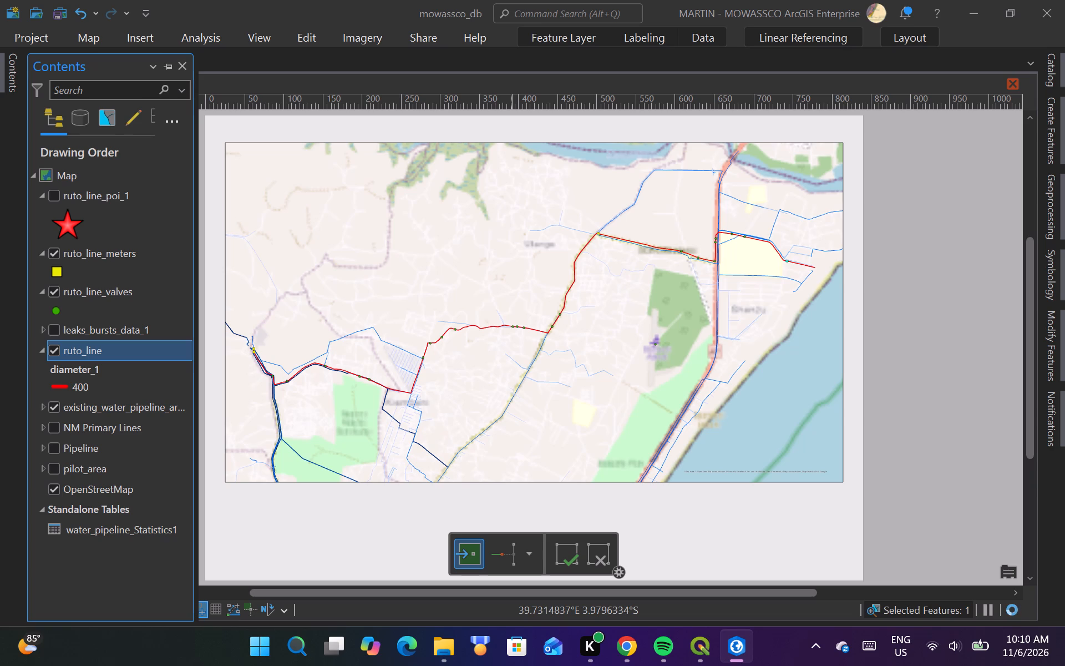
{"action": "scroll", "coordinate": [655, 346], "scroll_direction": "down", "scroll_amount": 1}
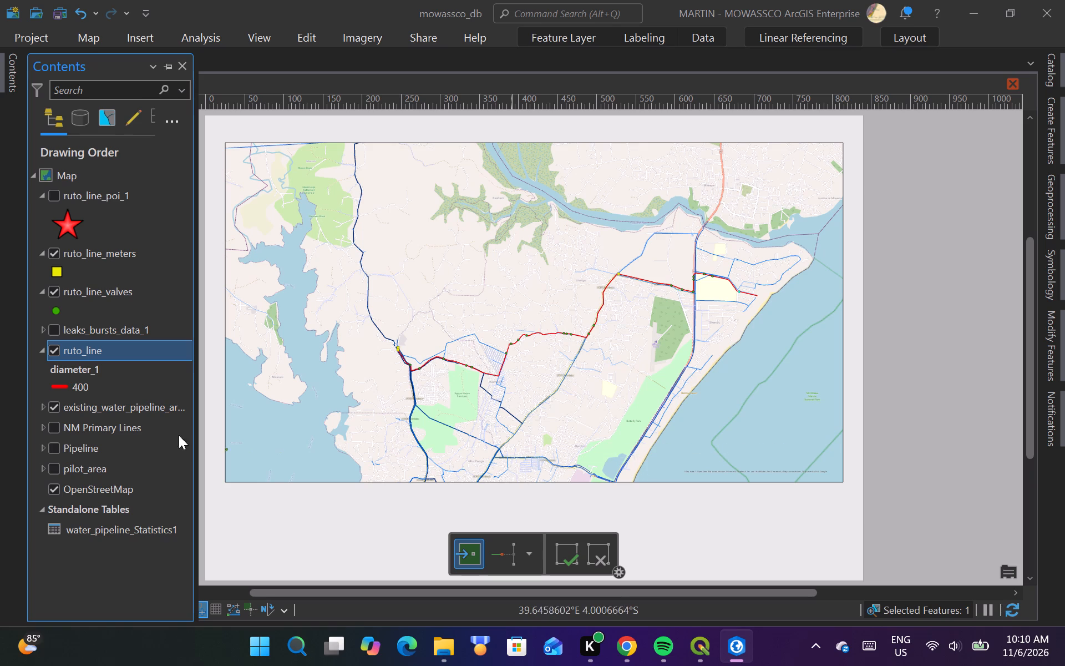
Set the line width of the ruto_line layer's 400 diameter class to 4 pt.
{"action": "double_click", "coordinate": [62, 386]}
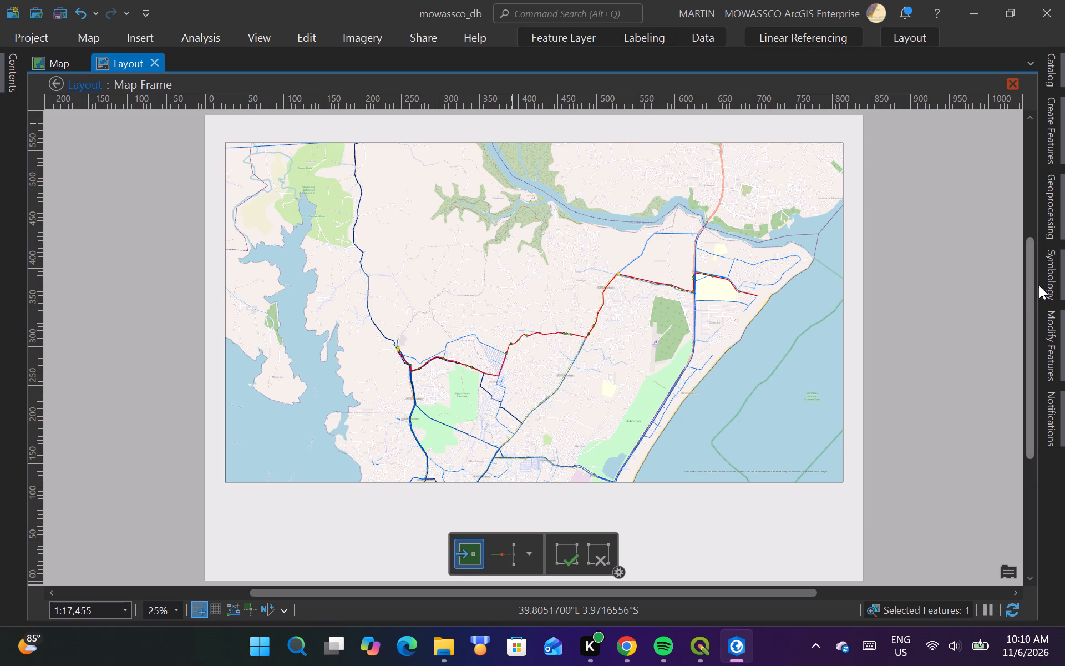
{"action": "left_click", "coordinate": [1050, 272]}
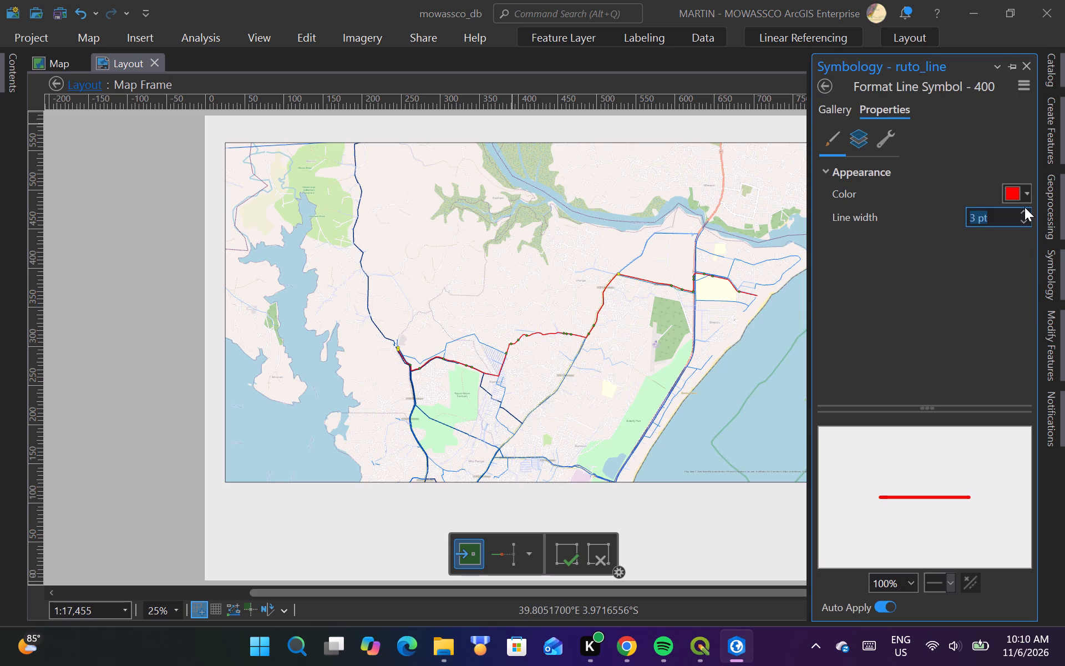
{"action": "left_click", "coordinate": [1025, 211]}
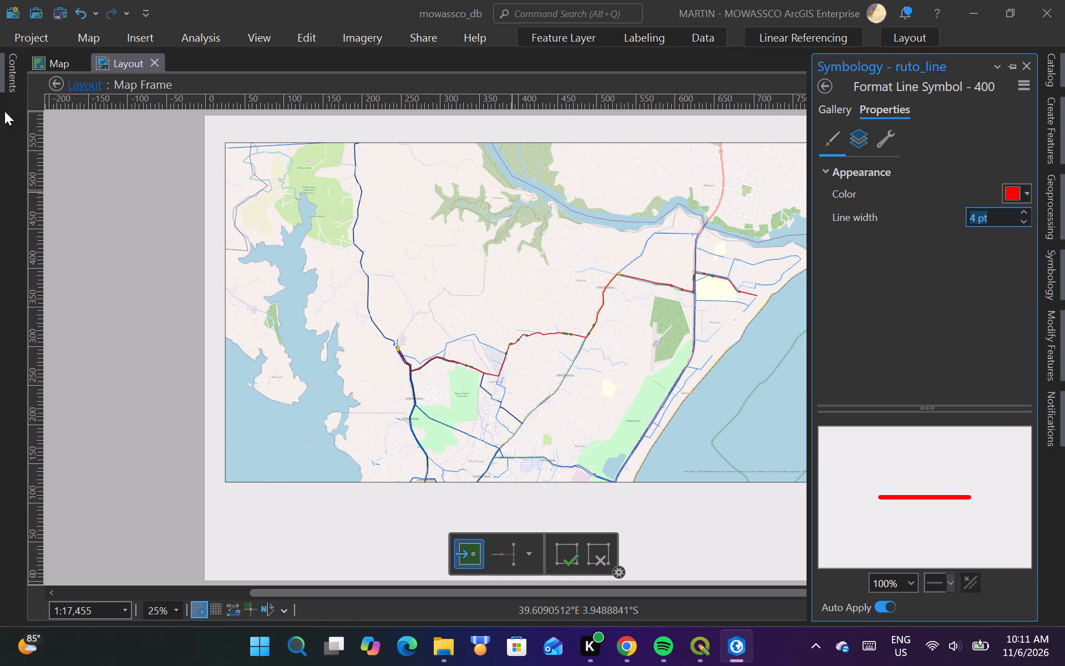
Expand the diameter classes of the existing_water_pipeline_arc_1960 layer and make it the selected layer.
{"action": "left_click", "coordinate": [1, 78]}
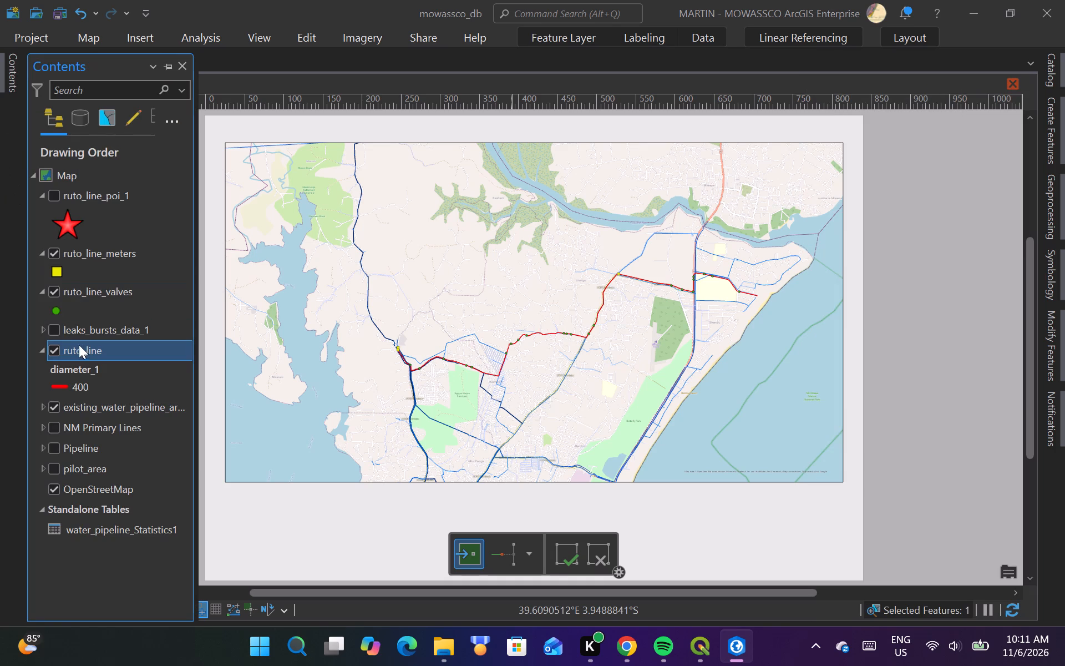
{"action": "left_click", "coordinate": [42, 407]}
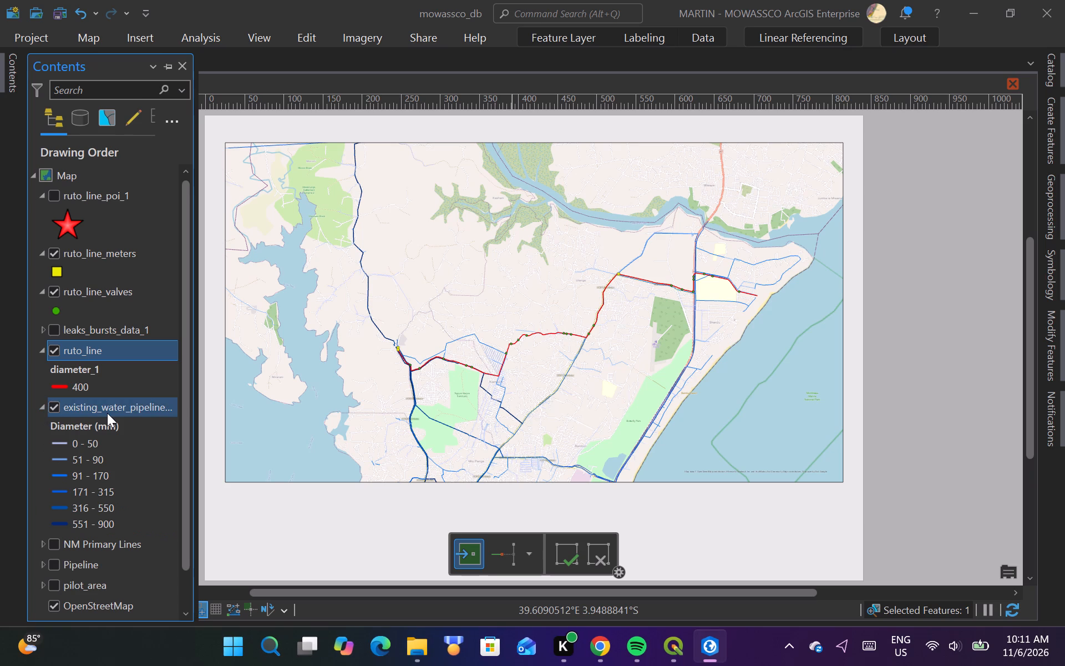
{"action": "left_click", "coordinate": [107, 413]}
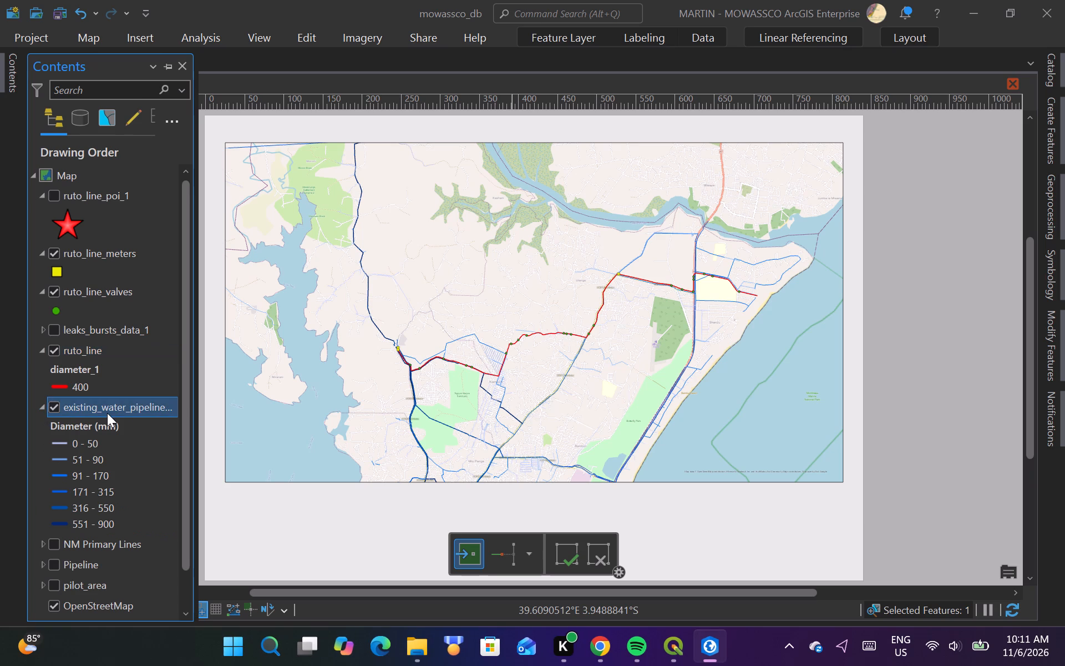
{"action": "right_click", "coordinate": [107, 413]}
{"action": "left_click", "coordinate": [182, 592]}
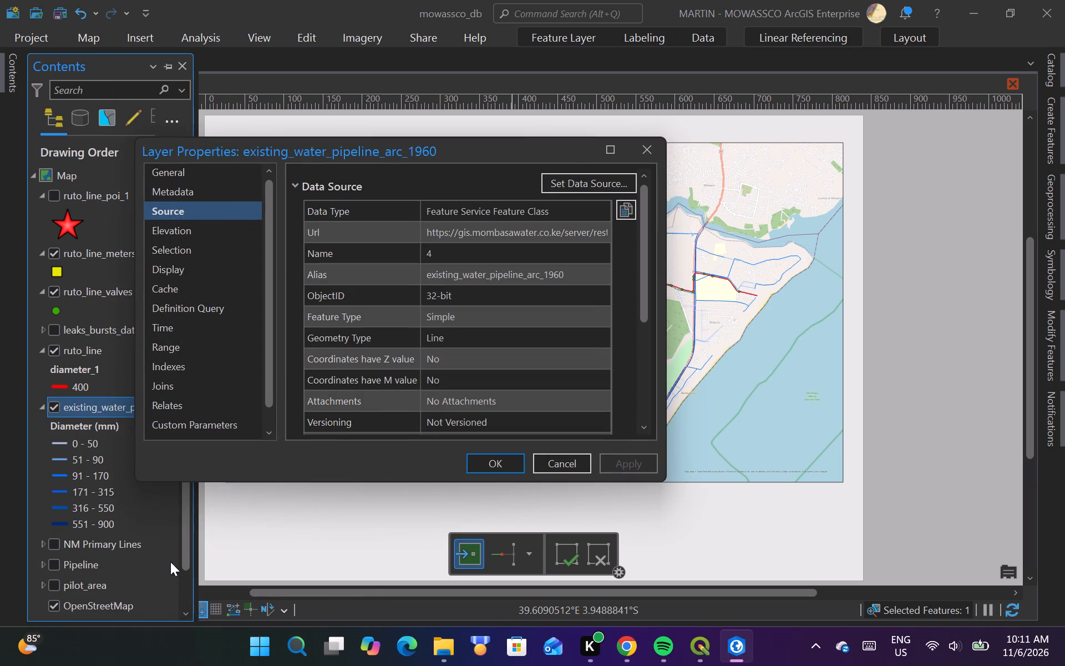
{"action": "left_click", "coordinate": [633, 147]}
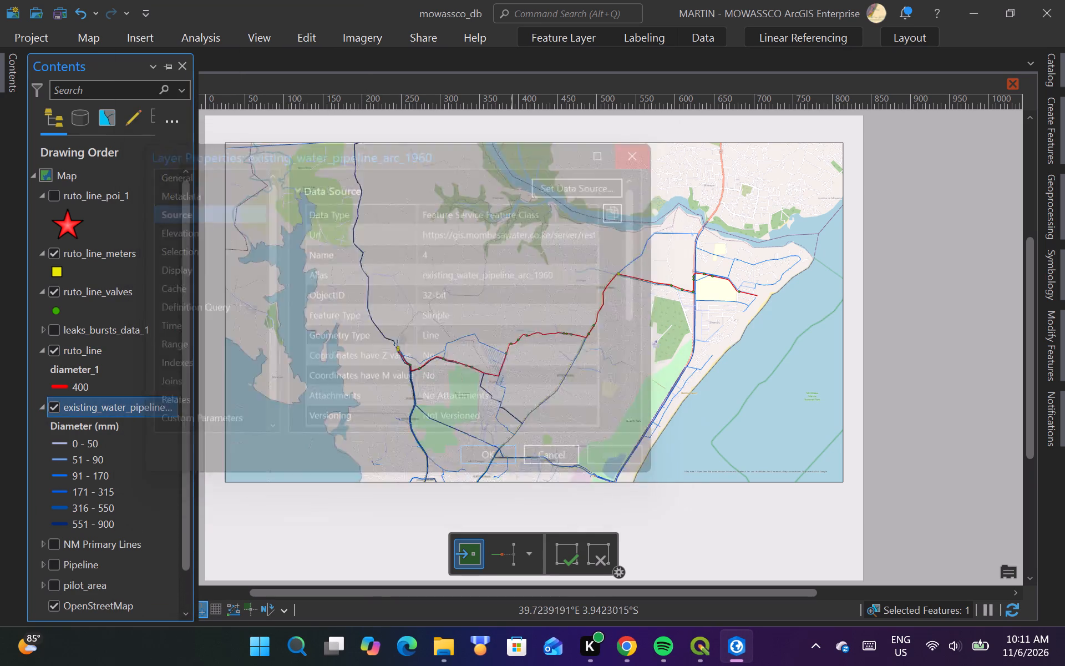
Set the existing water pipeline layer's graduated symbols to a minimum size of 2 pt and a maximum size of 4 pt.
{"action": "left_click", "coordinate": [1061, 277]}
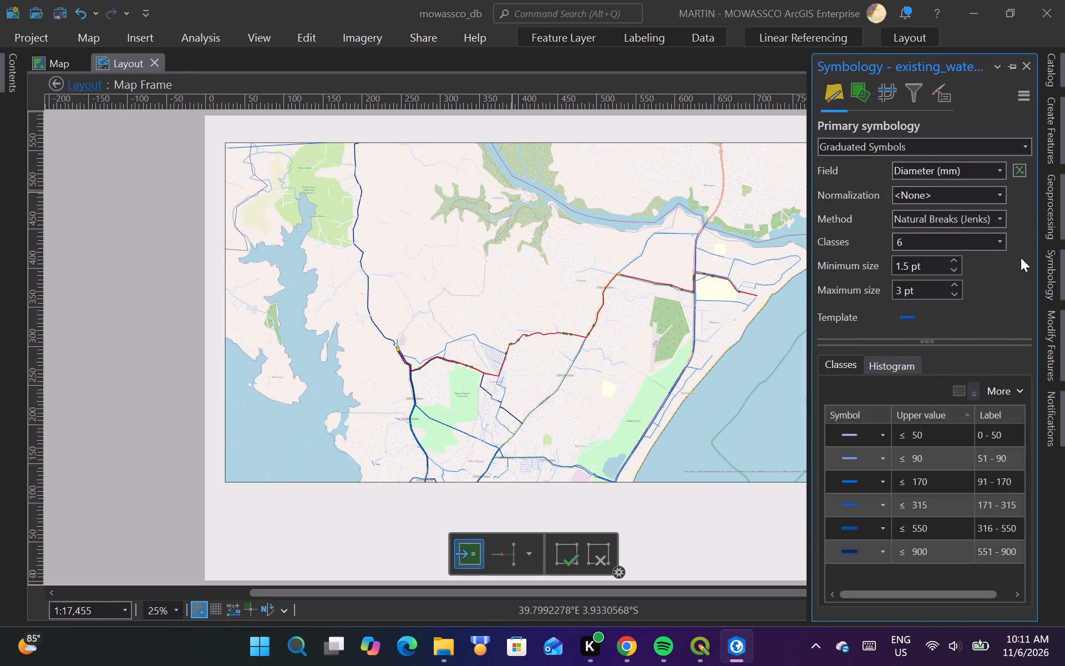
{"action": "left_click", "coordinate": [957, 261]}
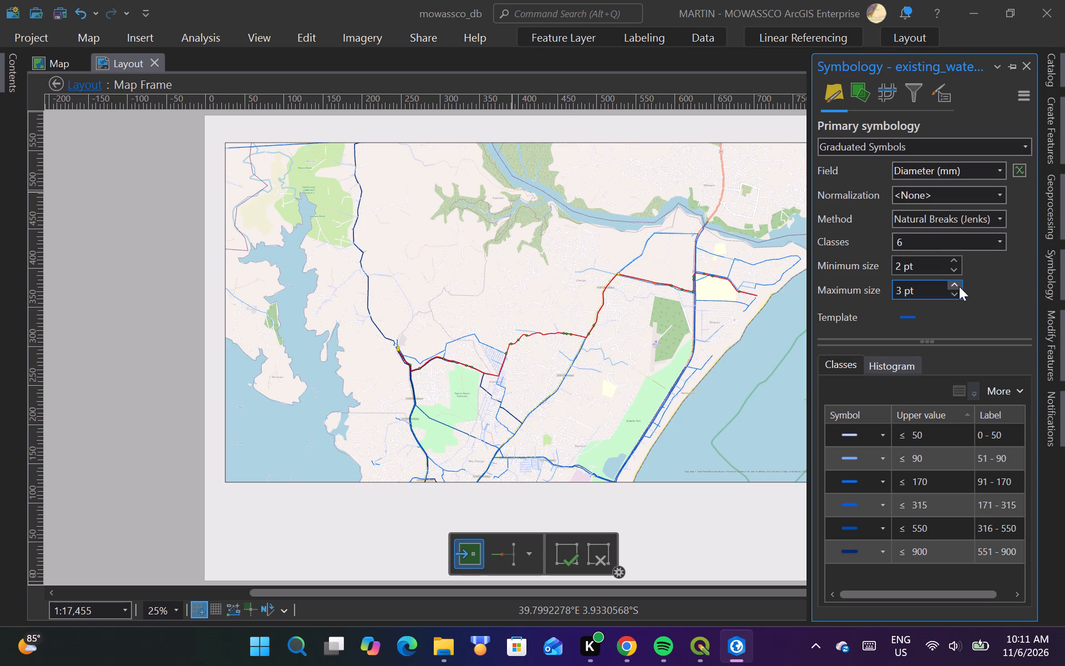
{"action": "left_click", "coordinate": [959, 286]}
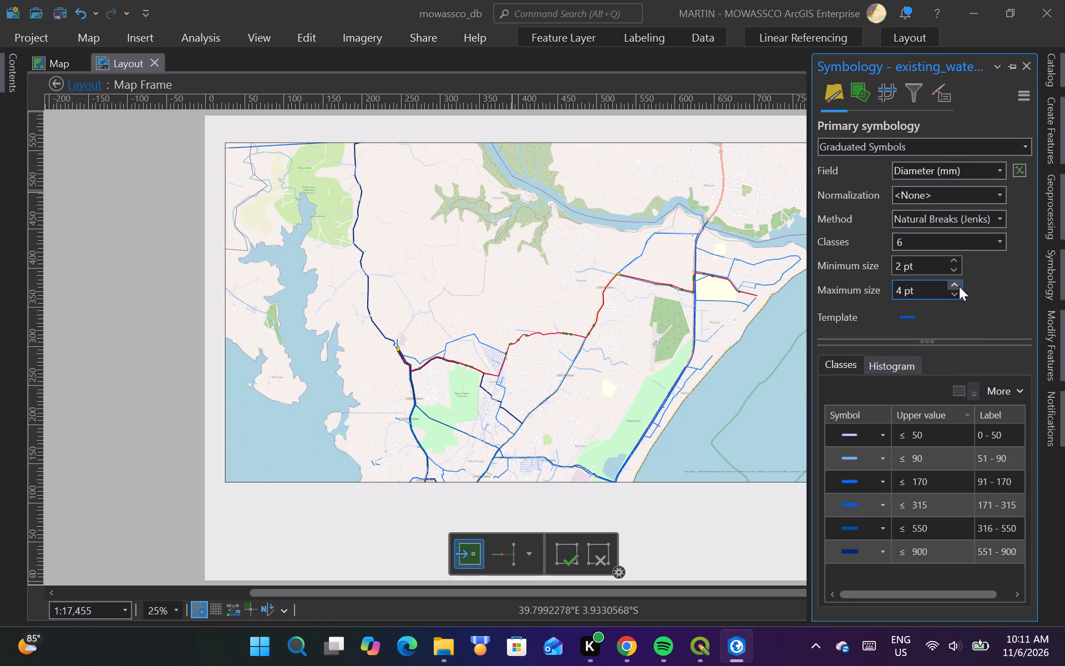
Recolor the 0 - 50 diameter class of the existing water pipeline layer to a darker, muted lavender-blue.
{"action": "left_click", "coordinate": [850, 435]}
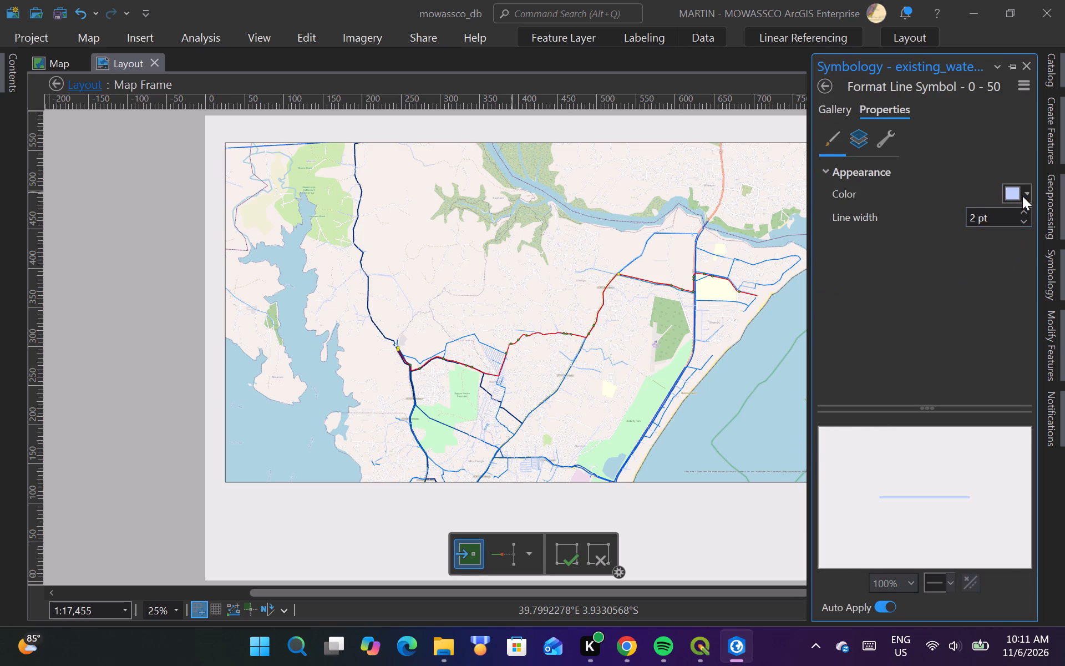
{"action": "left_click", "coordinate": [1021, 194]}
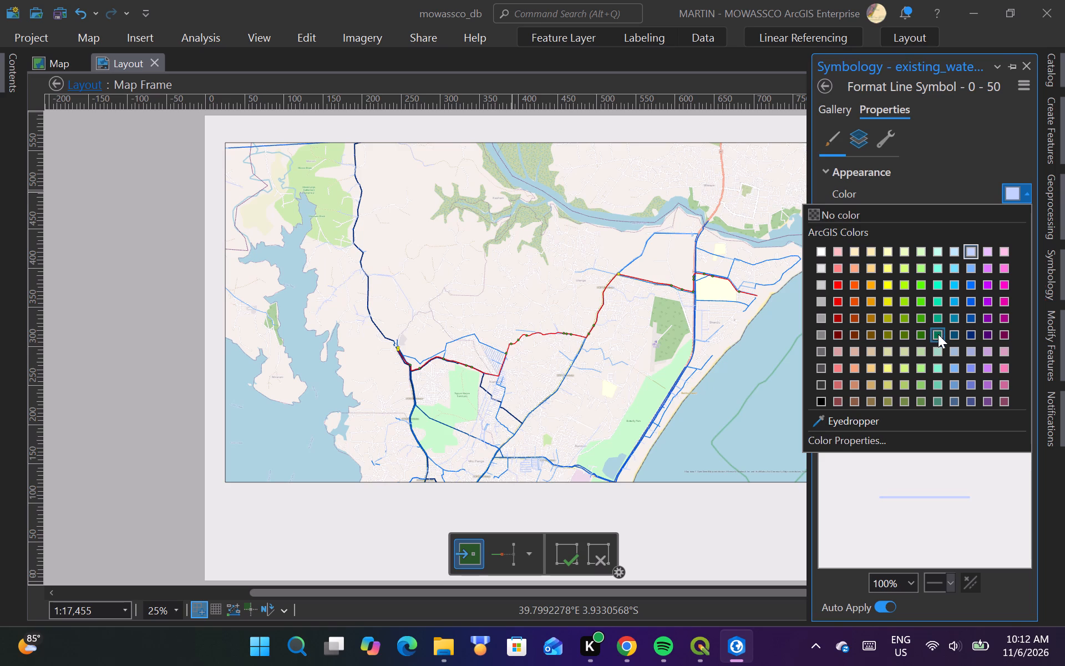
{"action": "left_click", "coordinate": [970, 354]}
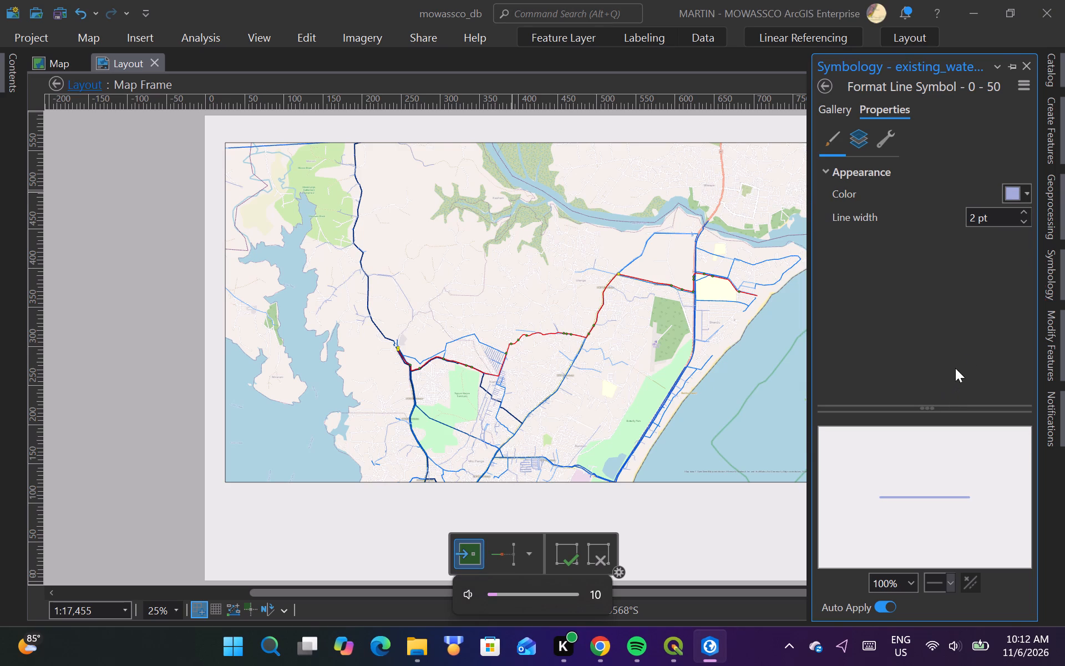
{"action": "left_click", "coordinate": [830, 89]}
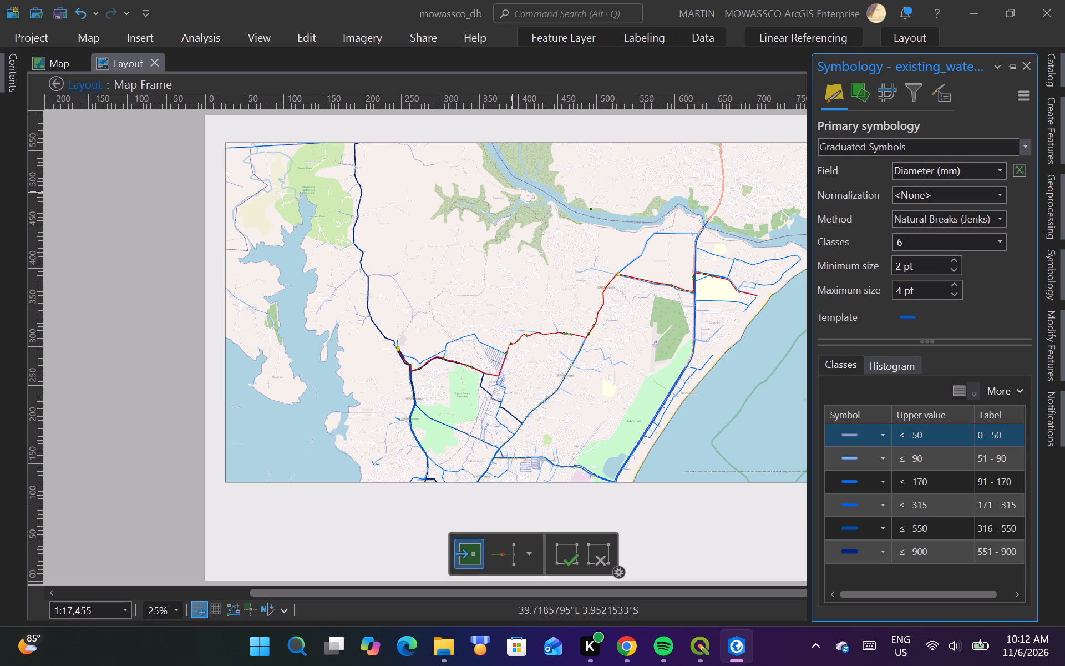
Reposition the map inside the frame at 1:17,455 to include more coast and sea east of ruto_line, and deactivate the frame.
{"action": "scroll", "coordinate": [591, 209], "scroll_direction": "up", "scroll_amount": 2}
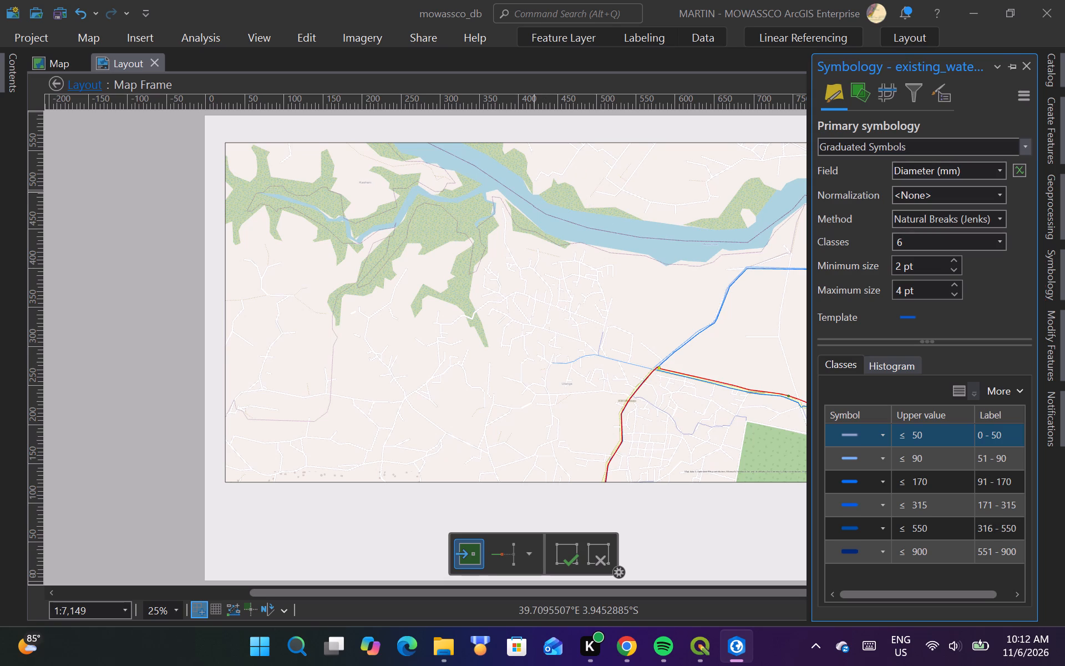
{"action": "scroll", "coordinate": [179, 290], "scroll_direction": "down", "scroll_amount": 1}
{"action": "scroll", "coordinate": [438, 281], "scroll_direction": "down", "scroll_amount": 2}
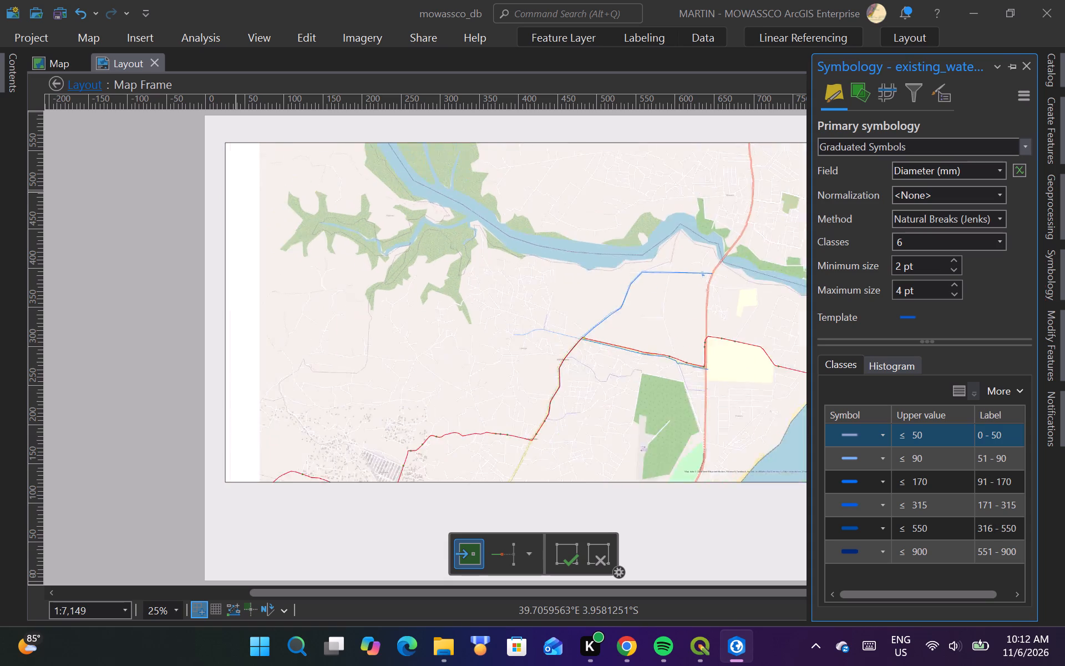
{"action": "left_click", "coordinate": [686, 124]}
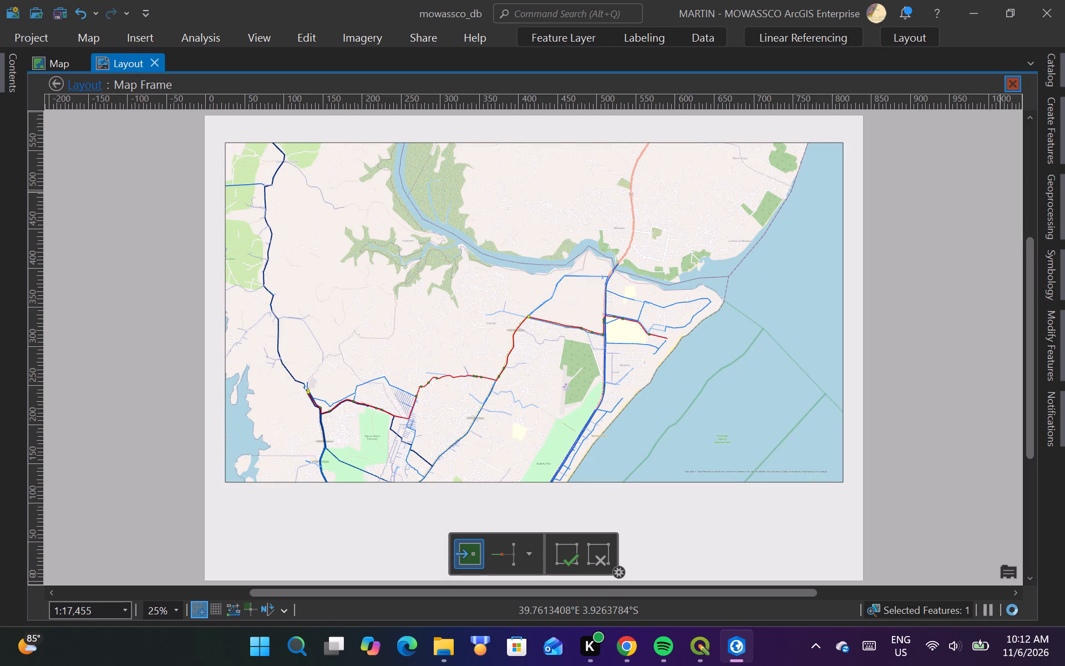
{"action": "left_click", "coordinate": [1015, 83]}
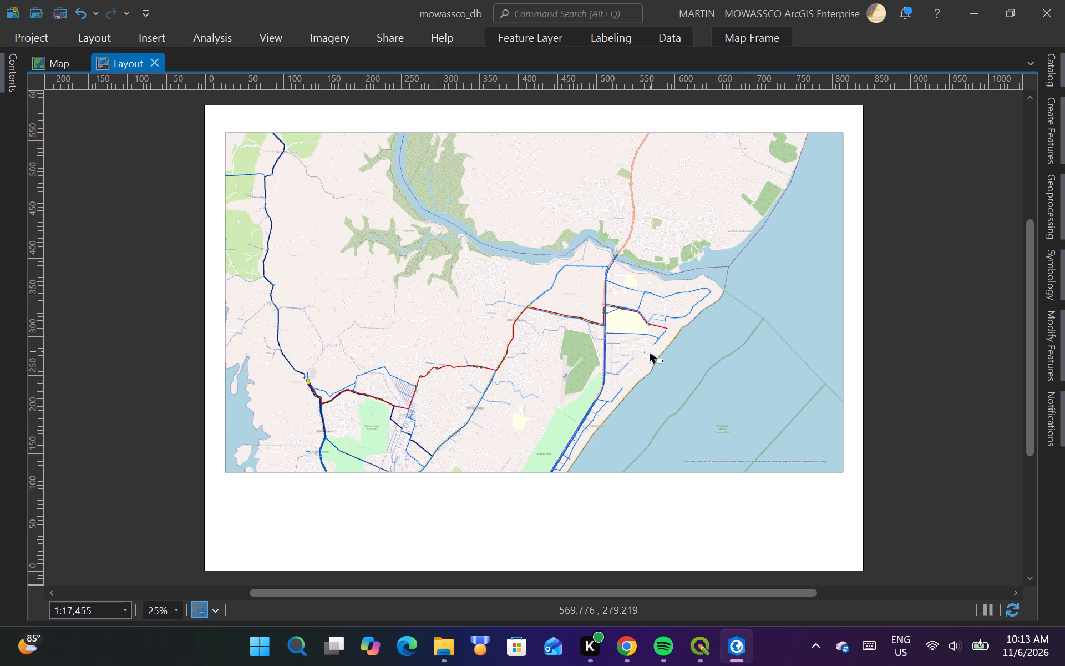
Symbolize the ruto_line_valves layer with unique values based on the type field.
{"action": "scroll", "coordinate": [374, 379], "scroll_direction": "up", "scroll_amount": 2}
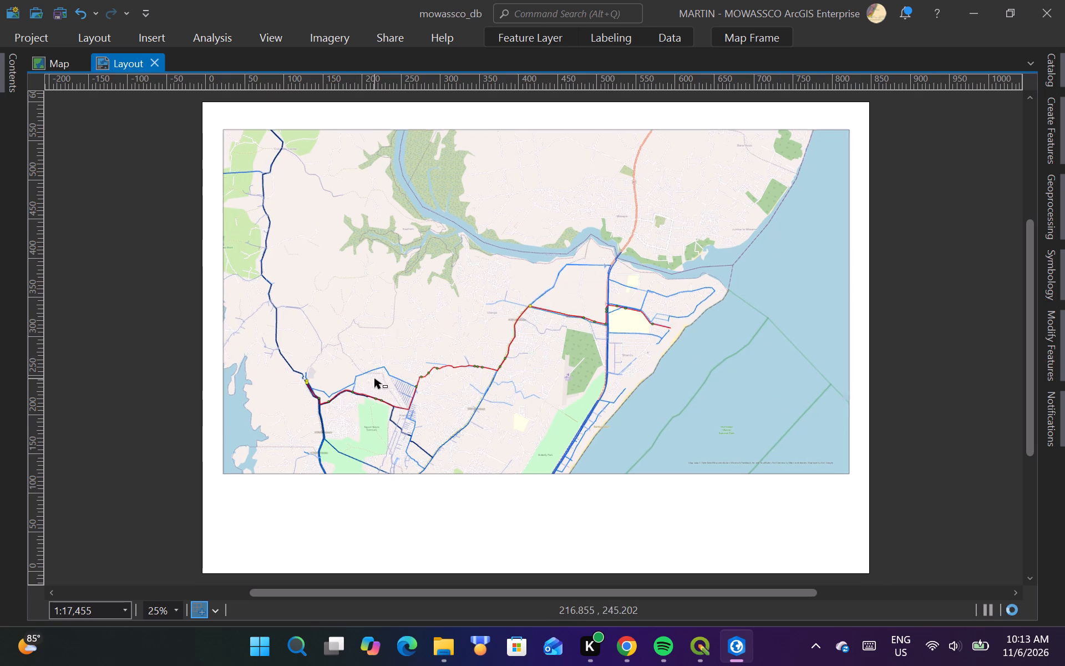
{"action": "scroll", "coordinate": [374, 379], "scroll_direction": "up", "scroll_amount": 1}
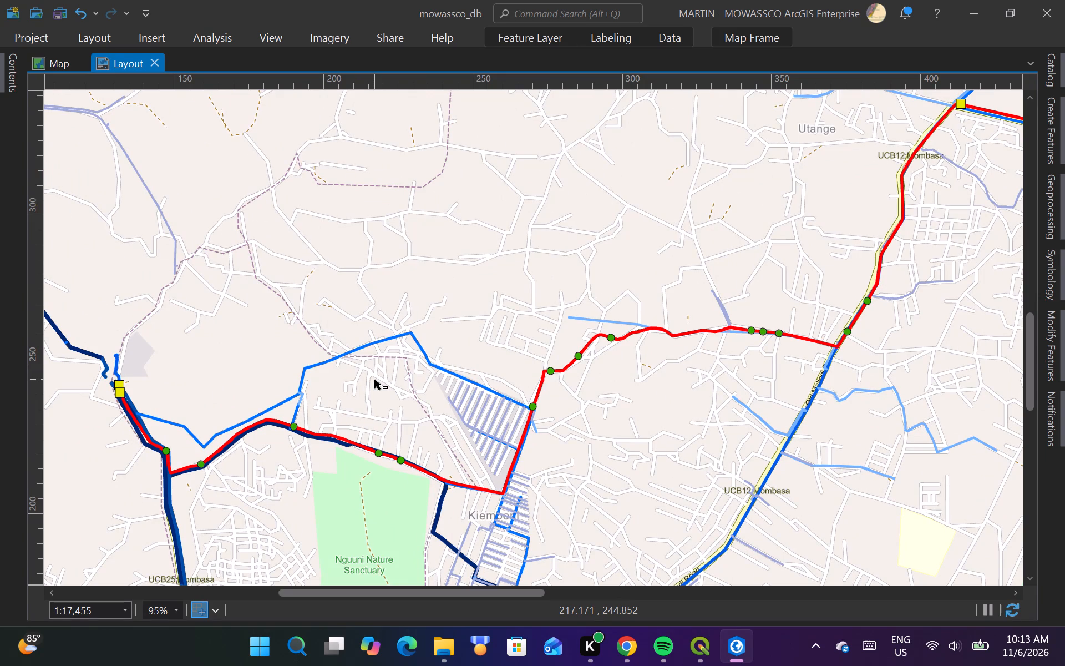
{"action": "scroll", "coordinate": [374, 380], "scroll_direction": "down", "scroll_amount": 1}
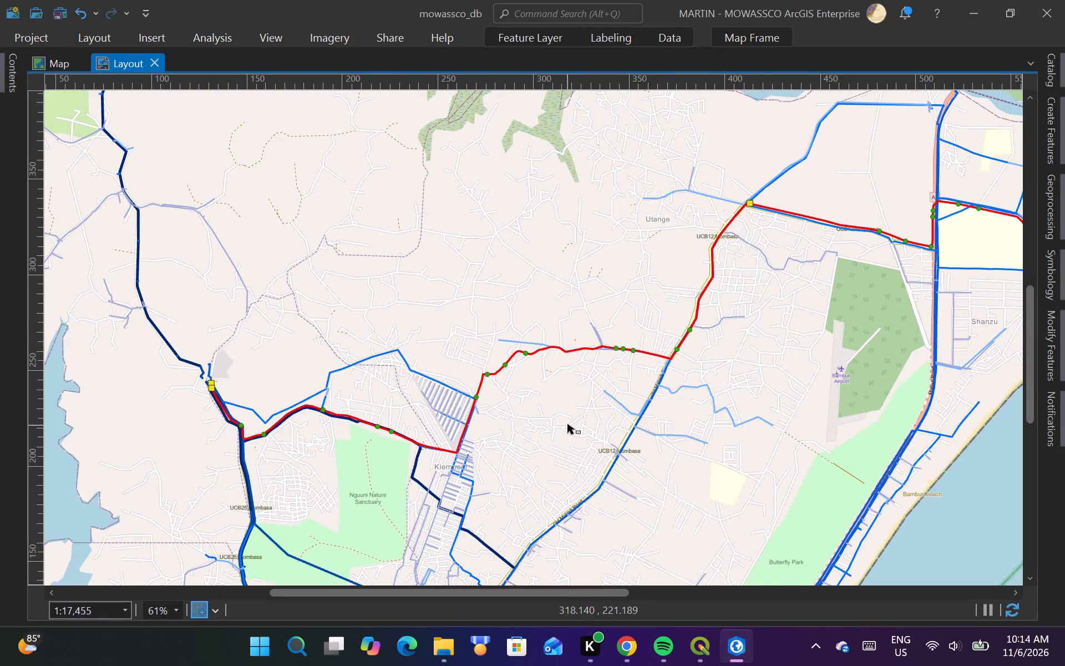
{"action": "scroll", "coordinate": [503, 421], "scroll_direction": "down", "scroll_amount": 2}
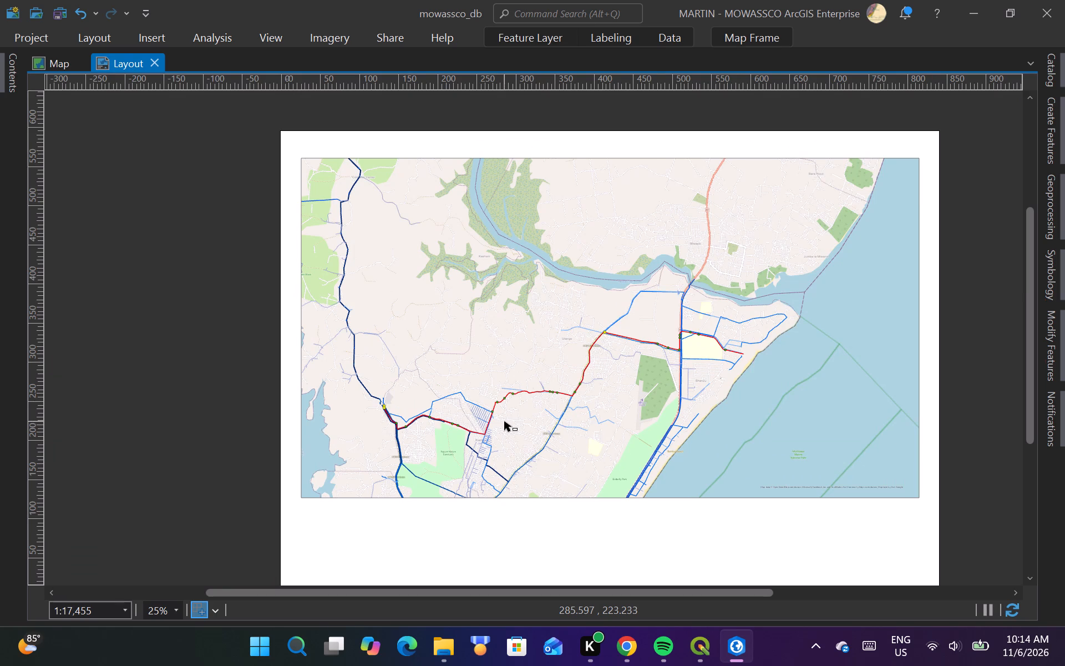
{"action": "left_click", "coordinate": [14, 73]}
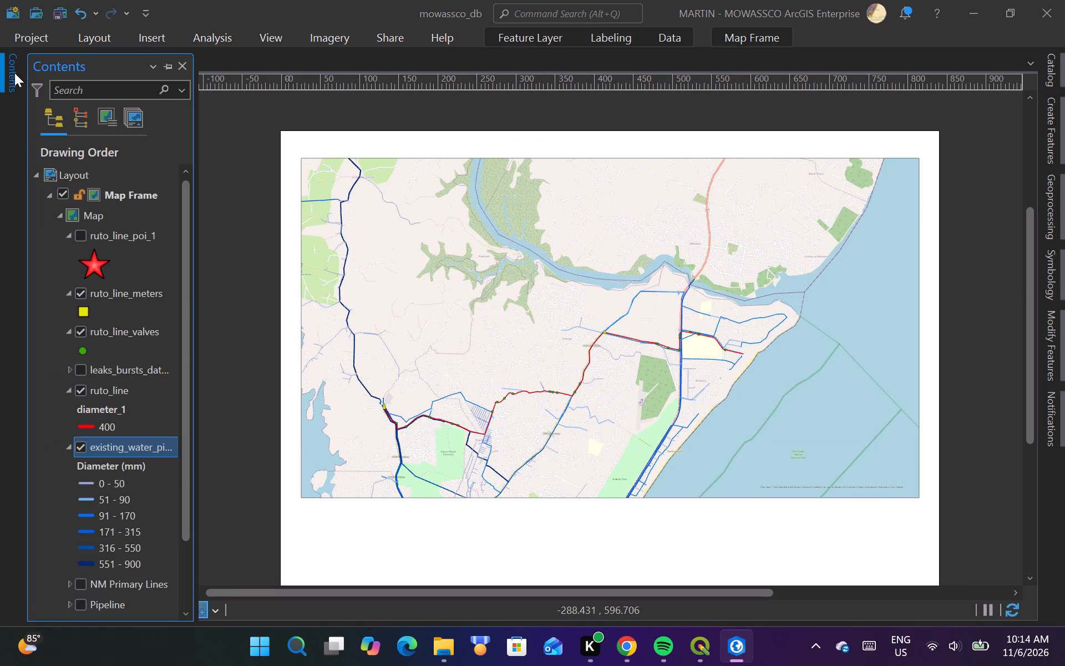
{"action": "left_click", "coordinate": [144, 327]}
{"action": "right_click", "coordinate": [145, 327]}
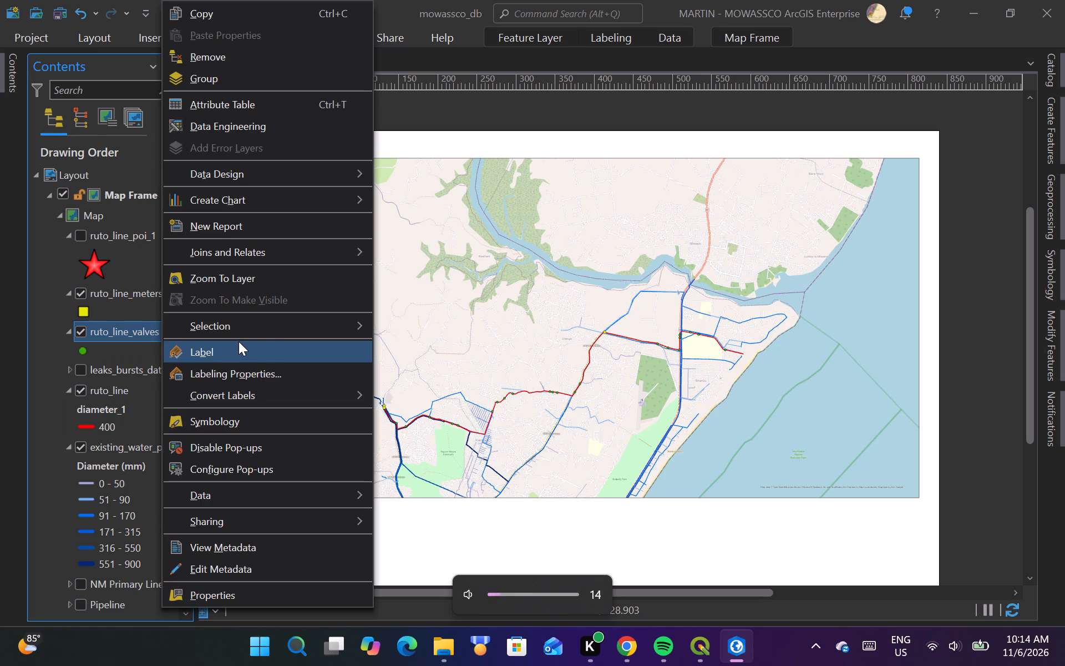
{"action": "left_click", "coordinate": [247, 417]}
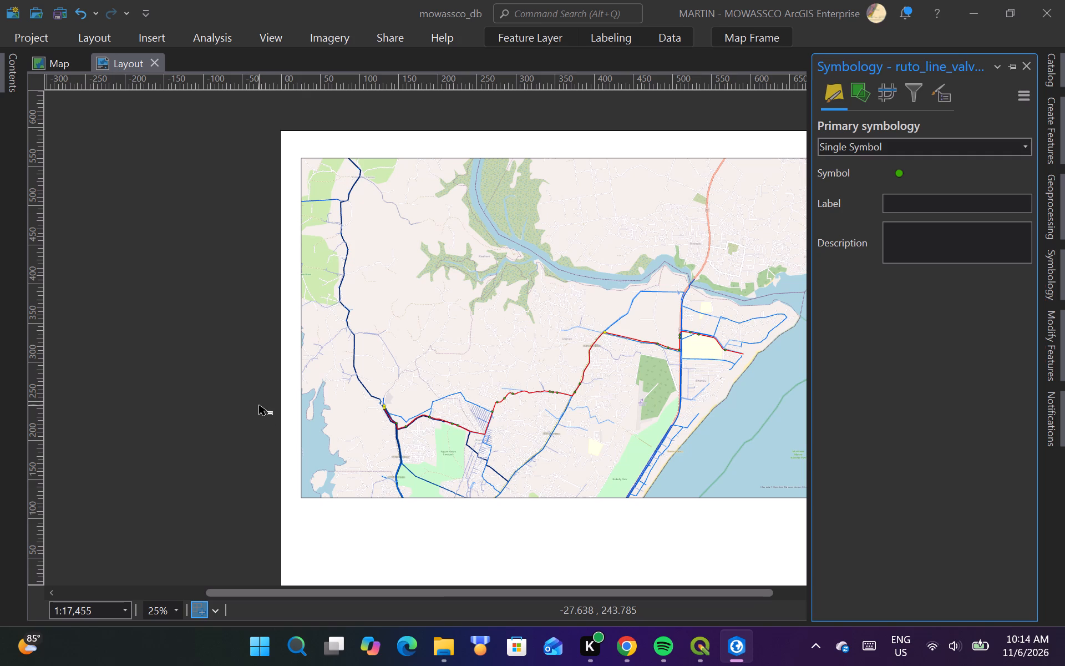
{"action": "left_click", "coordinate": [881, 144]}
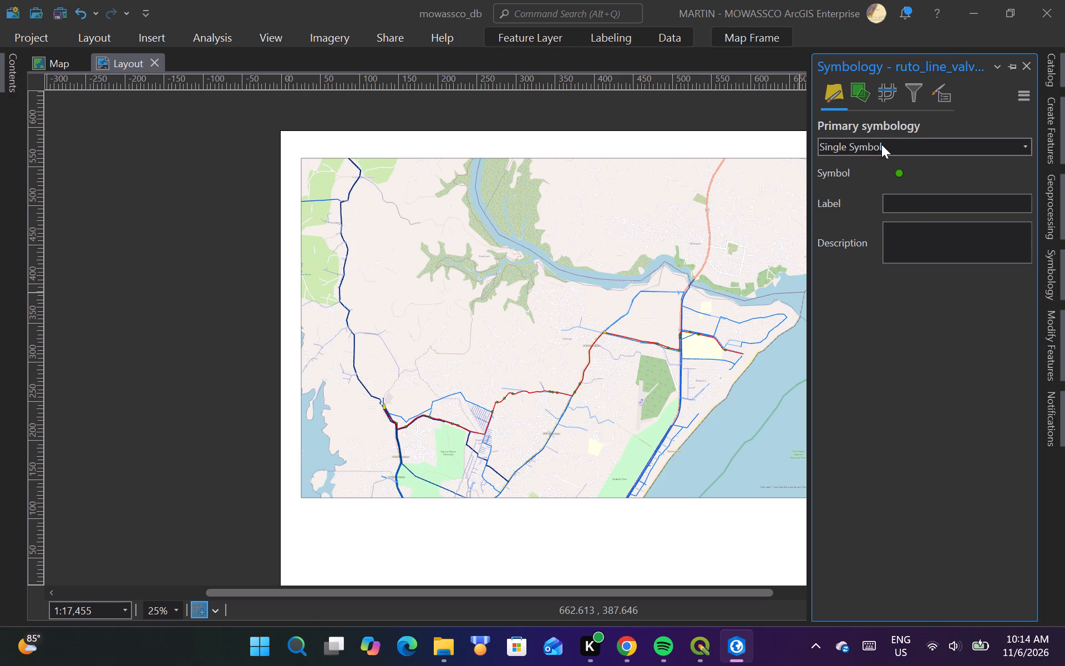
{"action": "left_click", "coordinate": [798, 237]}
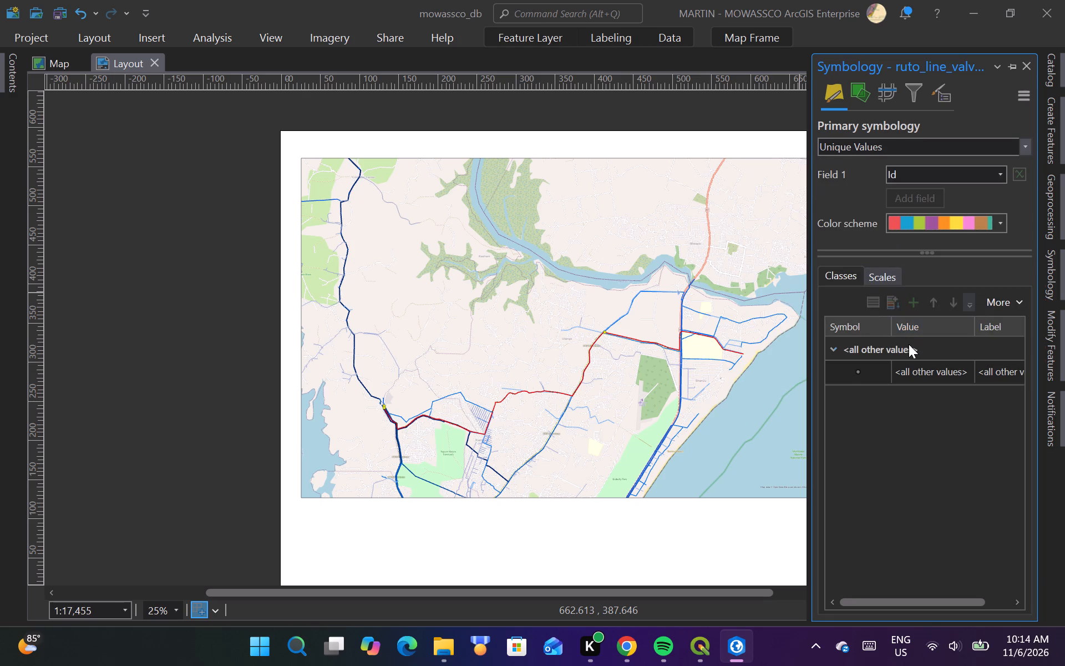
{"action": "left_click", "coordinate": [1004, 175]}
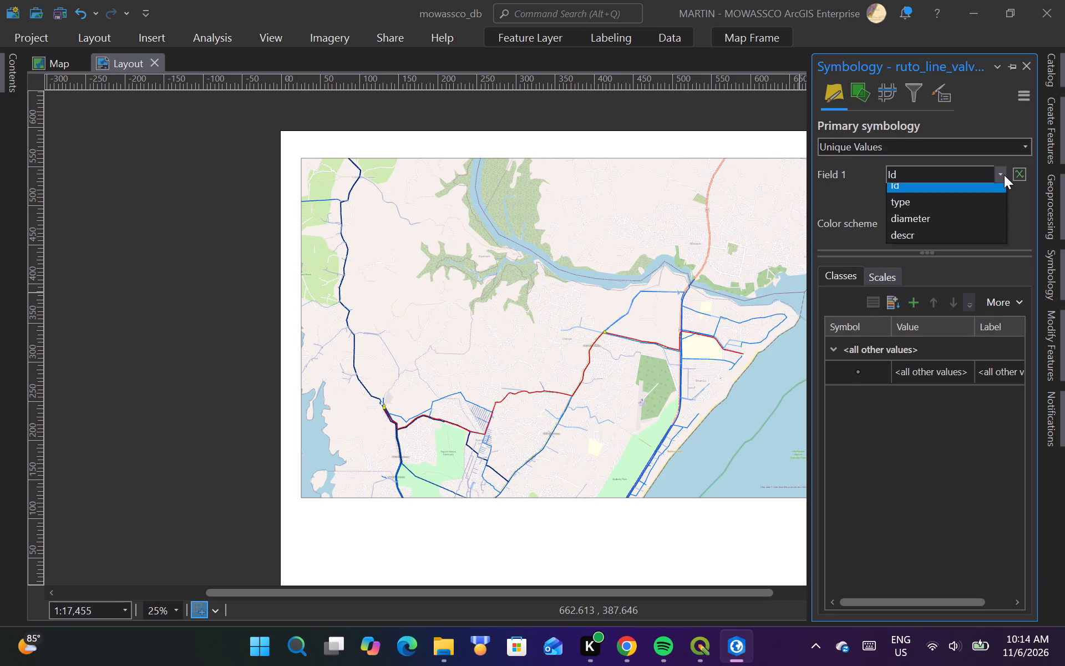
{"action": "left_click", "coordinate": [932, 210]}
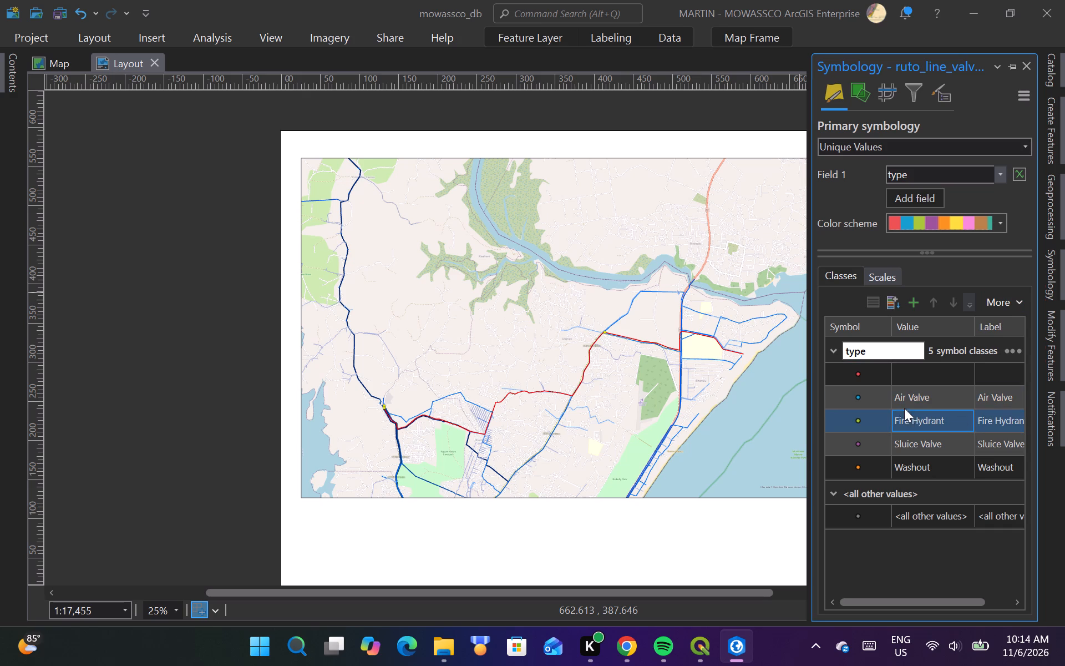
Set the symbol size of all five ruto_line_valves type classes together to 10 pt.
{"action": "left_click", "coordinate": [906, 371]}
{"action": "left_click", "coordinate": [919, 467], "text": "shift"}
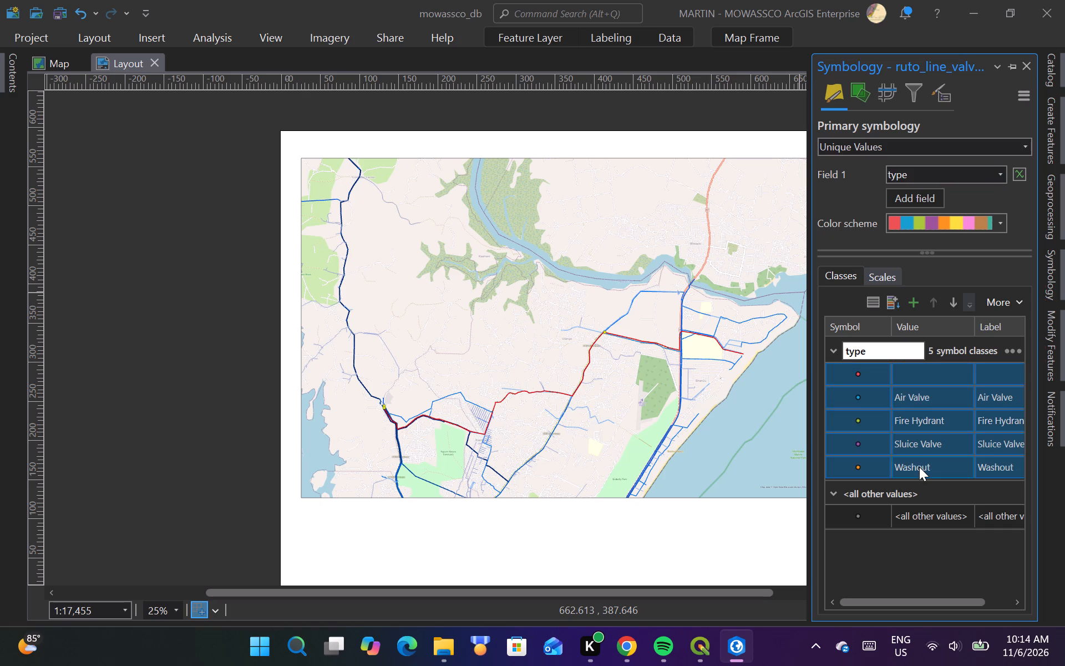
{"action": "right_click", "coordinate": [919, 467]}
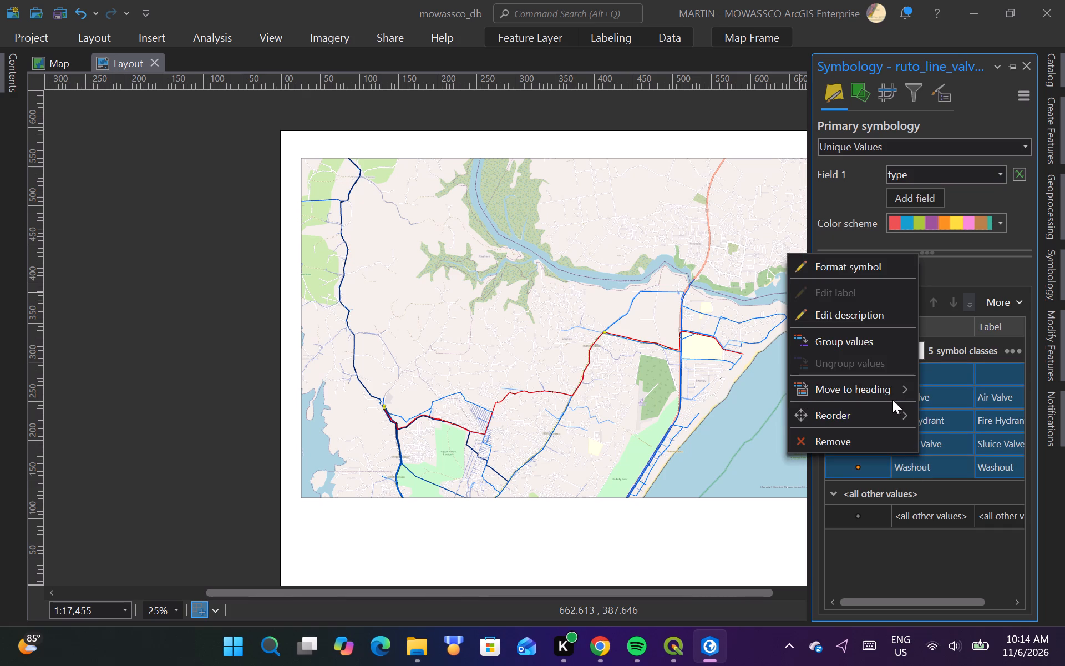
{"action": "left_click", "coordinate": [871, 266]}
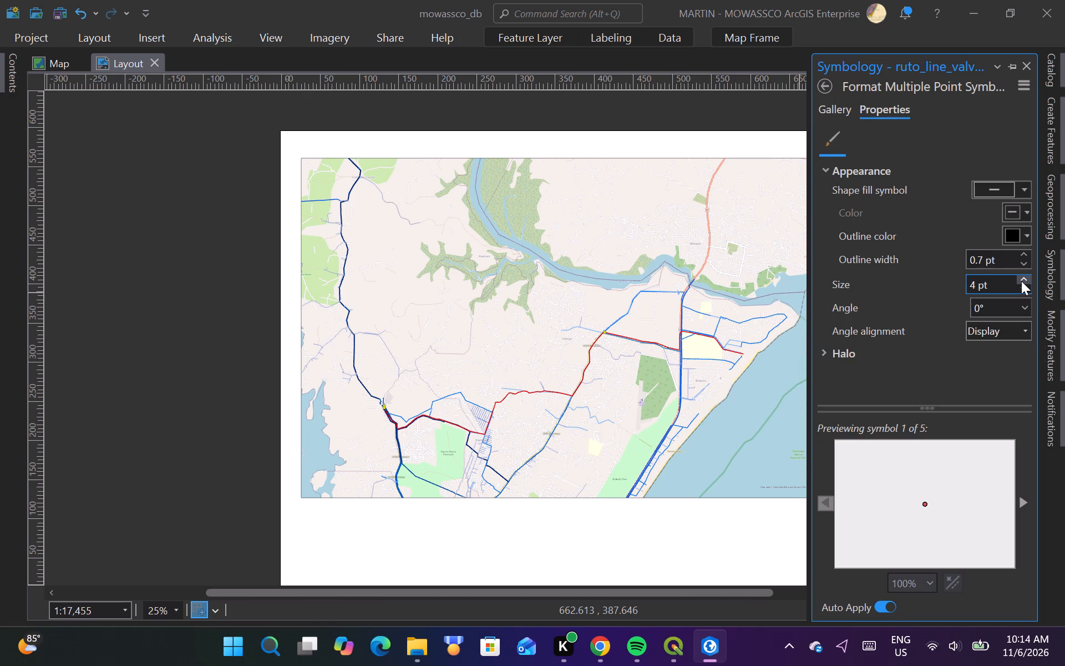
{"action": "left_click", "coordinate": [1021, 281]}
{"action": "left_click", "coordinate": [1021, 281]}
{"action": "double_click", "coordinate": [1021, 281]}
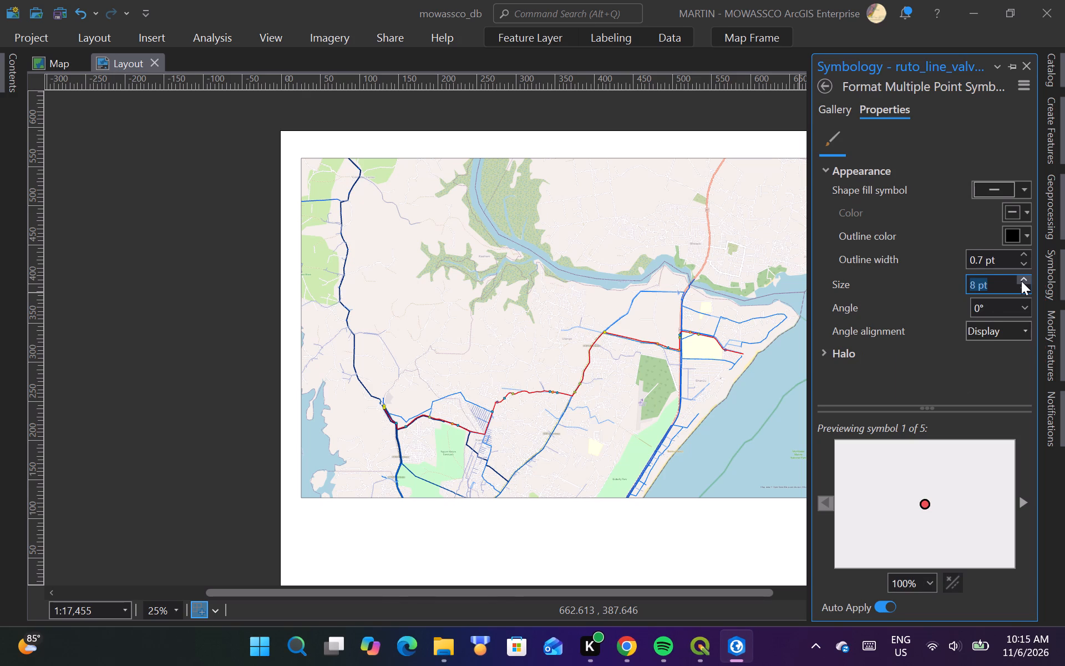
{"action": "double_click", "coordinate": [1021, 281]}
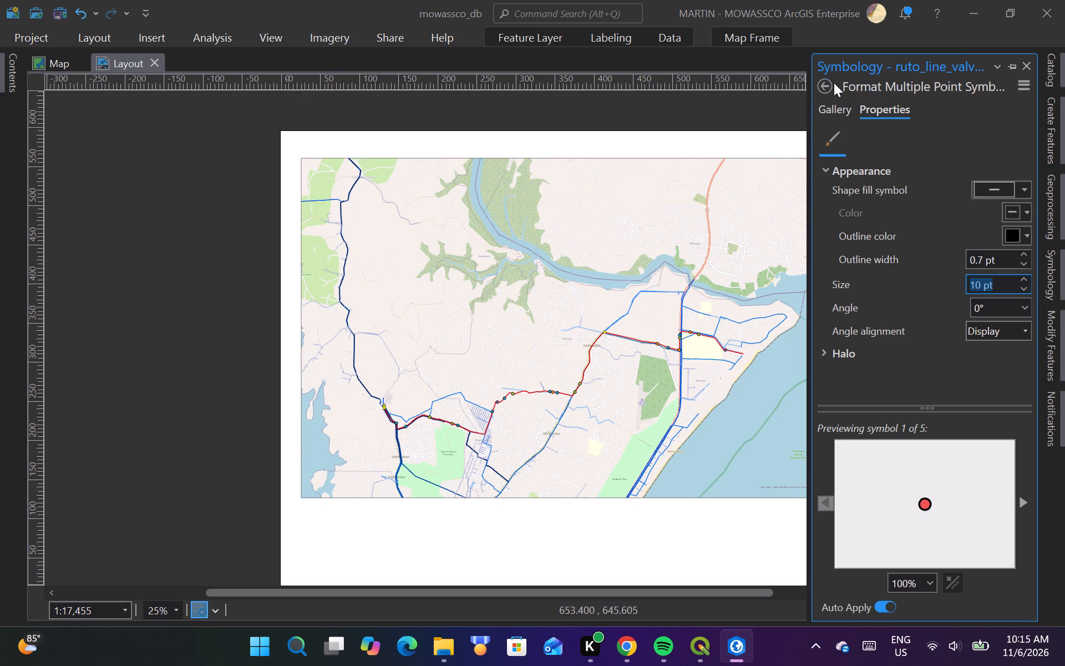
{"action": "left_click", "coordinate": [820, 87]}
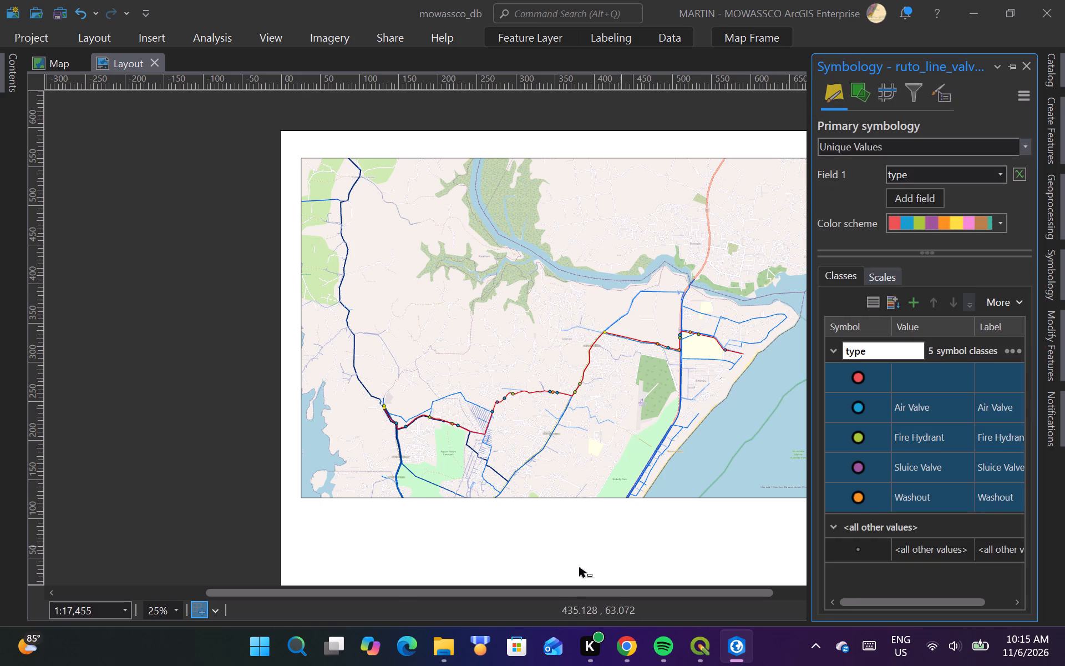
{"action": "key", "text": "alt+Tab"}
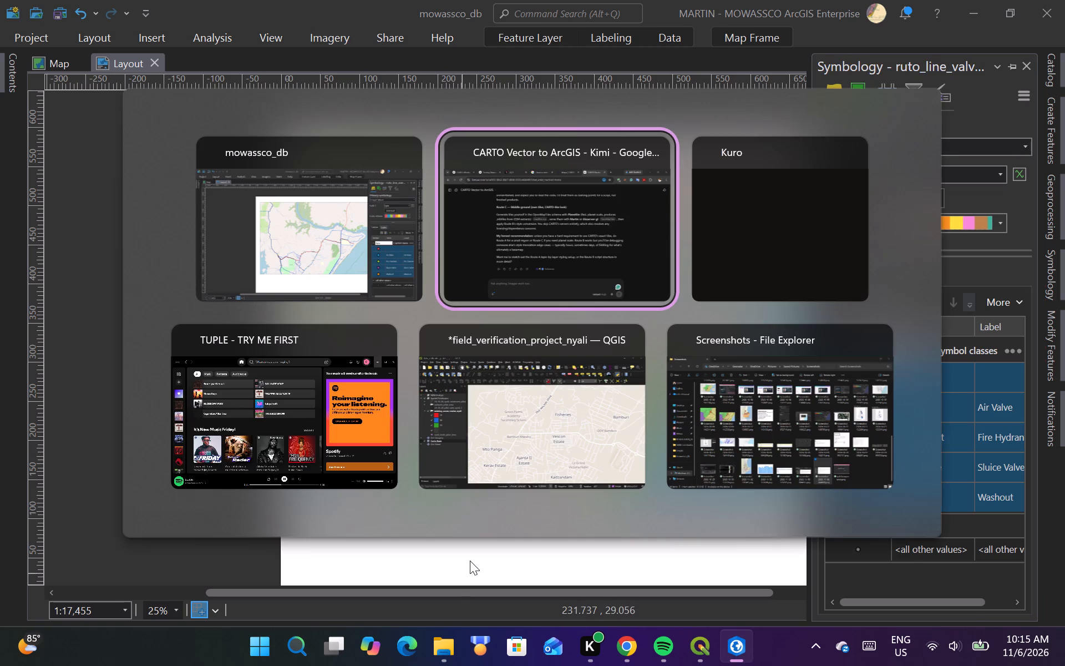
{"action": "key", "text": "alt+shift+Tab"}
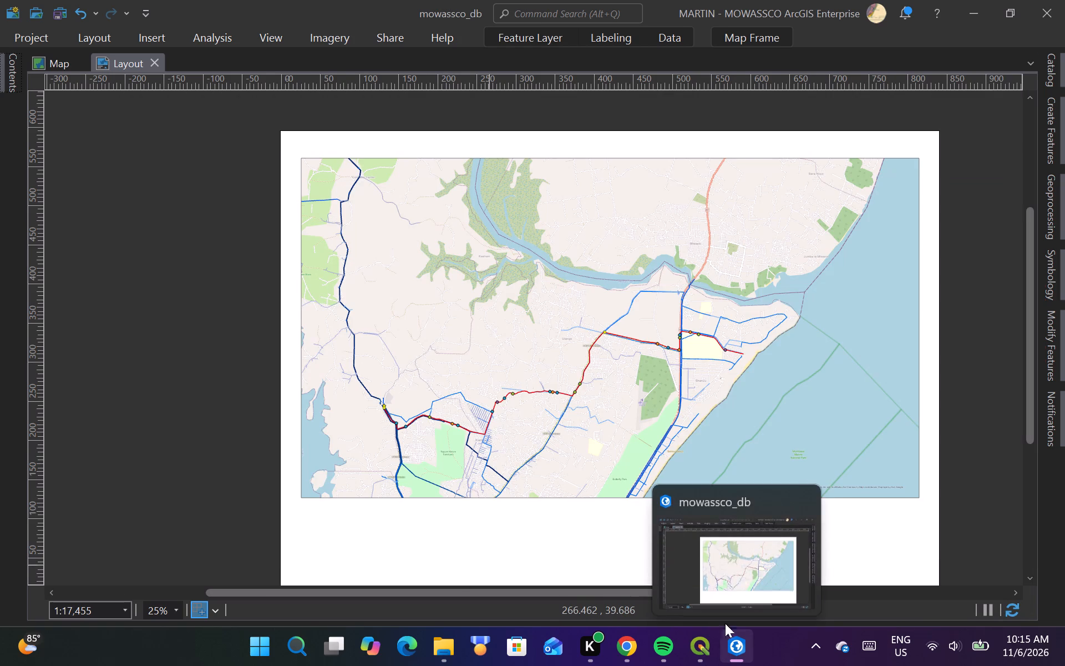
Return to the map, inspect the eastern valves along ruto_line, and open the attribute table of ruto_line_valves.
{"action": "left_click", "coordinate": [64, 60]}
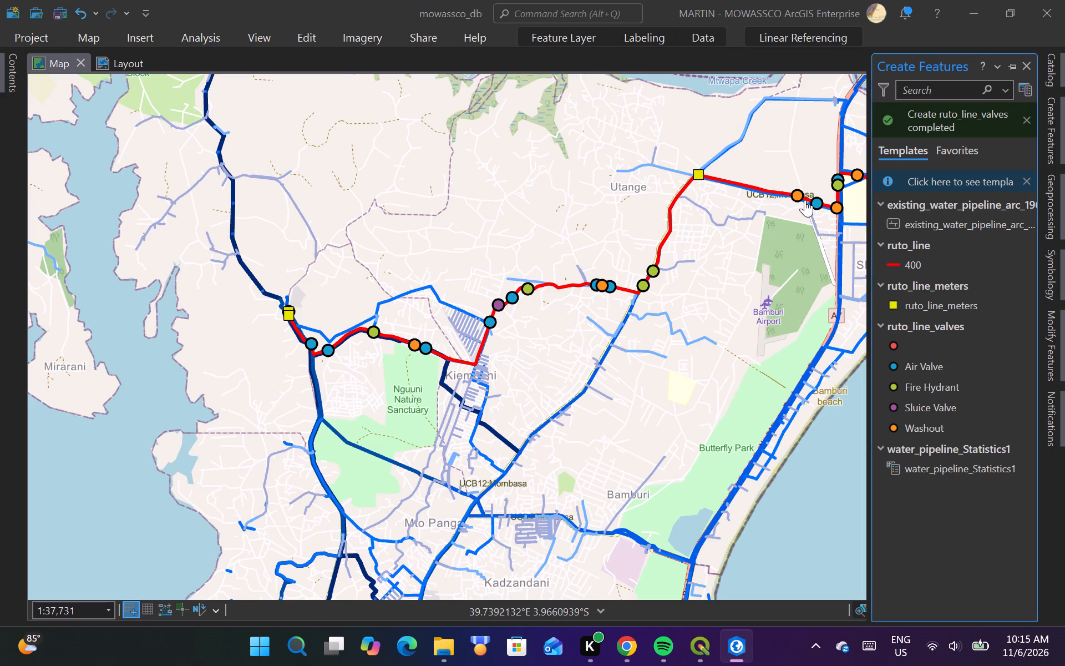
{"action": "left_click_drag", "start_coordinate": [736, 313], "coordinate": [680, 328]}
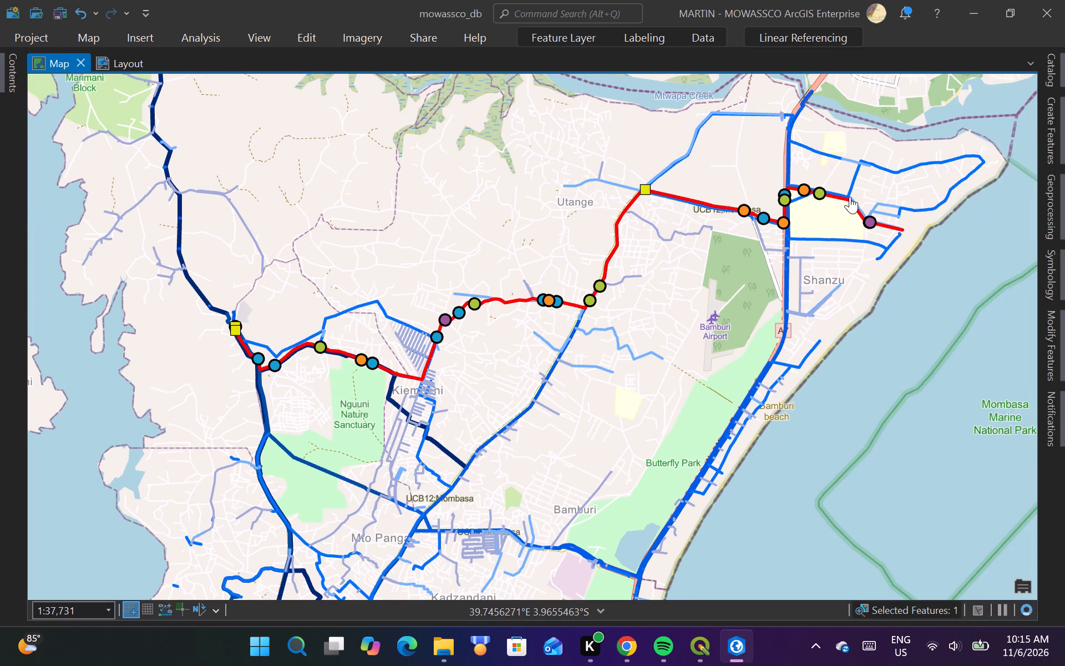
{"action": "scroll", "coordinate": [857, 201], "scroll_direction": "up", "scroll_amount": 3}
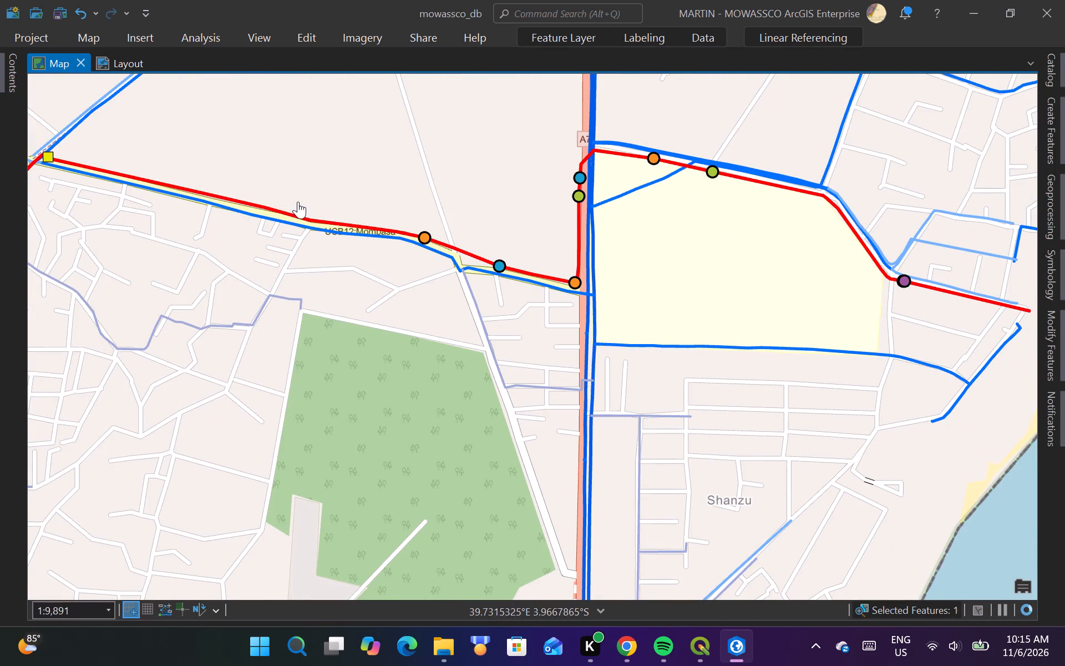
{"action": "left_click", "coordinate": [3, 65]}
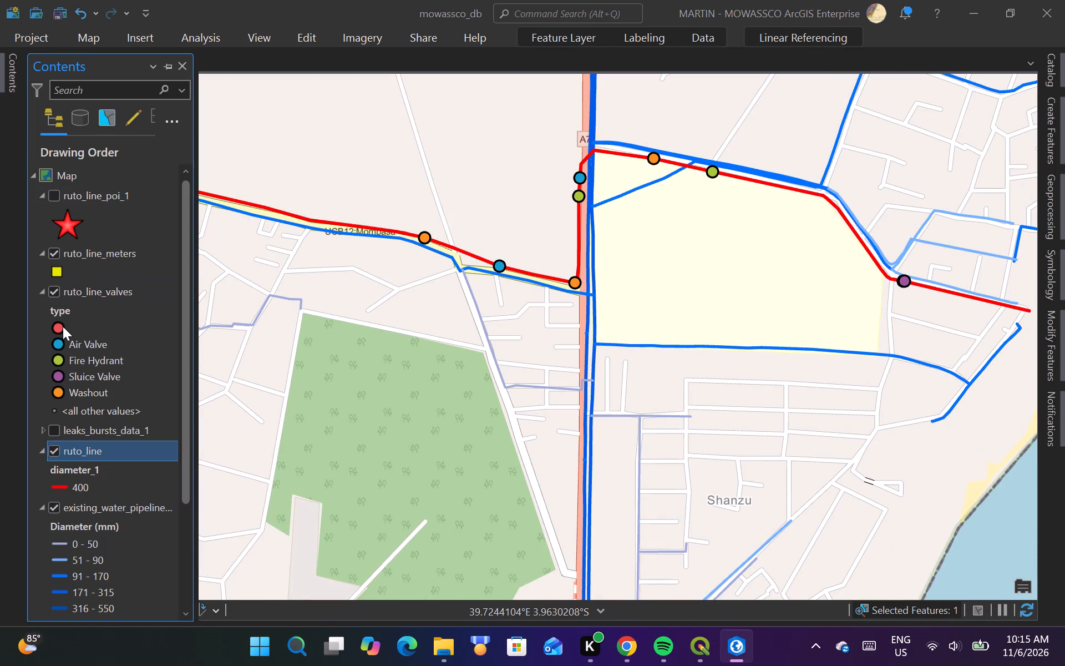
{"action": "left_click", "coordinate": [111, 294]}
{"action": "right_click", "coordinate": [113, 294]}
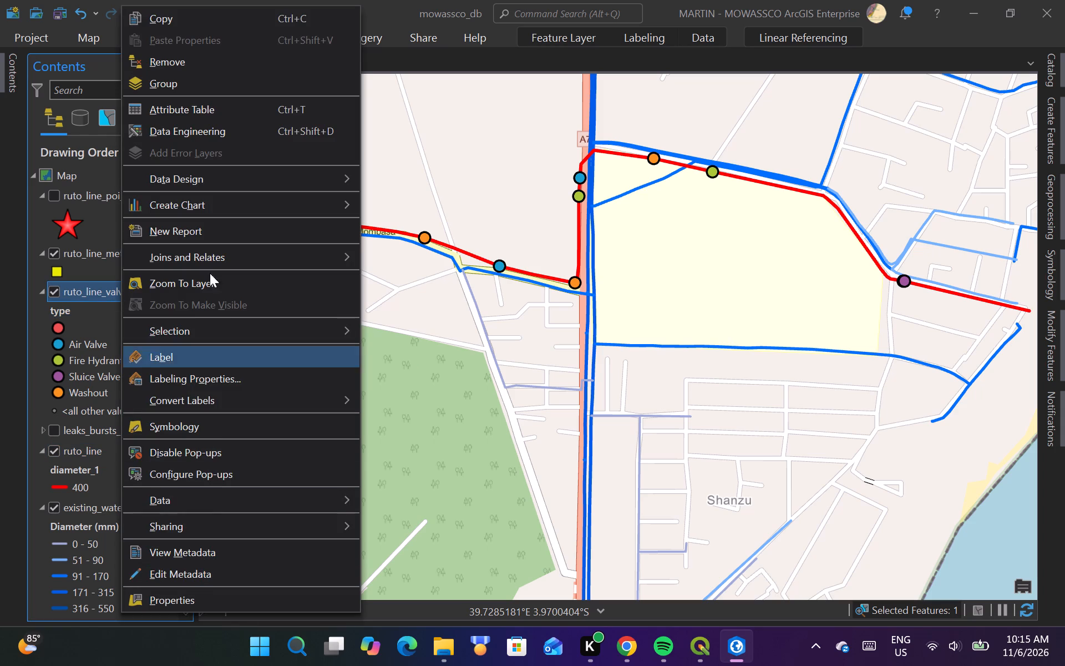
{"action": "left_click", "coordinate": [207, 112]}
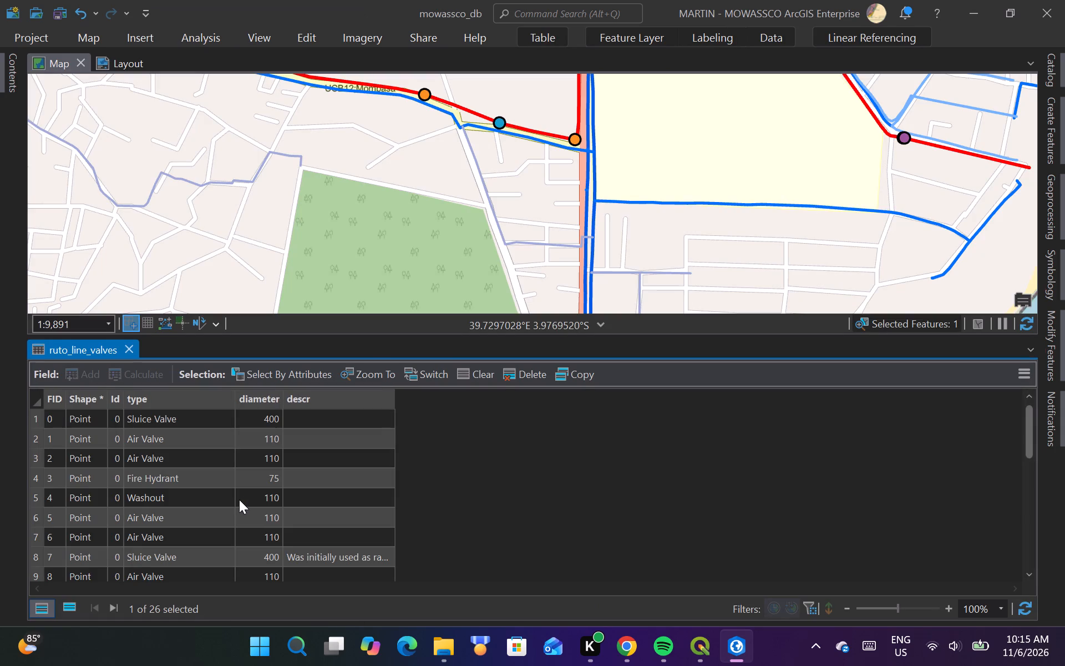
Locate the stray valve without a type, FID 25, on the map near Bara Hoyo and delete its record.
{"action": "scroll", "coordinate": [239, 500], "scroll_direction": "down", "scroll_amount": 4}
{"action": "scroll", "coordinate": [239, 500], "scroll_direction": "up", "scroll_amount": 2}
{"action": "scroll", "coordinate": [239, 500], "scroll_direction": "down", "scroll_amount": 4}
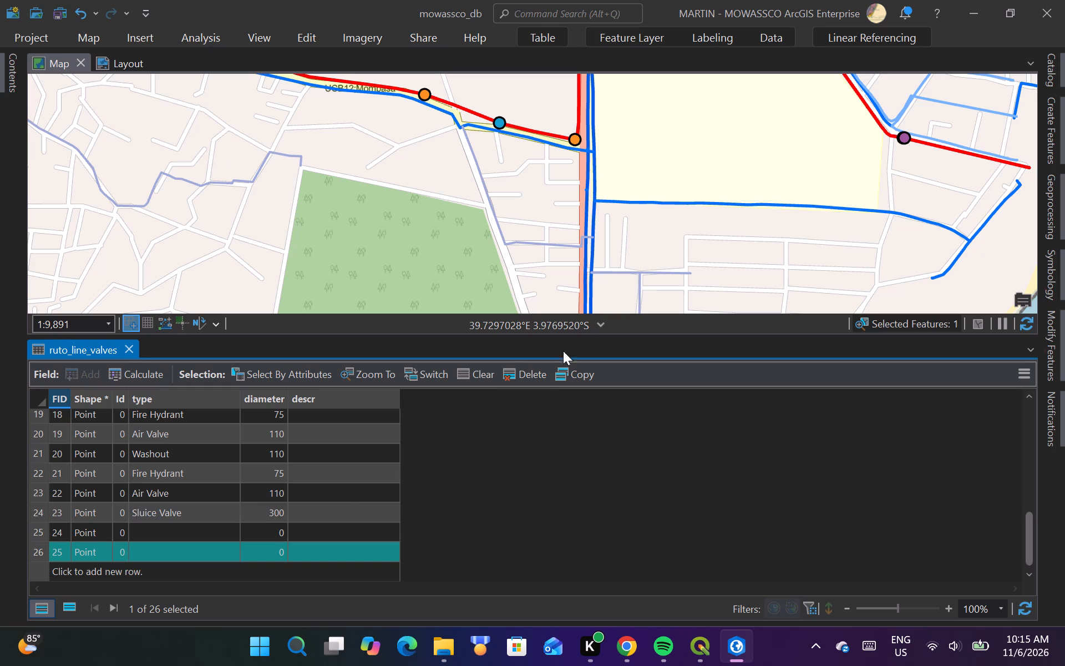
{"action": "scroll", "coordinate": [603, 229], "scroll_direction": "down", "scroll_amount": 3}
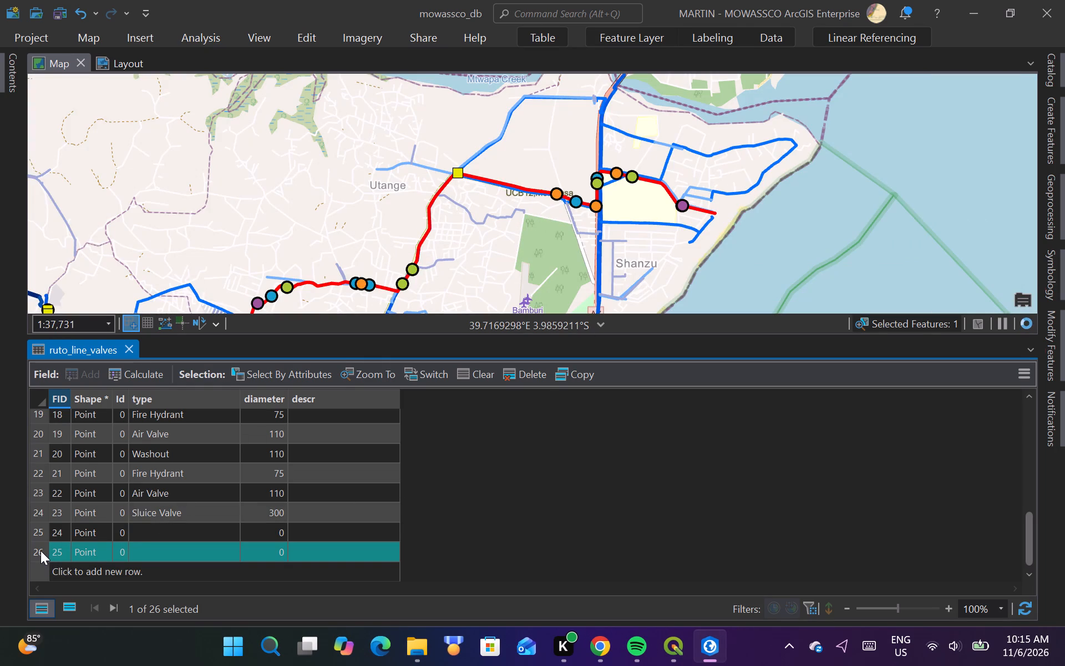
{"action": "left_click", "coordinate": [40, 551]}
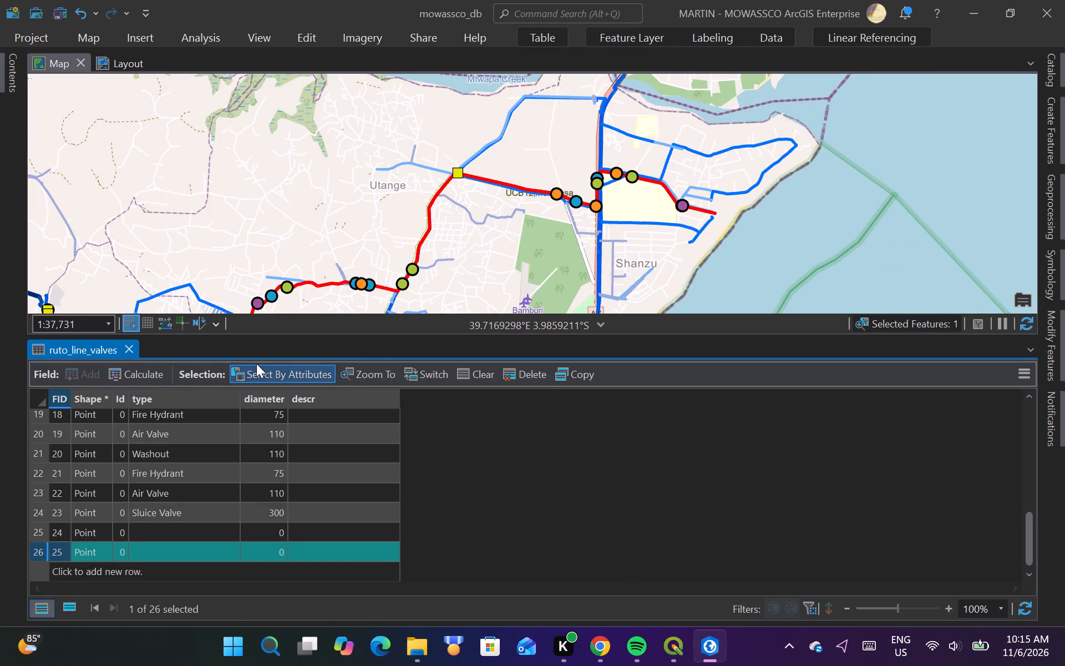
{"action": "left_click", "coordinate": [373, 380]}
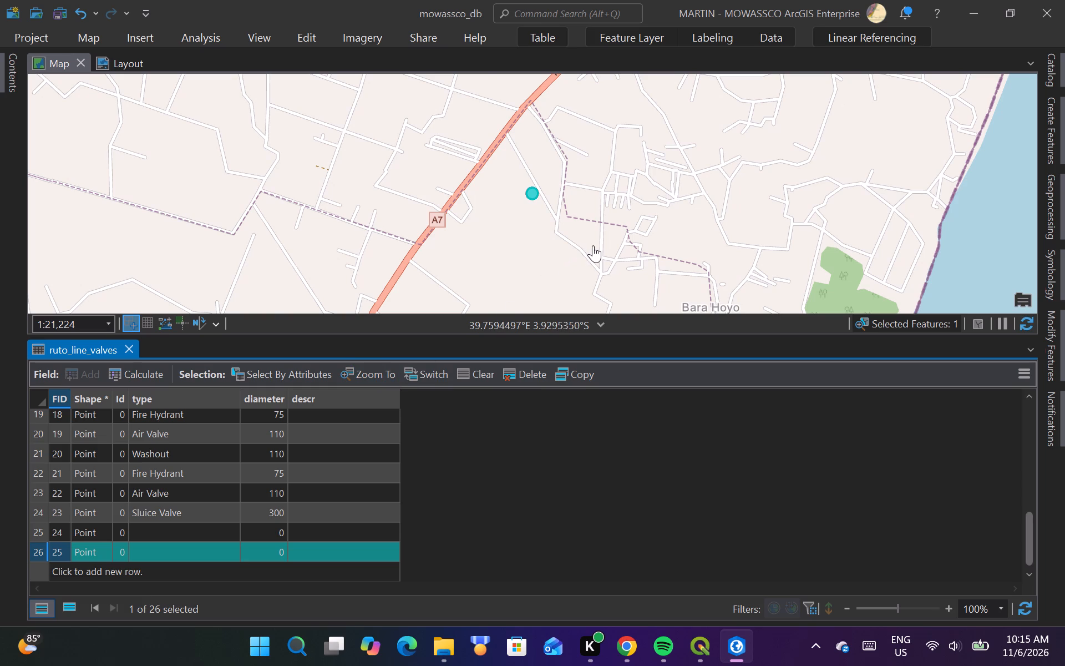
{"action": "scroll", "coordinate": [593, 222], "scroll_direction": "down", "scroll_amount": 4}
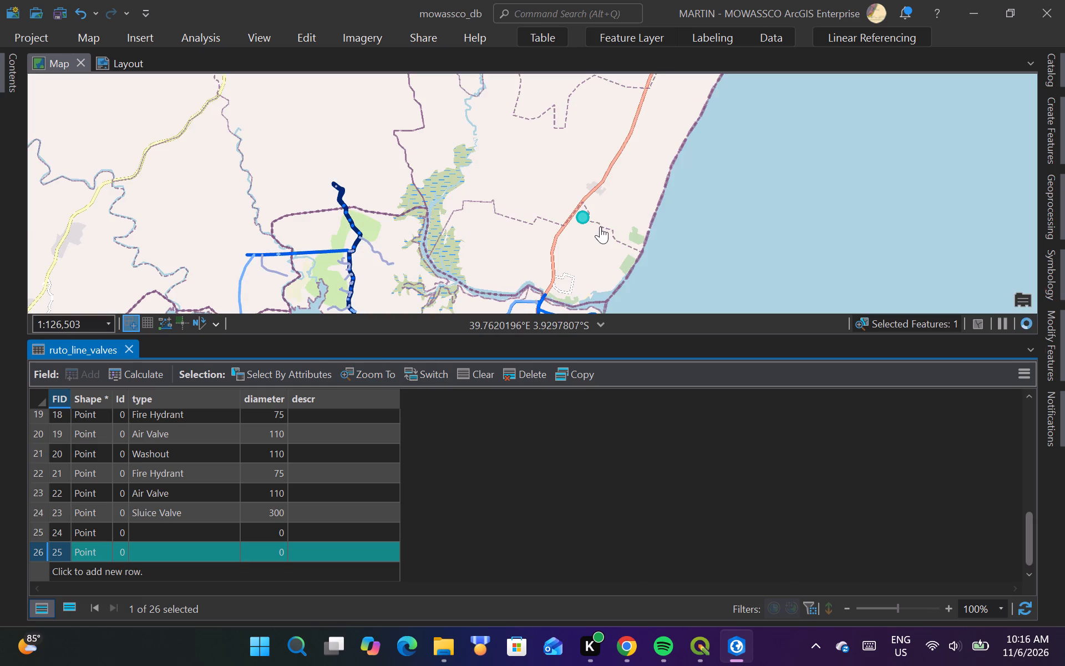
{"action": "left_click_drag", "start_coordinate": [504, 250], "coordinate": [511, 126]}
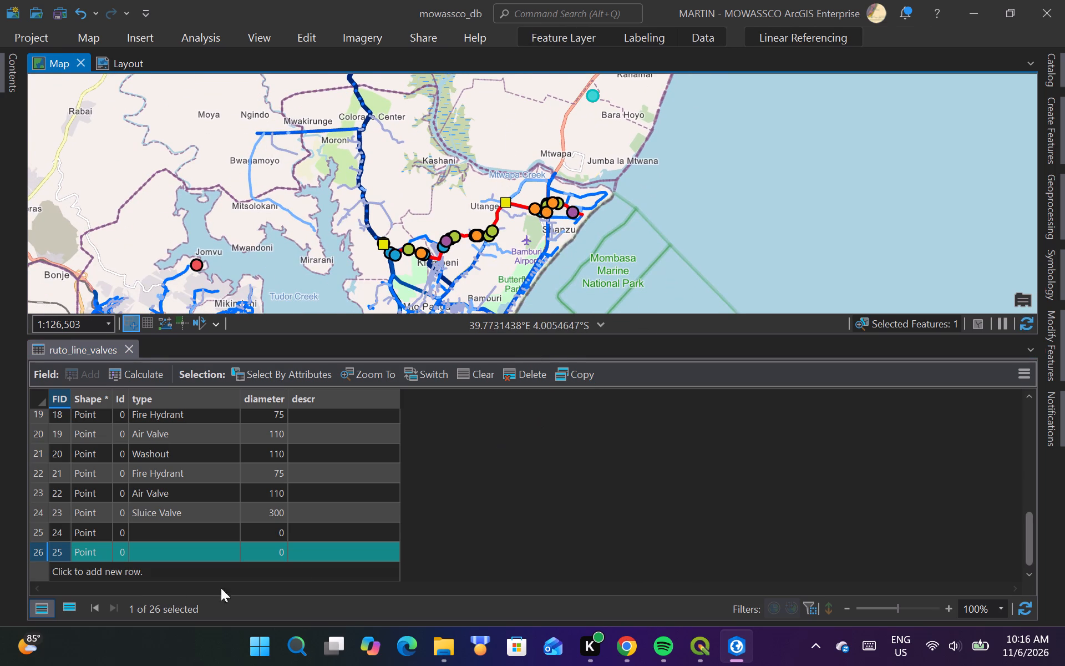
{"action": "left_click", "coordinate": [530, 377]}
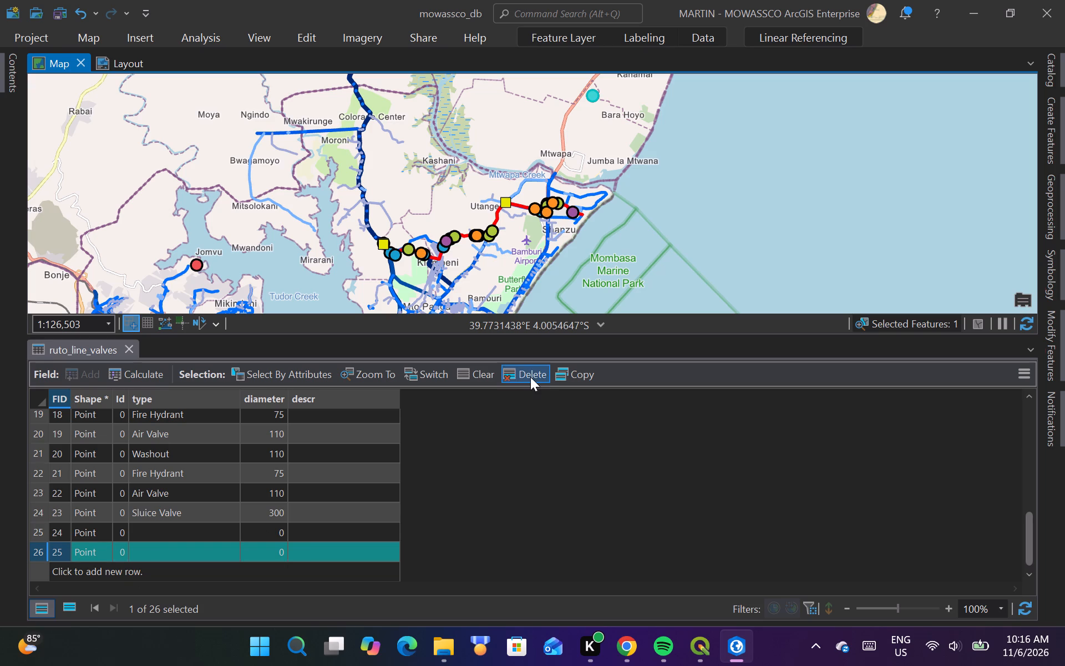
Delete the remaining ruto_line_valves record without a type, FID 24, and save the edits.
{"action": "scroll", "coordinate": [126, 527], "scroll_direction": "down", "scroll_amount": 2}
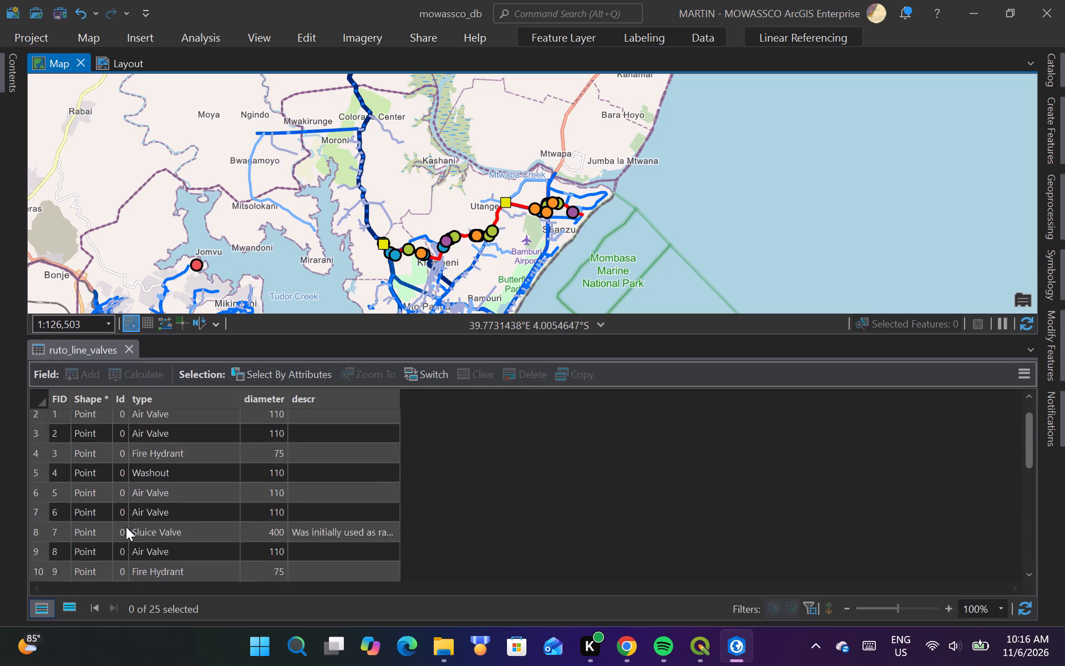
{"action": "scroll", "coordinate": [126, 527], "scroll_direction": "down", "scroll_amount": 3}
{"action": "scroll", "coordinate": [126, 527], "scroll_direction": "up", "scroll_amount": 1}
{"action": "scroll", "coordinate": [126, 527], "scroll_direction": "down", "scroll_amount": 1}
{"action": "left_click", "coordinate": [43, 548]}
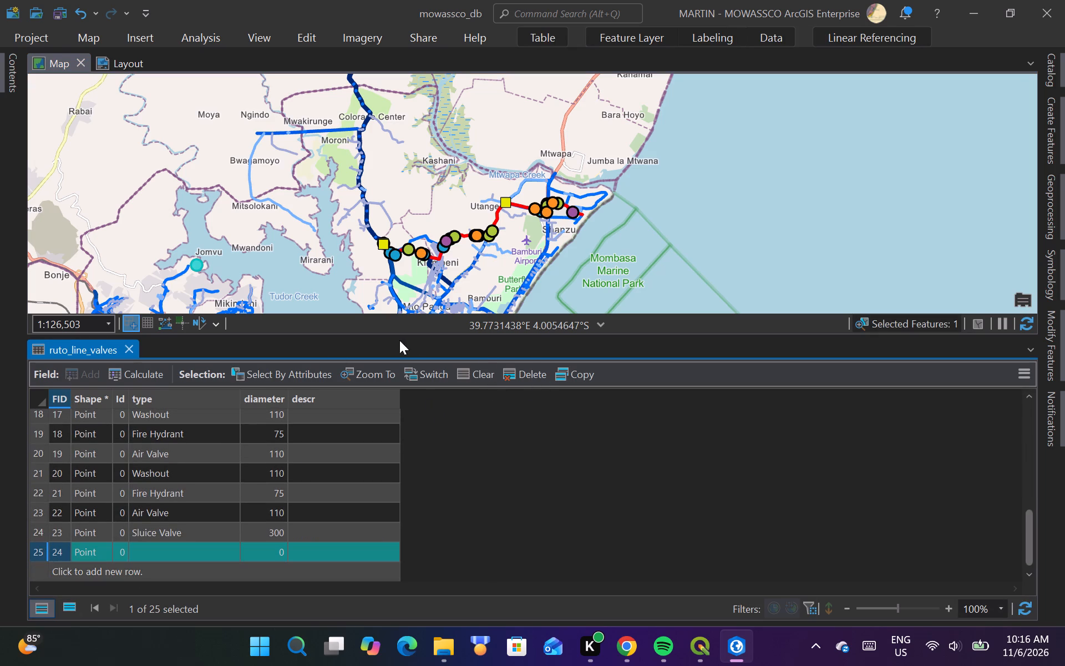
{"action": "left_click", "coordinate": [513, 374]}
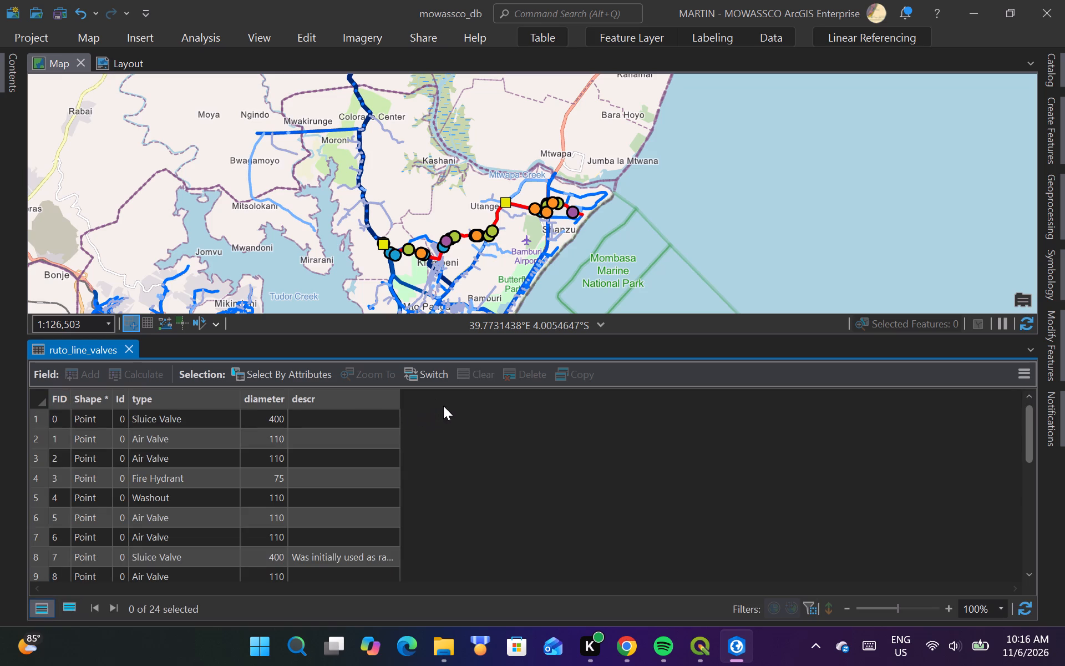
{"action": "left_click", "coordinate": [297, 45]}
{"action": "left_click", "coordinate": [134, 74]}
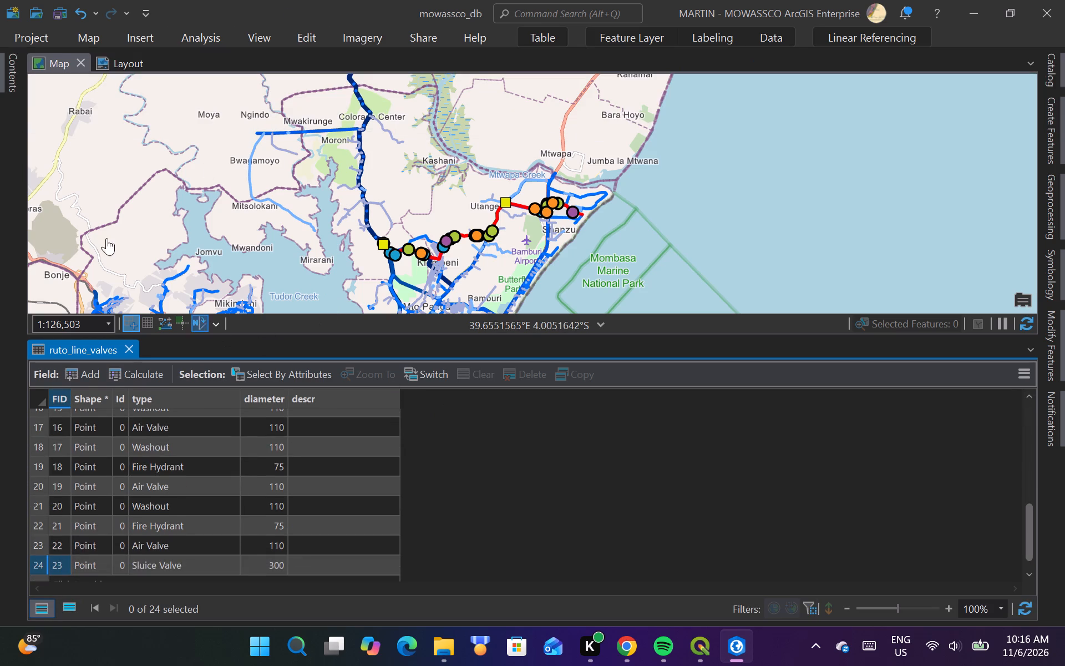
Set the symbol size of the yellow square ruto_line_meters points to 13 pt.
{"action": "left_click", "coordinate": [3, 82]}
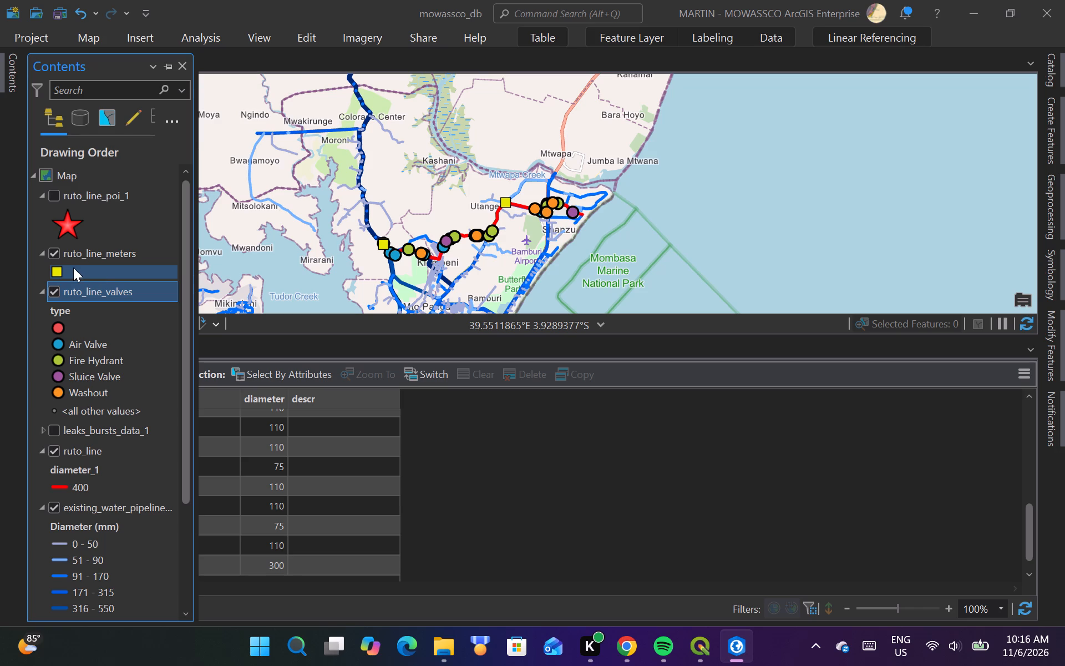
{"action": "left_click", "coordinate": [56, 271]}
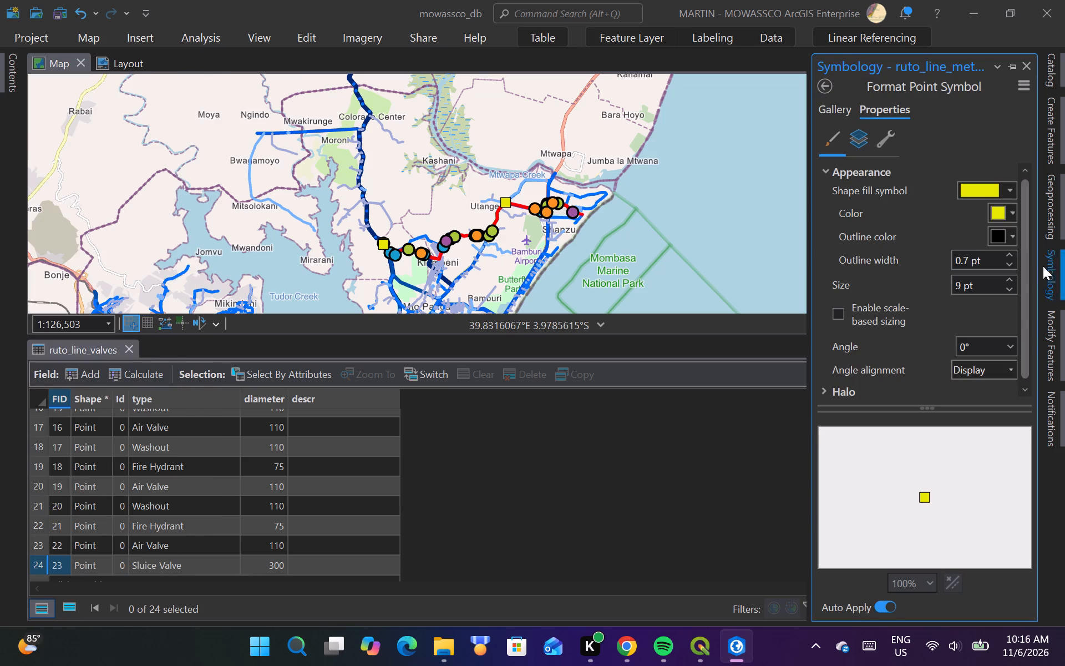
{"action": "triple_click", "coordinate": [1008, 278]}
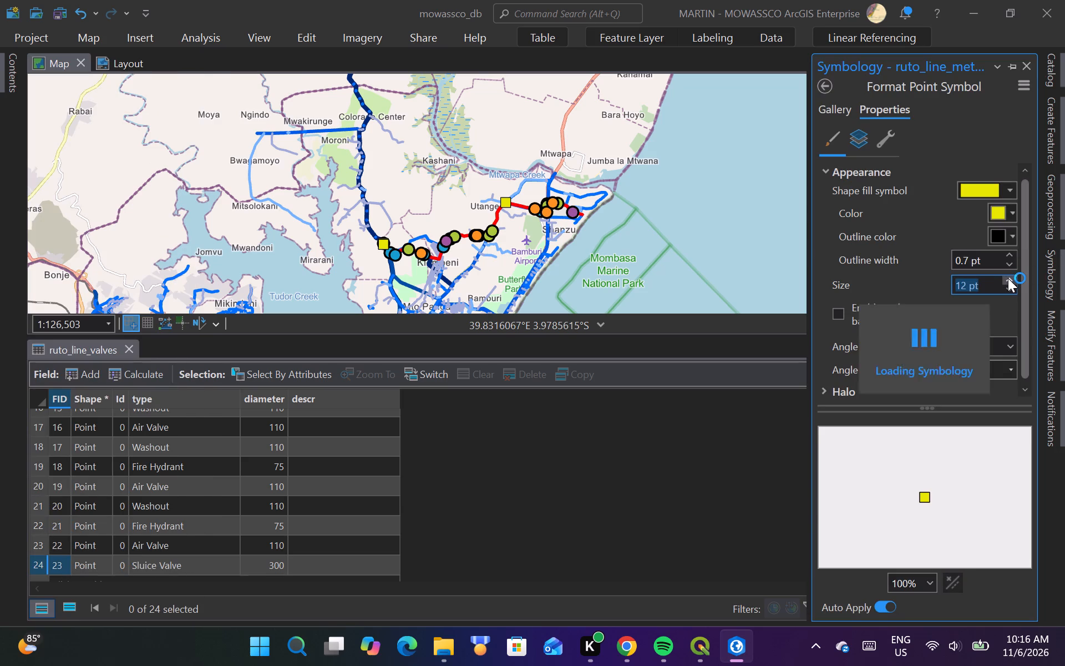
{"action": "left_click", "coordinate": [1008, 278]}
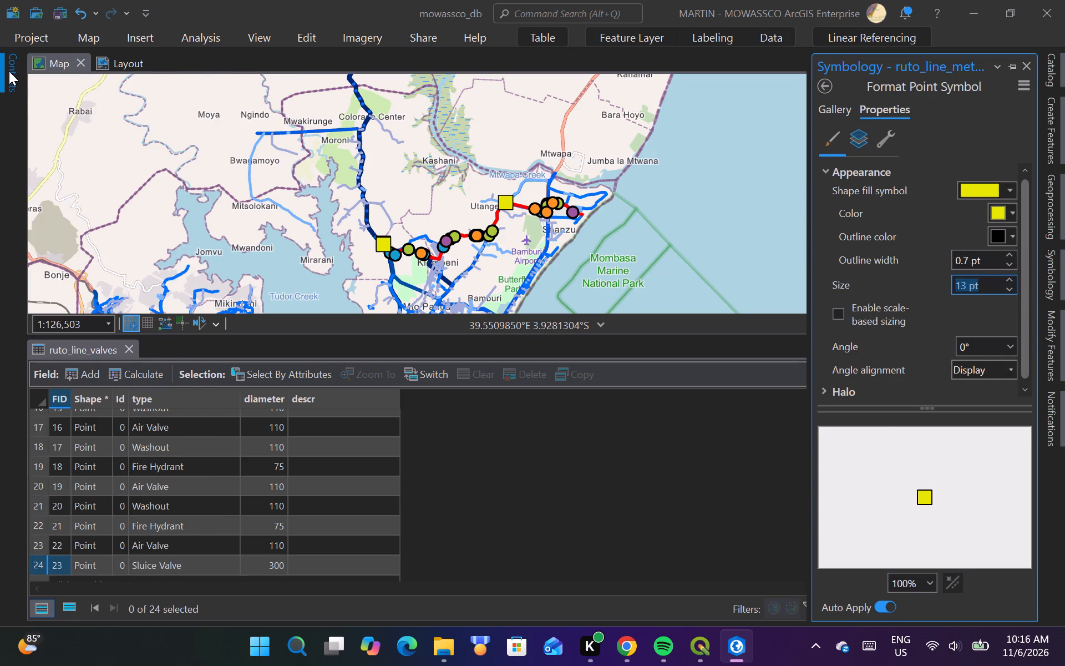
Switch to the layout, close the valves table, and examine the valve and meter symbols up close.
{"action": "left_click", "coordinate": [120, 65]}
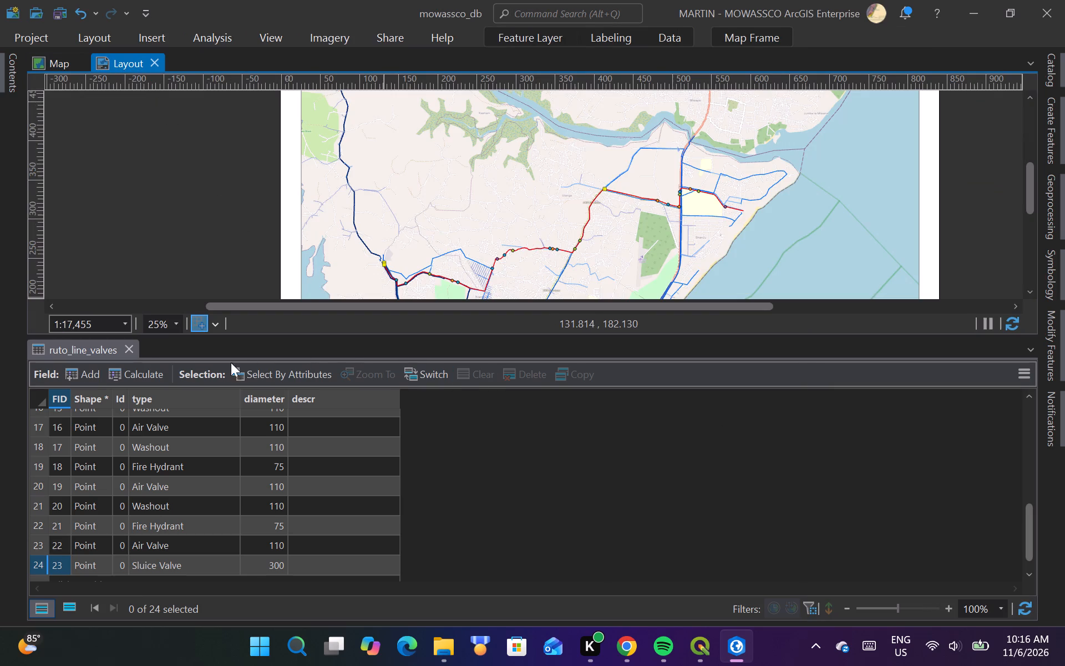
{"action": "left_click", "coordinate": [127, 348]}
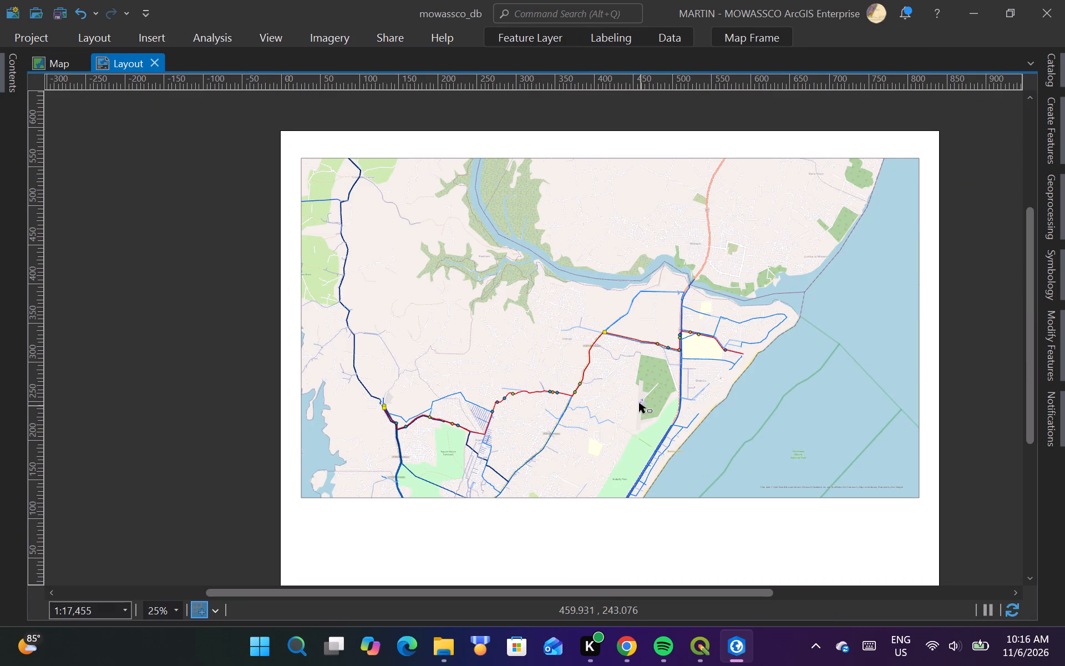
{"action": "scroll", "coordinate": [639, 403], "scroll_direction": "up", "scroll_amount": 1}
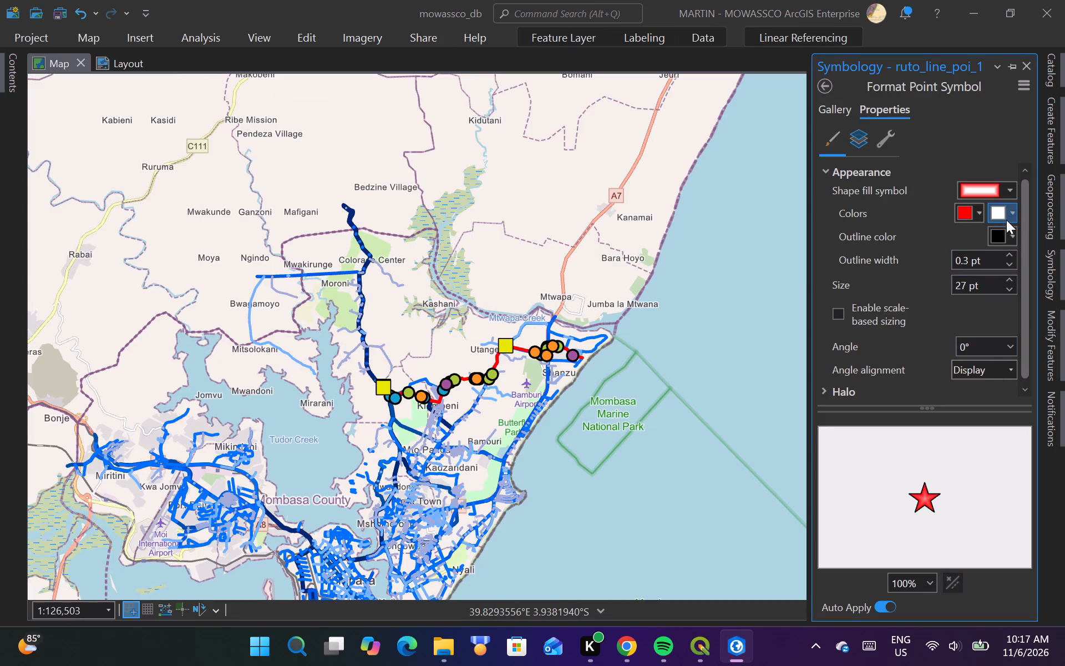
{"action": "scroll", "coordinate": [859, 266], "scroll_direction": "up", "scroll_amount": 6}
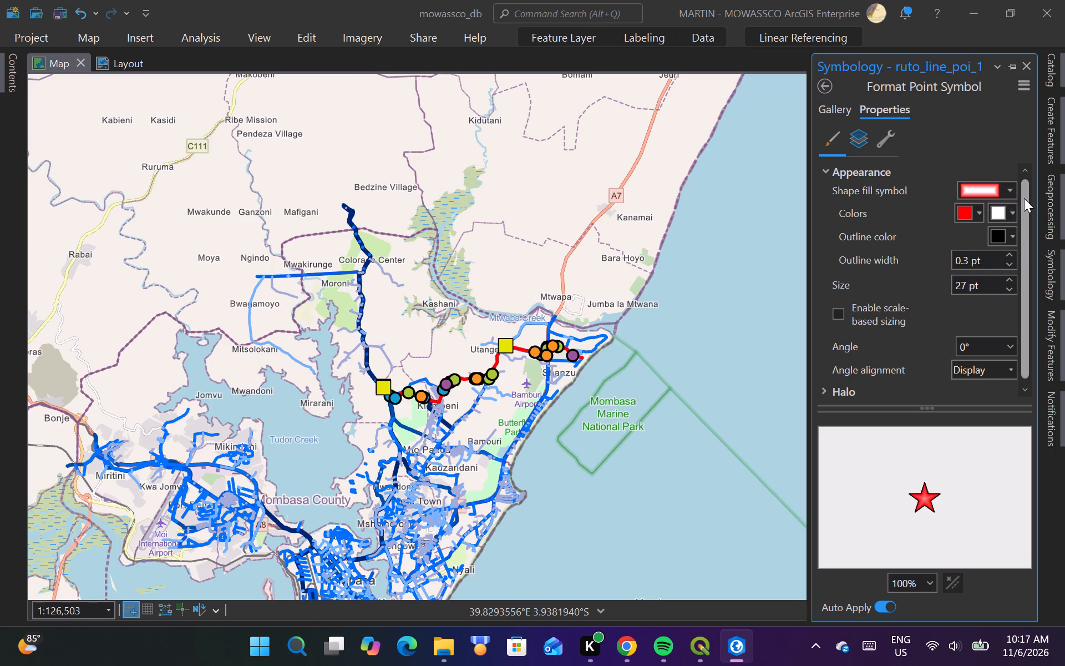
{"action": "left_click", "coordinate": [866, 144]}
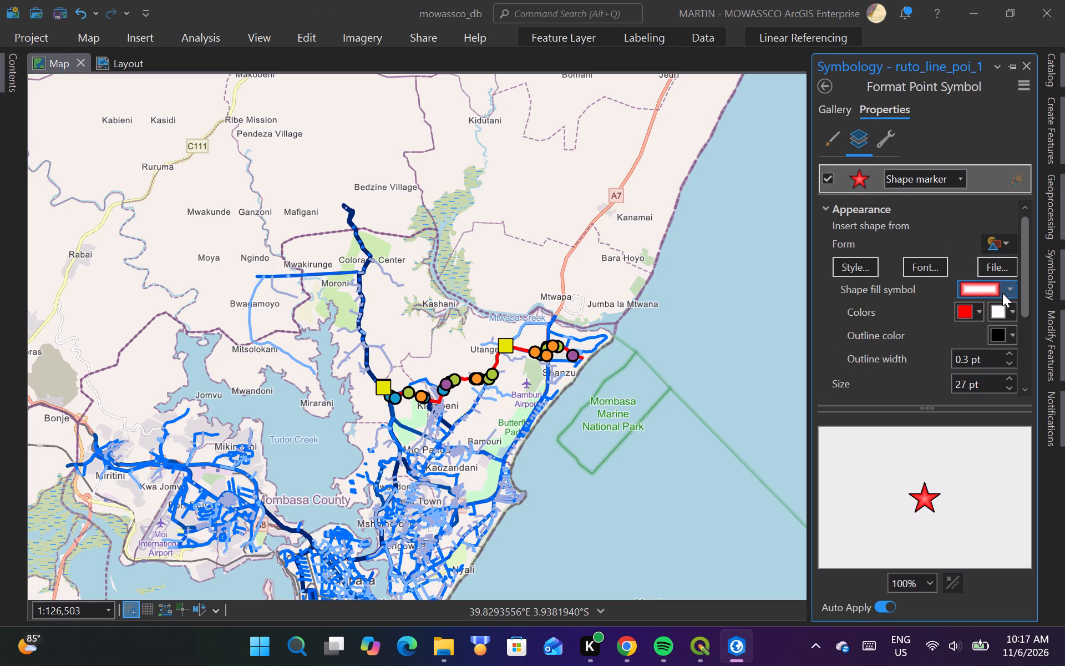
{"action": "left_click", "coordinate": [1005, 242]}
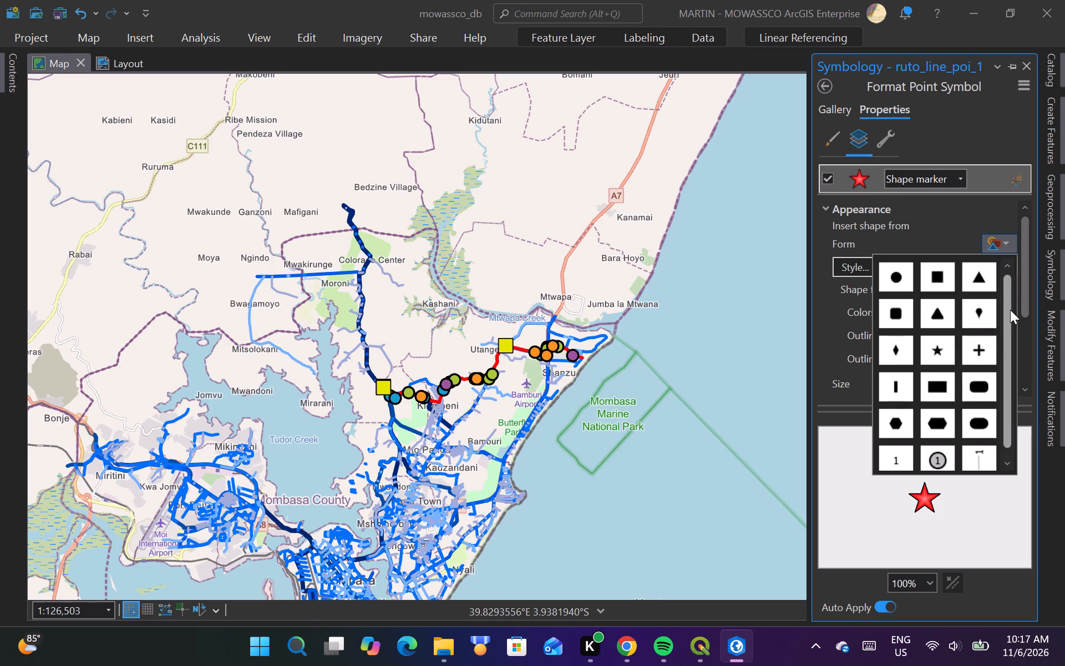
{"action": "left_click_drag", "start_coordinate": [1010, 319], "coordinate": [1013, 281]}
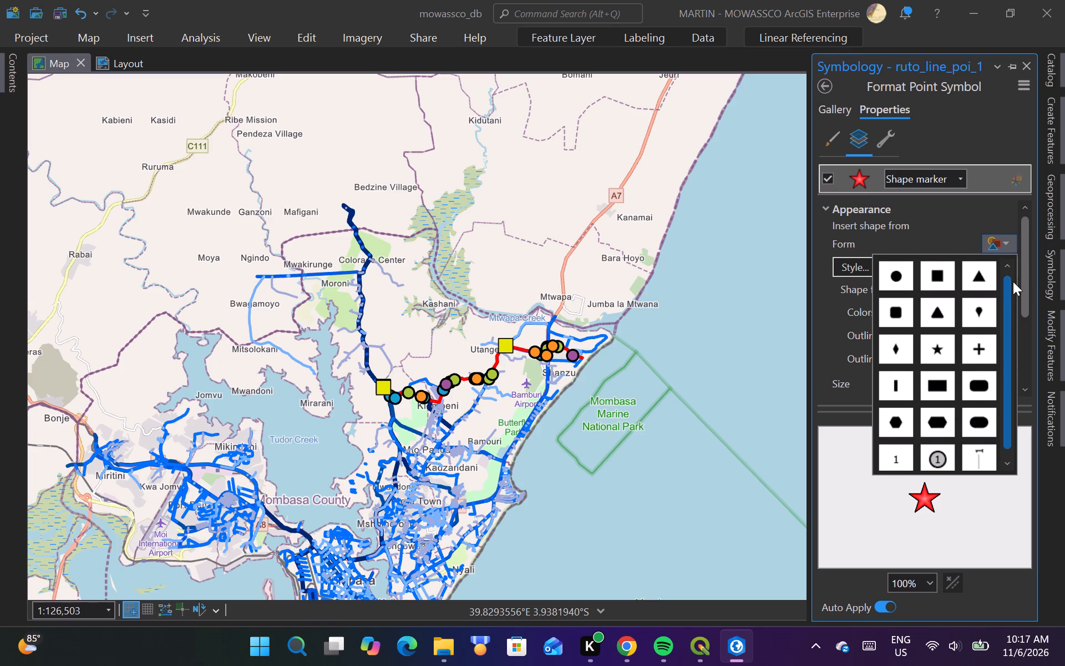
{"action": "left_click_drag", "start_coordinate": [1013, 281], "coordinate": [1013, 274]}
{"action": "left_click", "coordinate": [836, 135]}
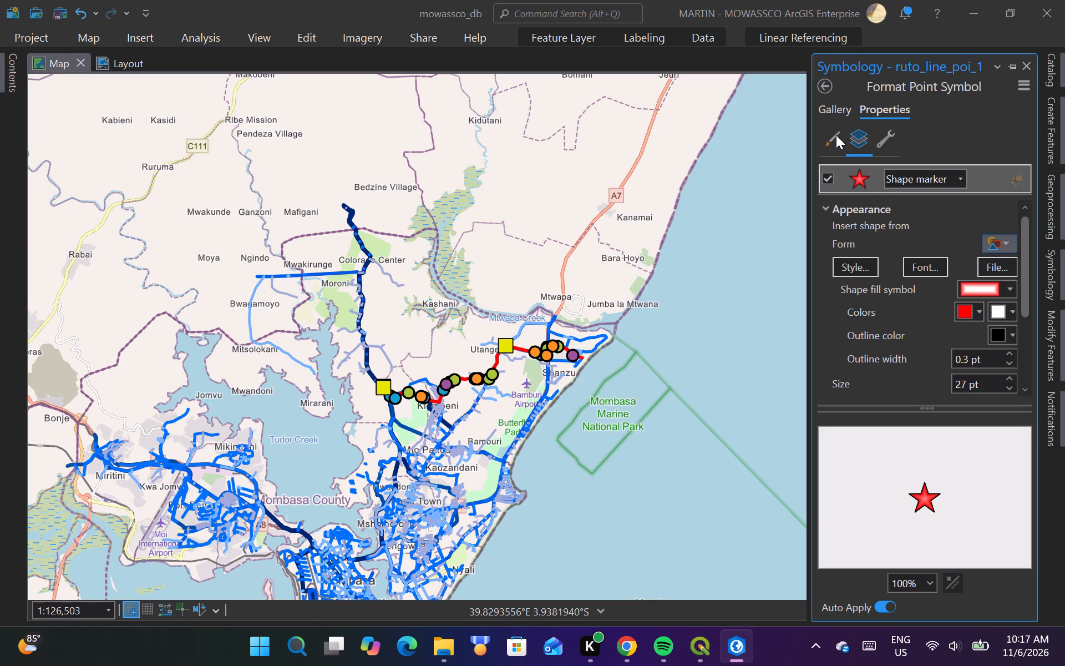
{"action": "left_click", "coordinate": [836, 135]}
Search the symbol gallery for "flag" and apply the red Flag from the Icon Points style to ruto_line_poi_1.
{"action": "left_click", "coordinate": [840, 113]}
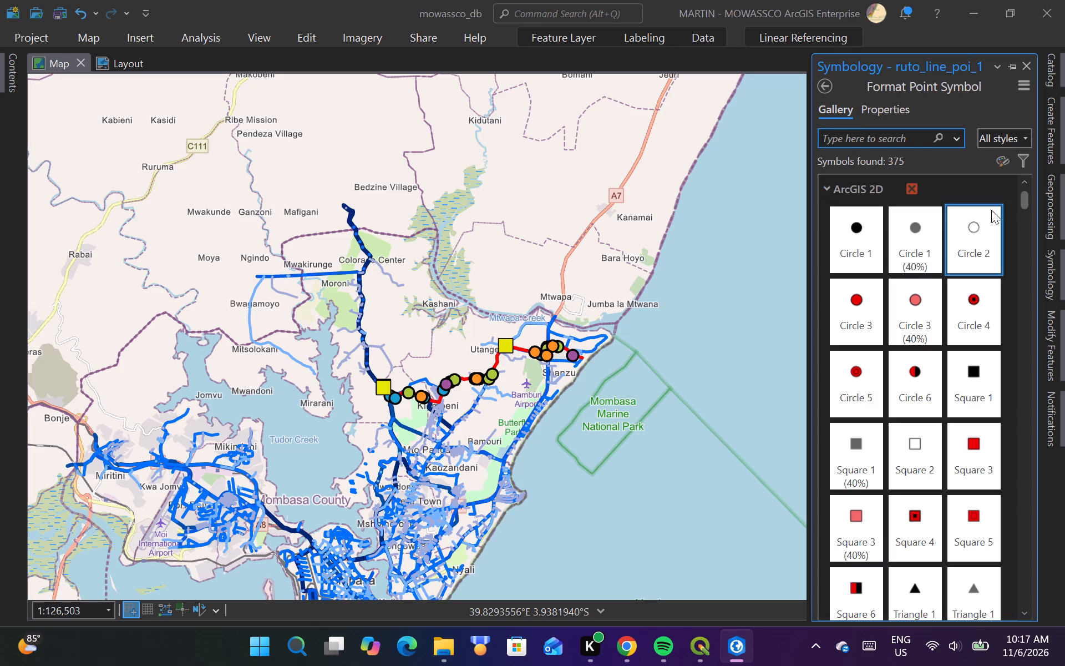
{"action": "left_click", "coordinate": [887, 139]}
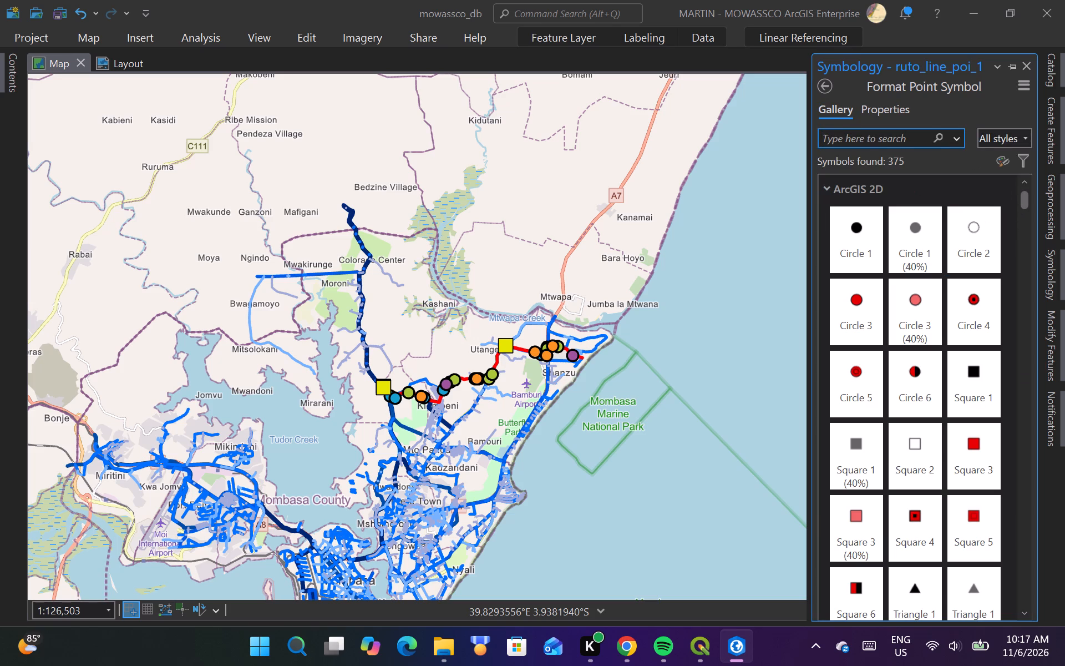
{"action": "type", "text": "flag"}
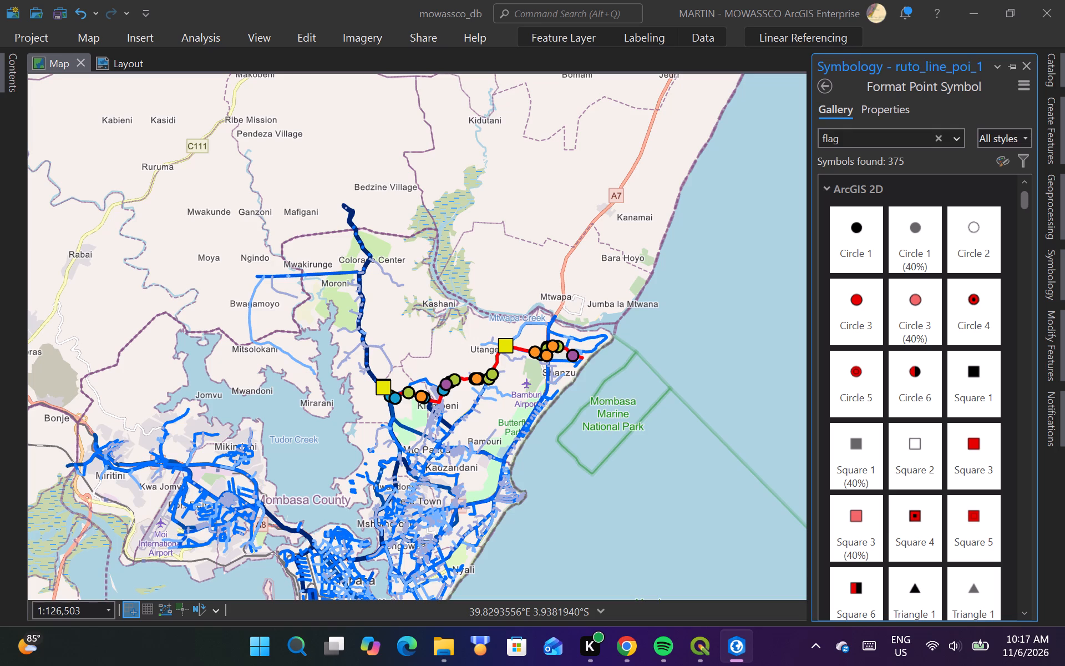
{"action": "key", "text": "Return"}
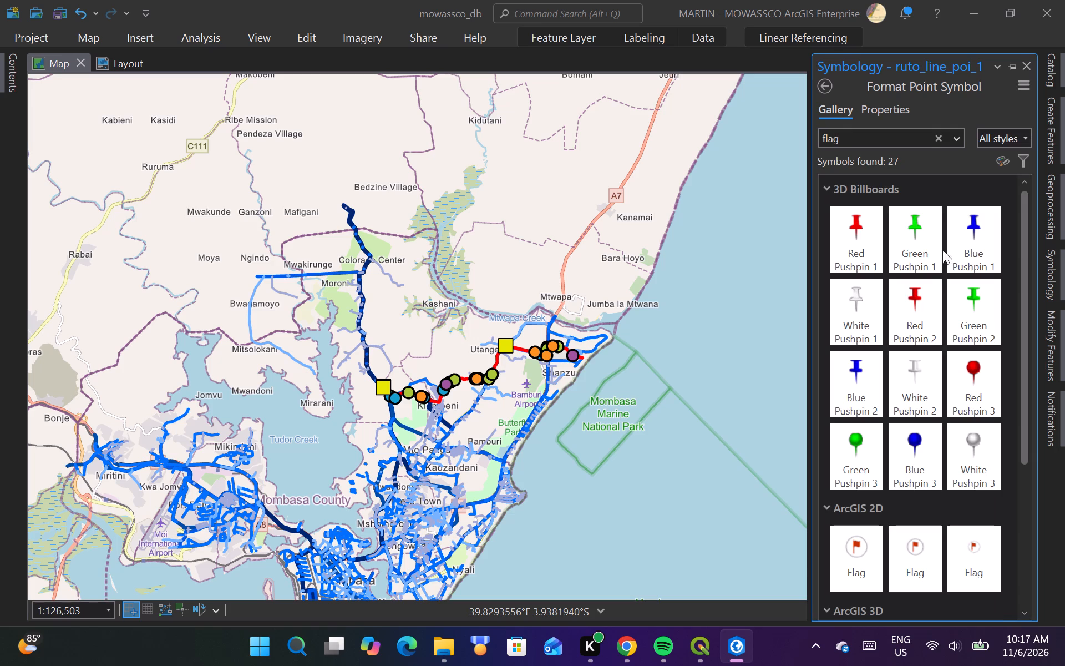
{"action": "left_click_drag", "start_coordinate": [1025, 299], "coordinate": [1026, 315]}
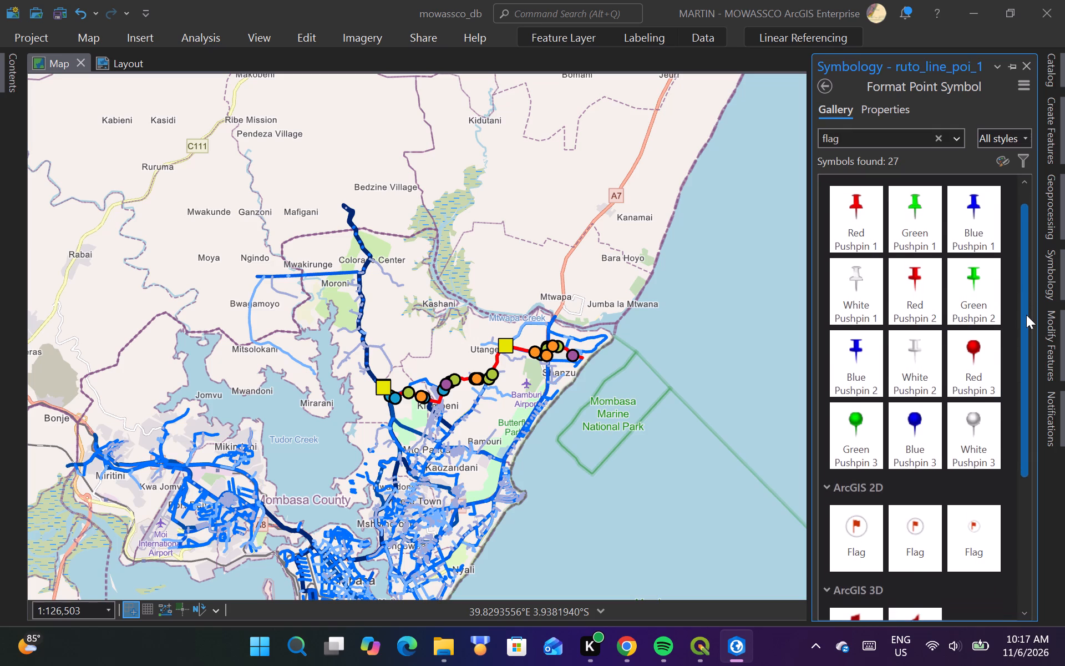
{"action": "left_click_drag", "start_coordinate": [1026, 315], "coordinate": [1021, 361]}
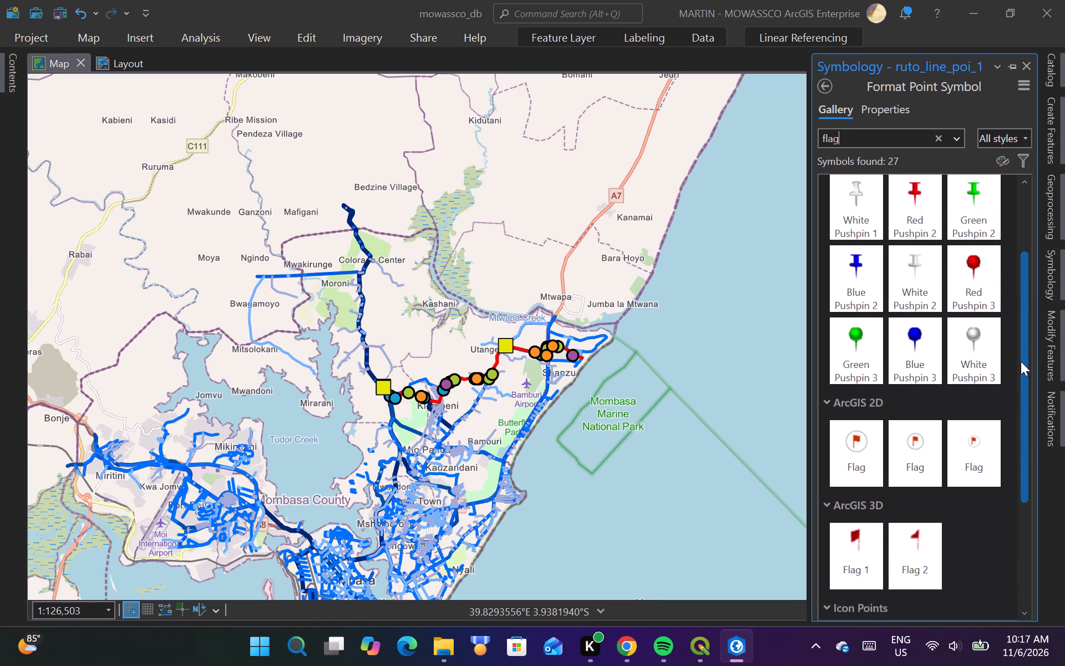
{"action": "left_click_drag", "start_coordinate": [1021, 361], "coordinate": [1009, 486]}
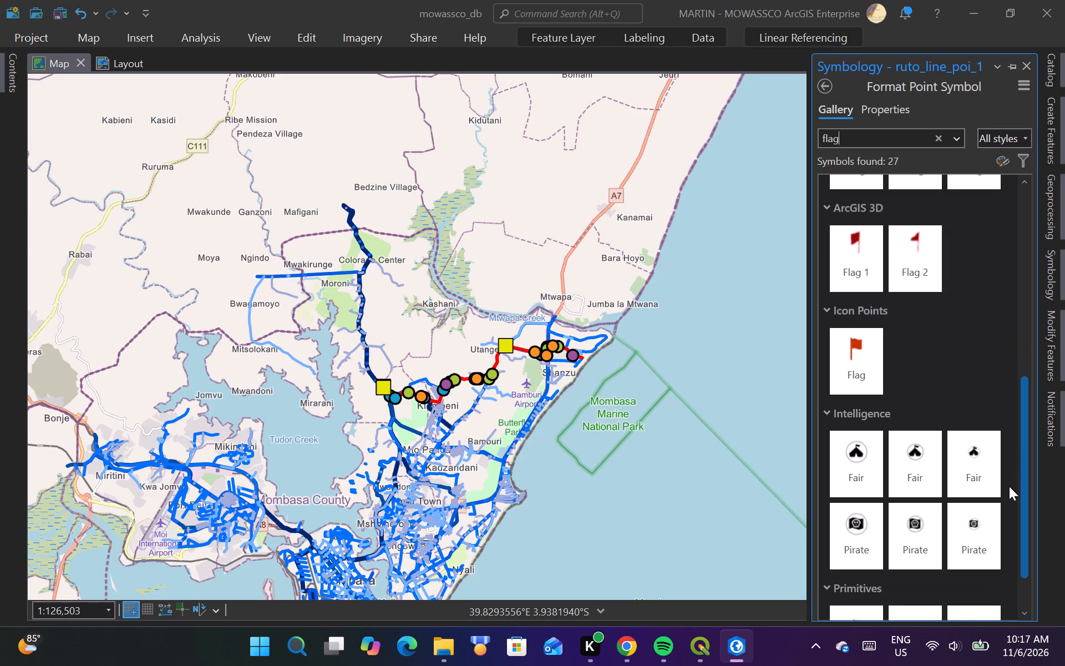
{"action": "left_click_drag", "start_coordinate": [1009, 486], "coordinate": [1009, 515]}
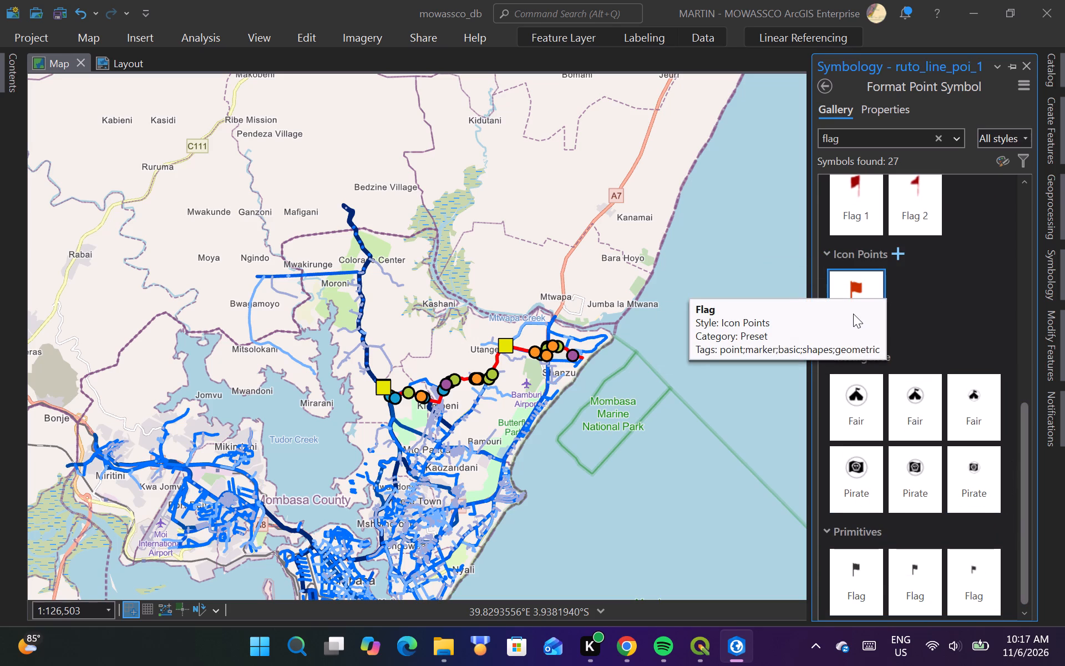
{"action": "left_click", "coordinate": [856, 291]}
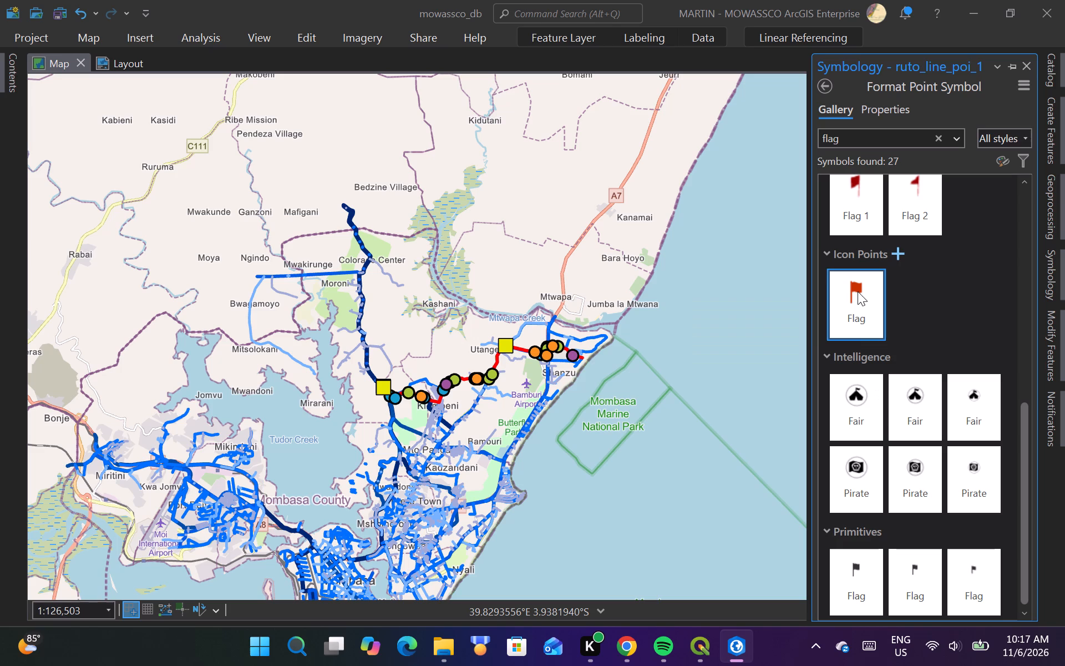
Set the size of the ruto_line_poi_1 flag symbol to 35 pt.
{"action": "left_click", "coordinate": [891, 115]}
{"action": "triple_click", "coordinate": [1010, 280]}
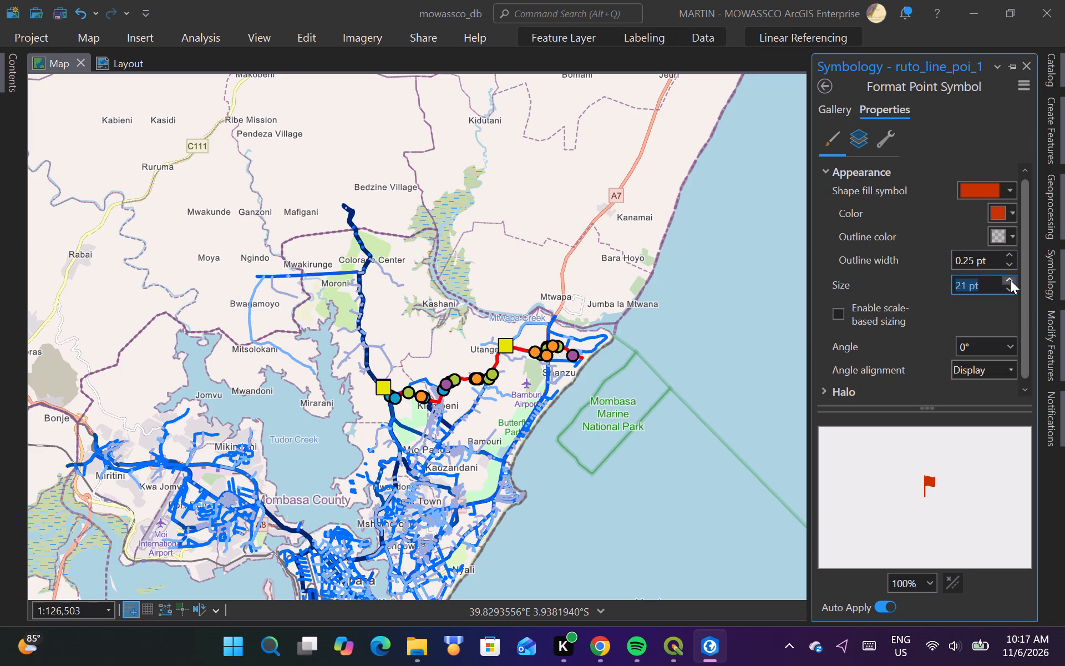
{"action": "triple_click", "coordinate": [1010, 280]}
{"action": "triple_click", "coordinate": [1010, 280]}
{"action": "triple_click", "coordinate": [1010, 280]}
{"action": "left_click", "coordinate": [1010, 280]}
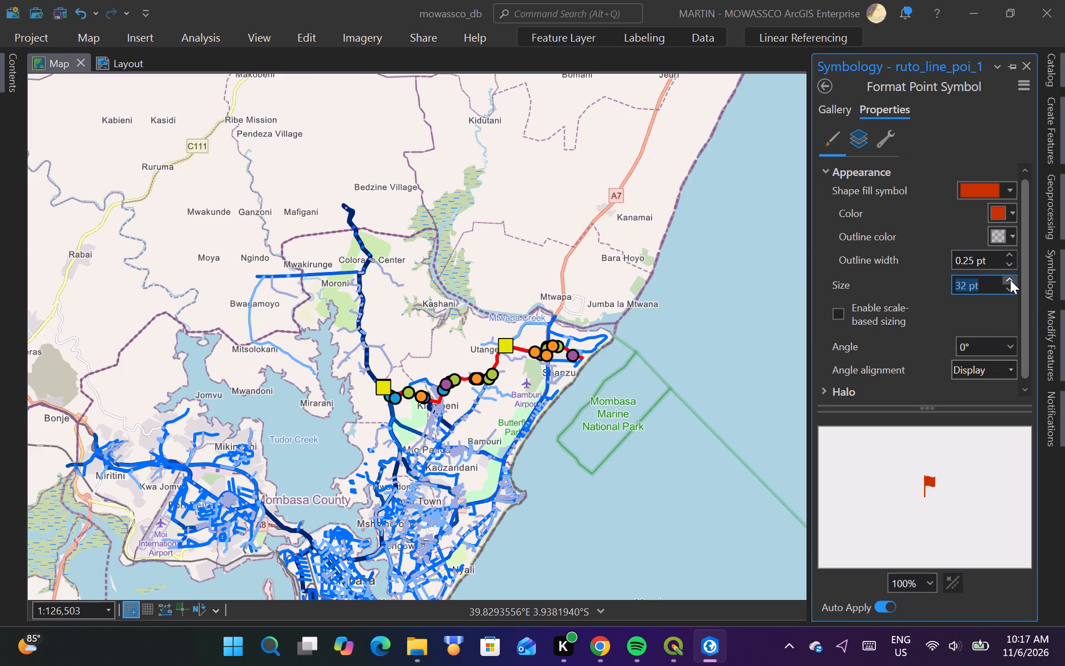
{"action": "double_click", "coordinate": [1010, 280]}
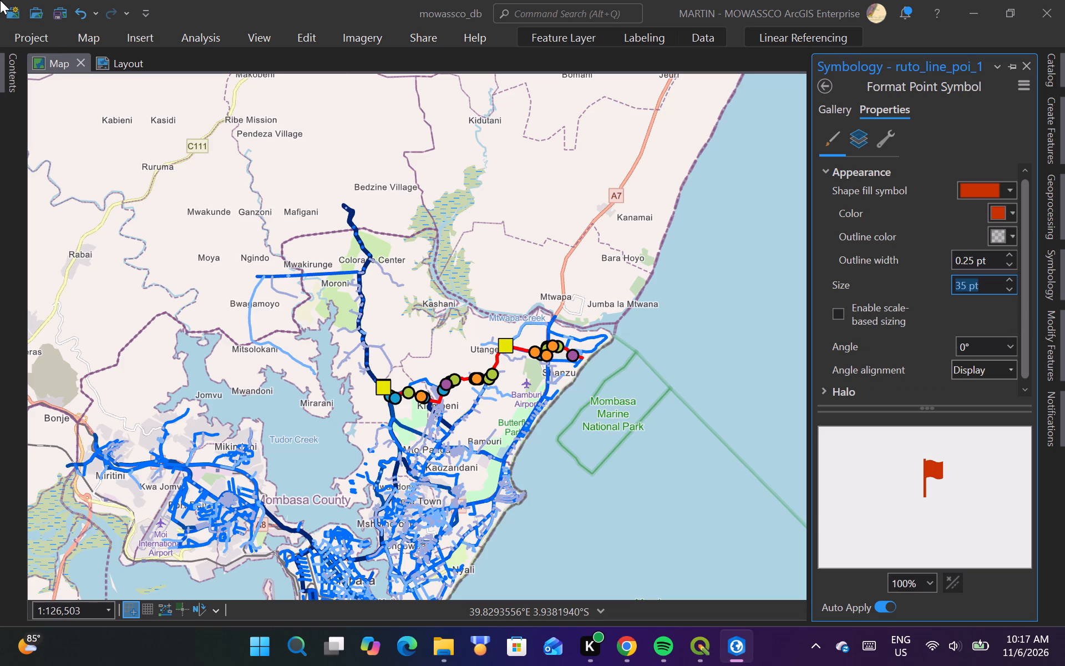
Turn on the ruto_line_poi_1 layer in the map so its flags are drawn.
{"action": "left_click", "coordinate": [115, 65]}
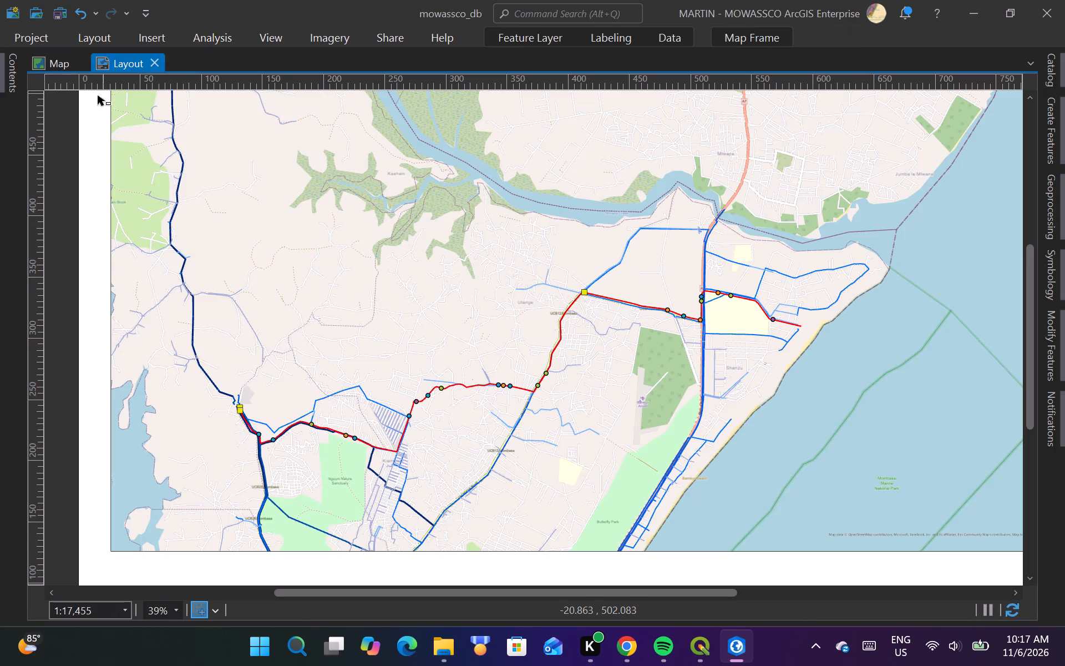
{"action": "left_click", "coordinate": [53, 59]}
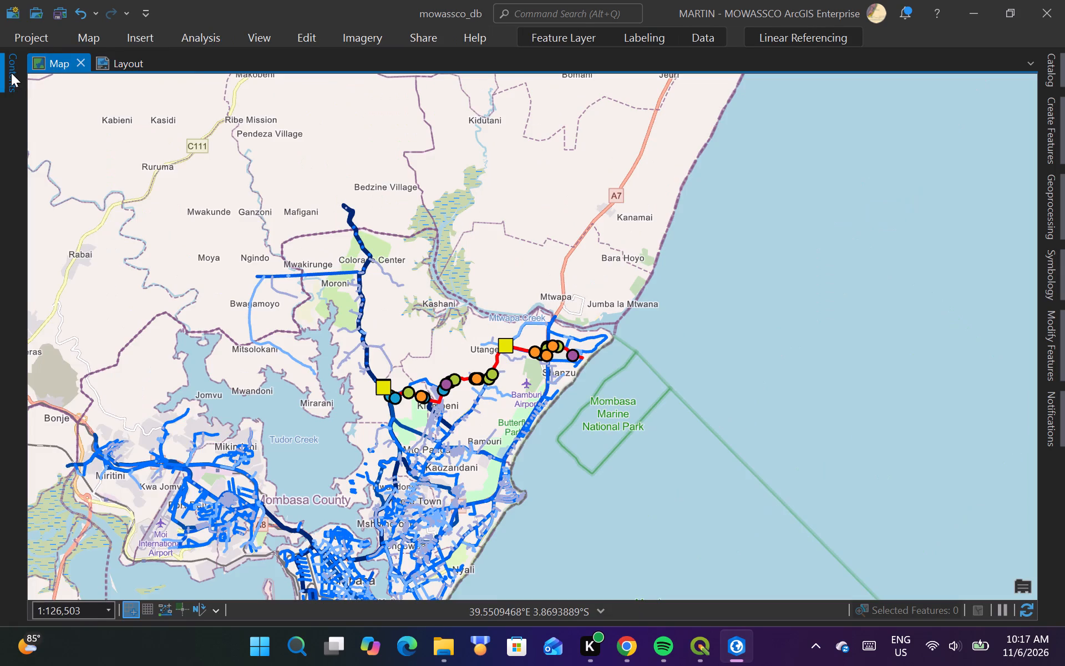
{"action": "left_click", "coordinate": [11, 73]}
{"action": "left_click", "coordinate": [57, 196]}
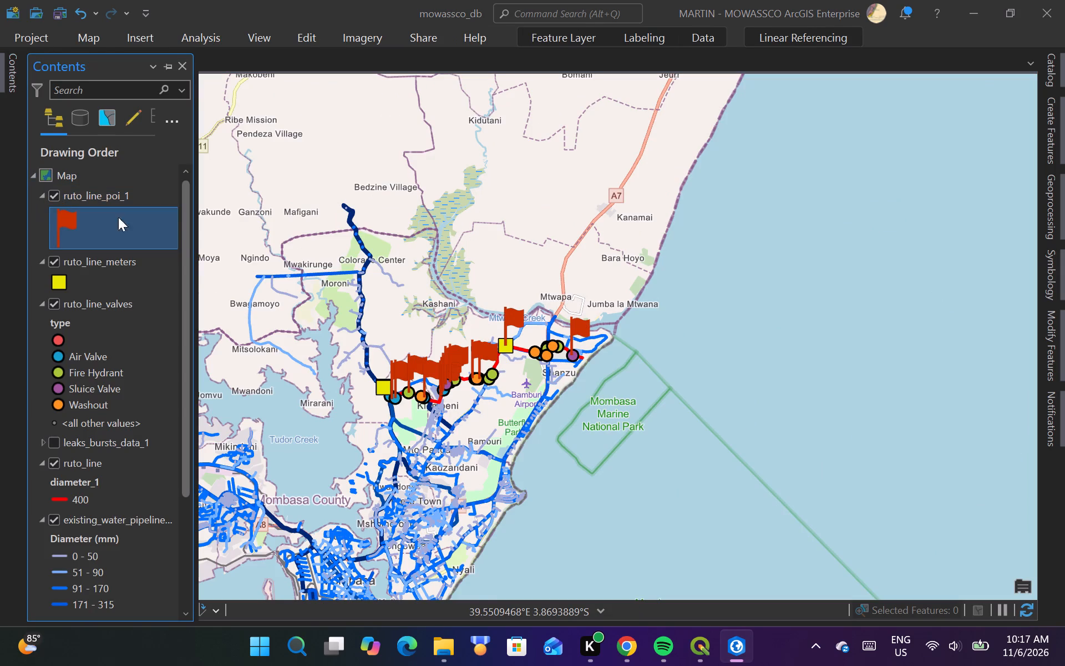
{"action": "left_click", "coordinate": [274, 59]}
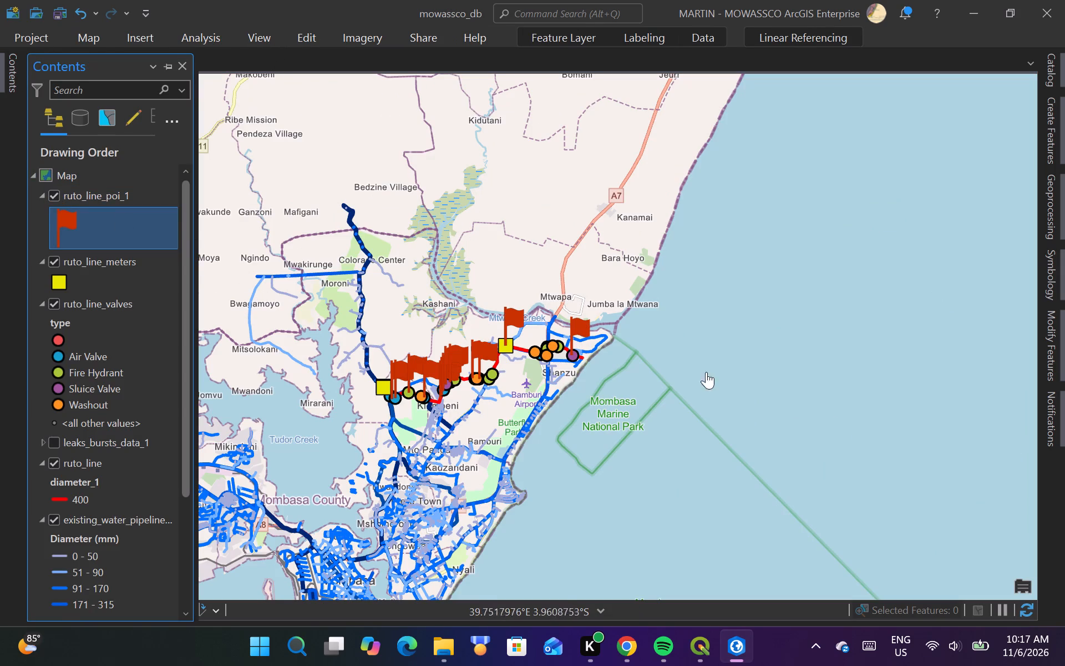
{"action": "left_click", "coordinate": [828, 413]}
Switch to the layout and examine the flag symbols along the ruto_line pipeline up close and on the whole page.
{"action": "left_click", "coordinate": [121, 64]}
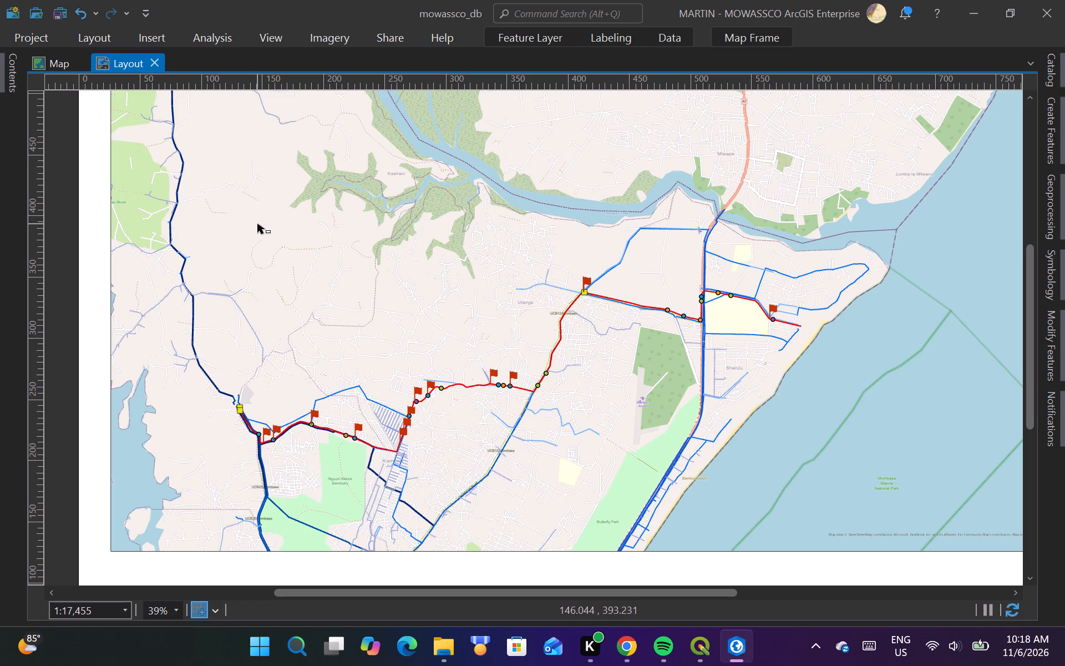
{"action": "scroll", "coordinate": [617, 280], "scroll_direction": "down", "scroll_amount": 1}
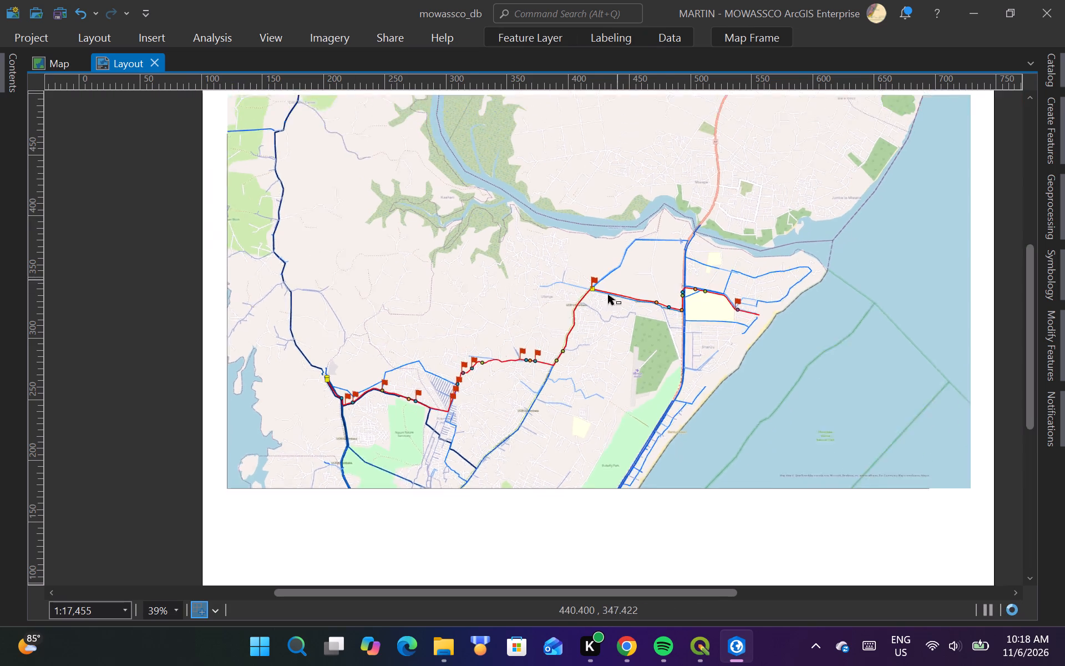
{"action": "scroll", "coordinate": [473, 417], "scroll_direction": "down", "scroll_amount": 1}
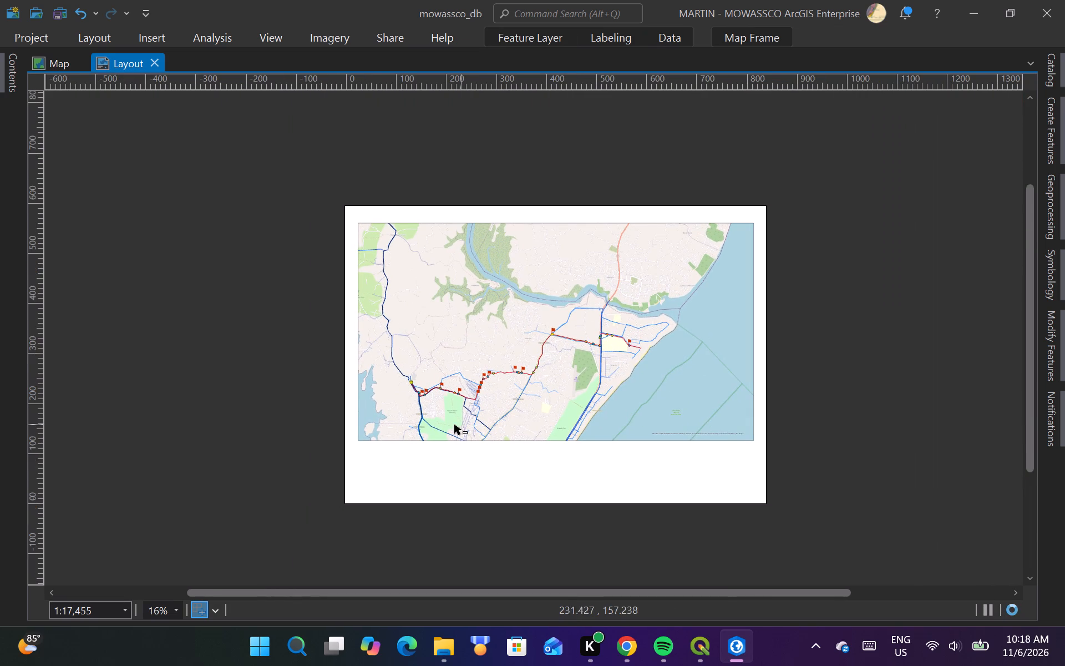
{"action": "scroll", "coordinate": [454, 423], "scroll_direction": "up", "scroll_amount": 2}
{"action": "scroll", "coordinate": [400, 413], "scroll_direction": "up", "scroll_amount": 1}
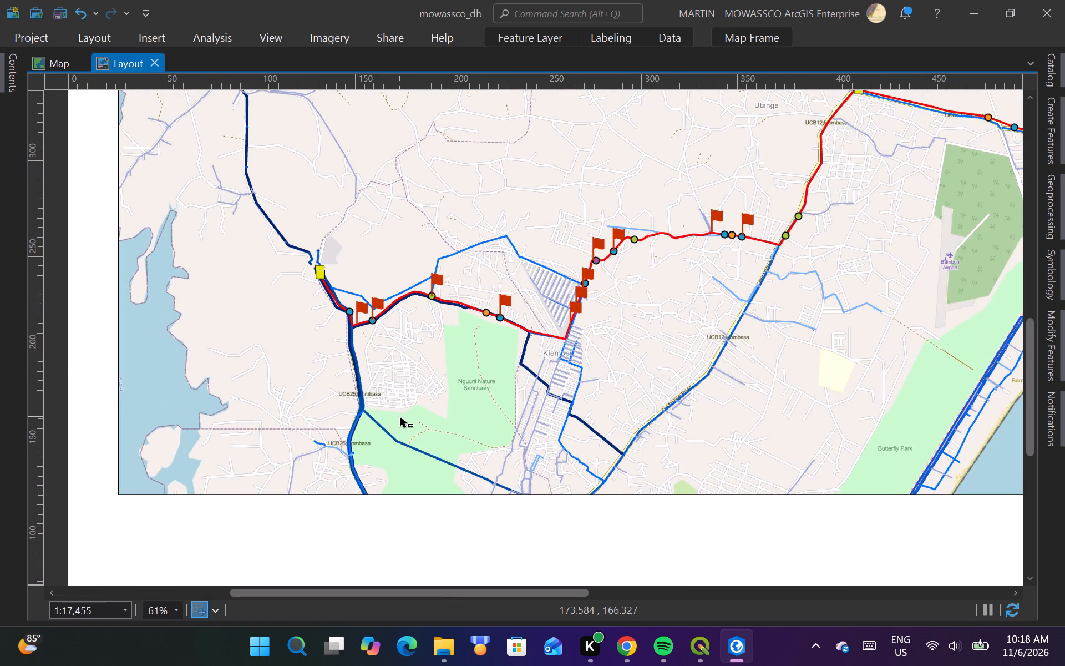
{"action": "scroll", "coordinate": [398, 417], "scroll_direction": "down", "scroll_amount": 1}
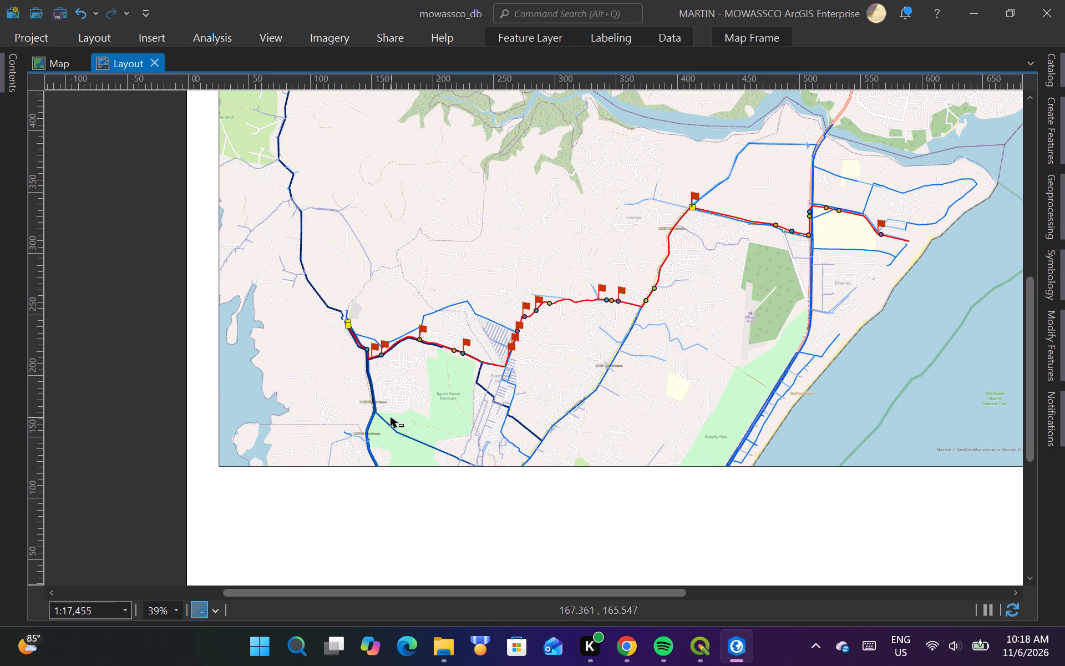
{"action": "scroll", "coordinate": [386, 417], "scroll_direction": "down", "scroll_amount": 1}
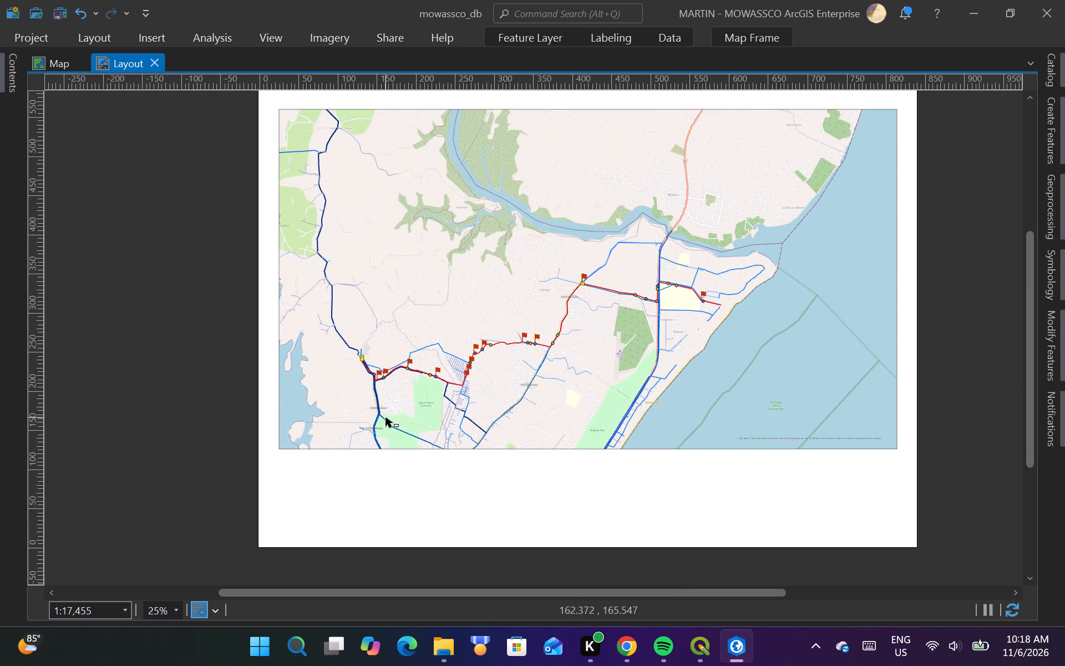
Activate the layout's map frame and set its map scale to 1:20,000.
{"action": "left_click", "coordinate": [426, 247]}
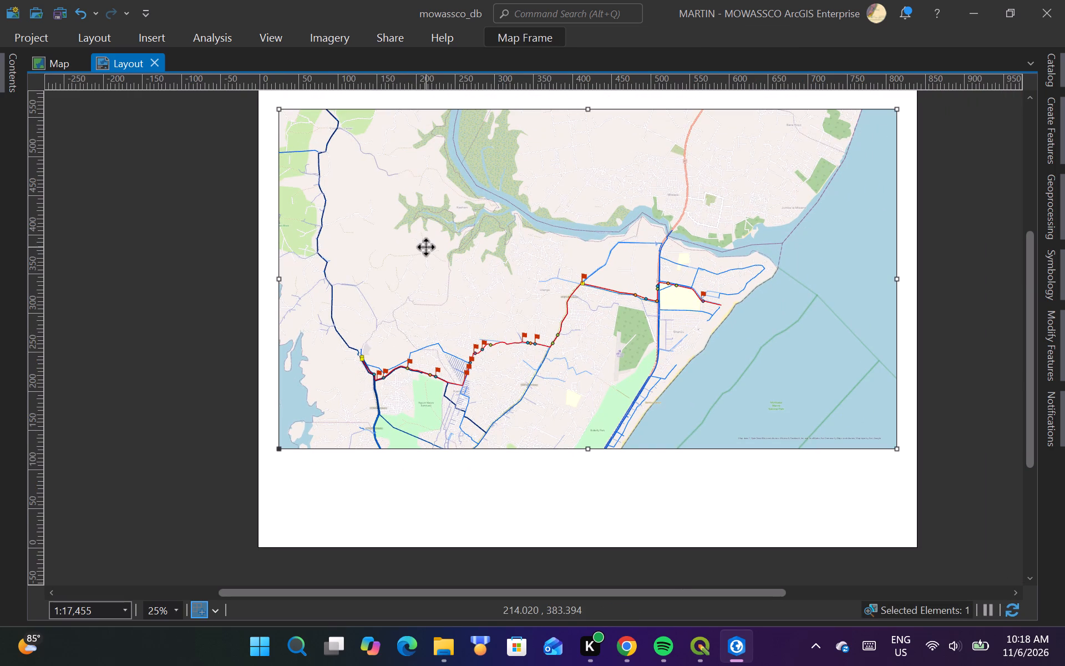
{"action": "key", "text": "q"}
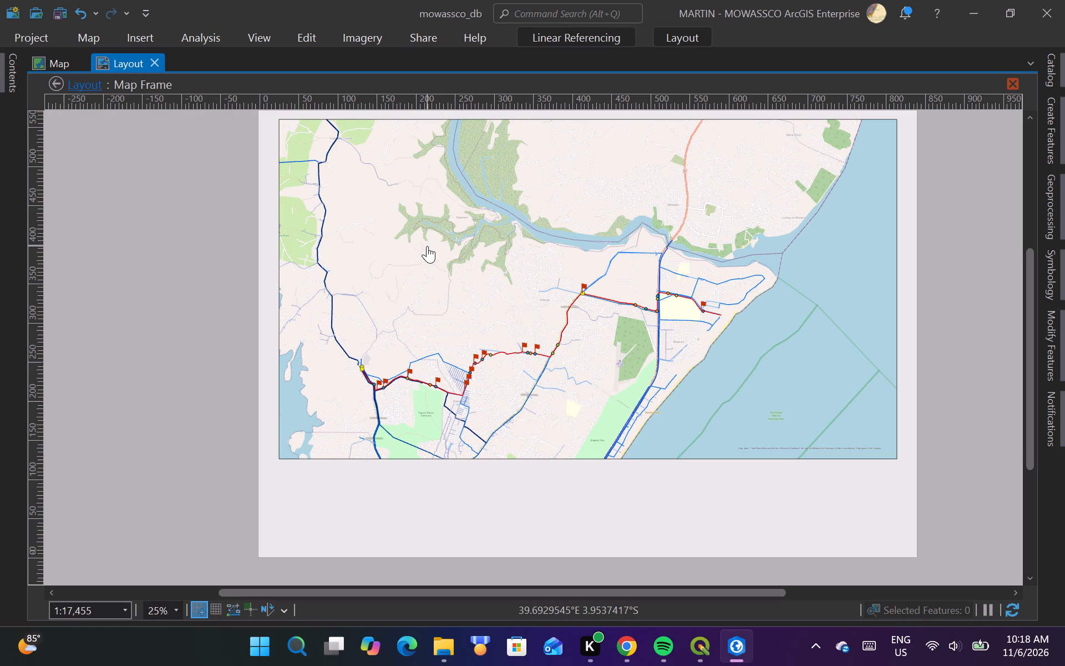
{"action": "left_click", "coordinate": [128, 610]}
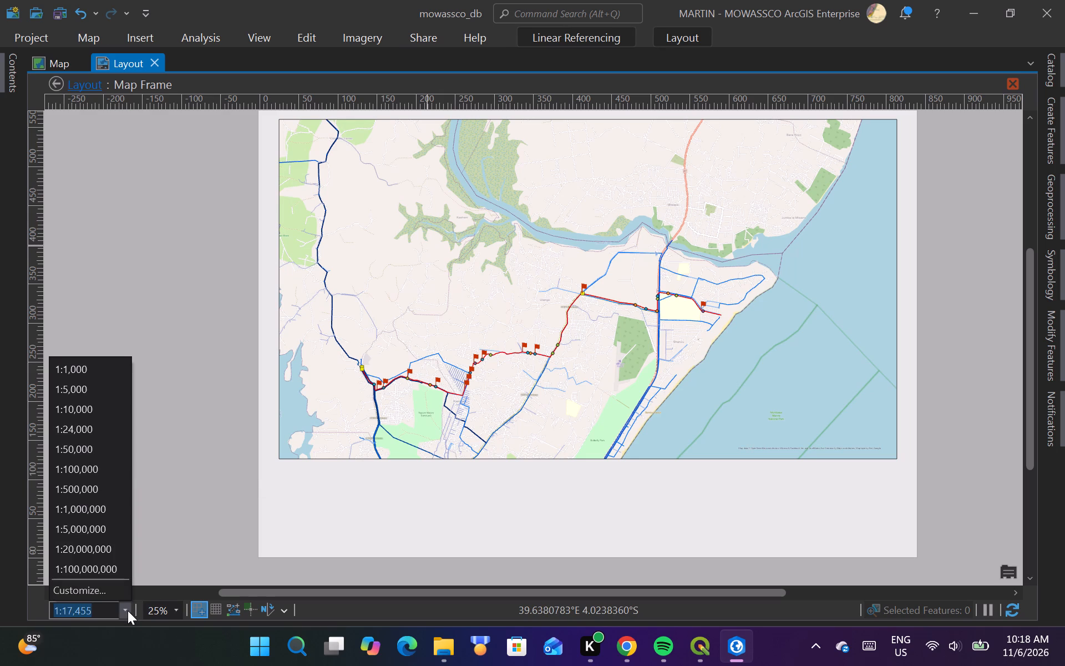
{"action": "left_click", "coordinate": [128, 610]}
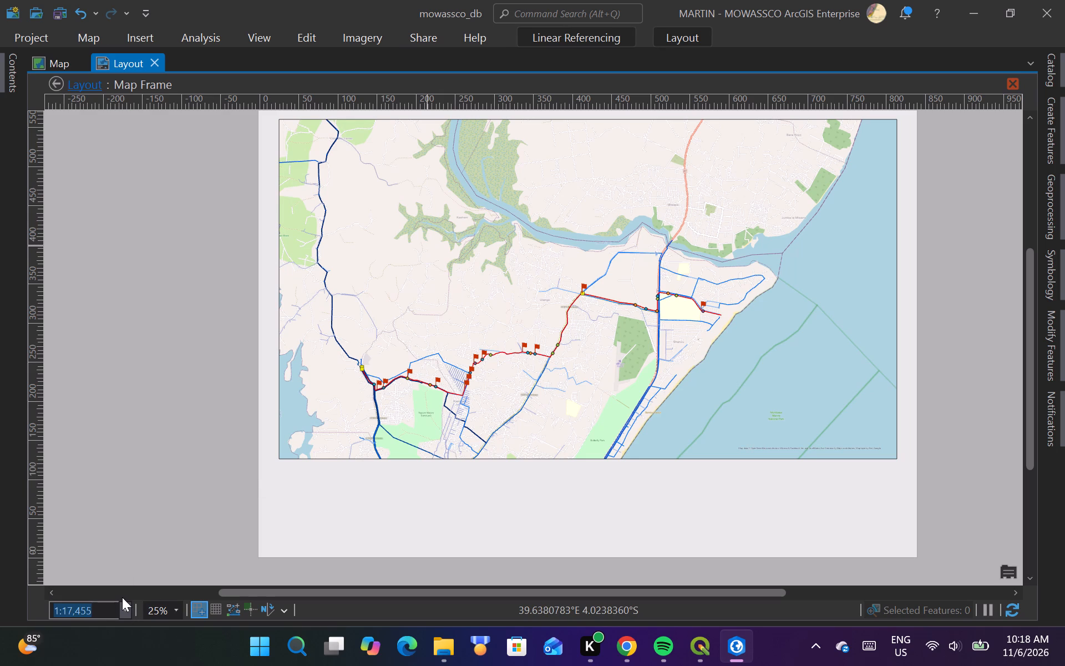
{"action": "type", "text": "20000"}
{"action": "key", "text": "Return"}
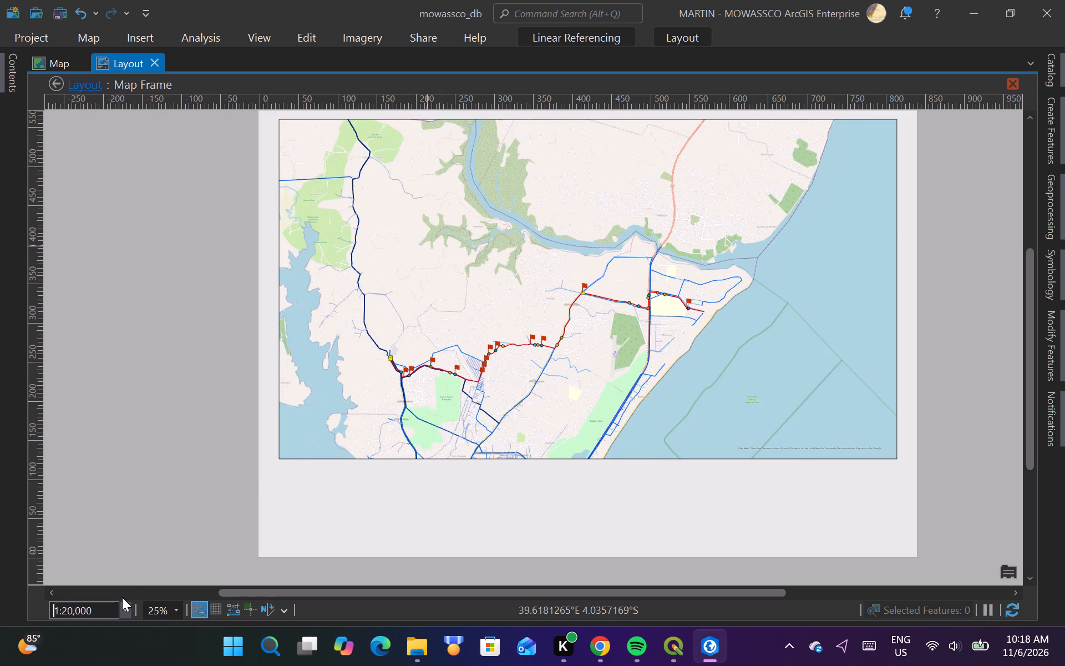
Shift the map inside the layout's map frame so the ruto_line pipeline lies closer to the frame's centre.
{"action": "left_click_drag", "start_coordinate": [528, 291], "coordinate": [593, 278]}
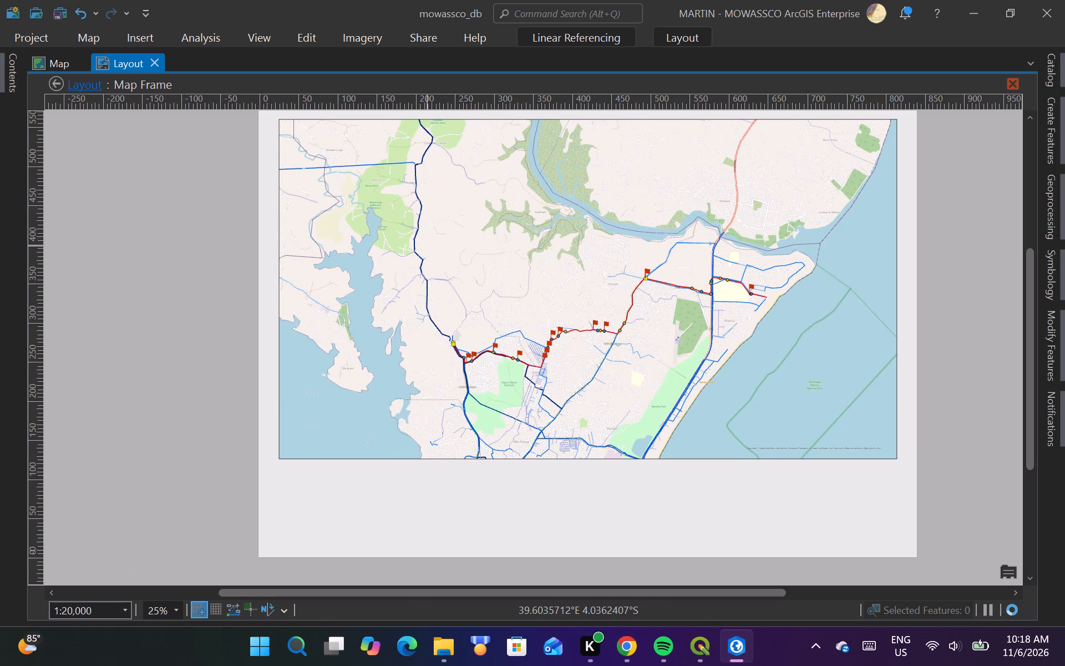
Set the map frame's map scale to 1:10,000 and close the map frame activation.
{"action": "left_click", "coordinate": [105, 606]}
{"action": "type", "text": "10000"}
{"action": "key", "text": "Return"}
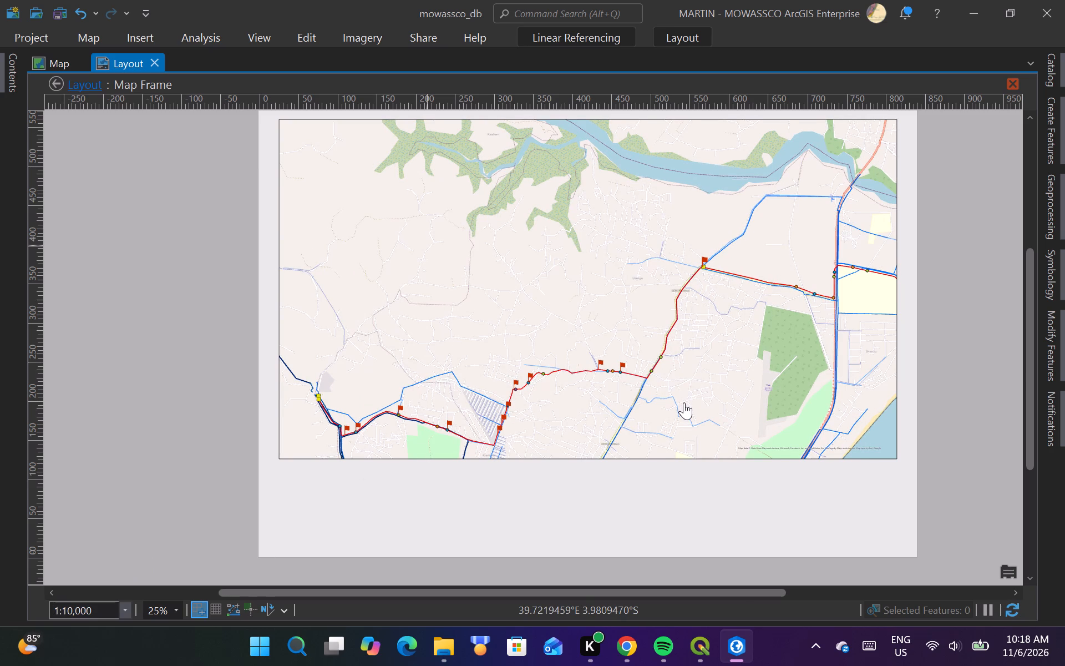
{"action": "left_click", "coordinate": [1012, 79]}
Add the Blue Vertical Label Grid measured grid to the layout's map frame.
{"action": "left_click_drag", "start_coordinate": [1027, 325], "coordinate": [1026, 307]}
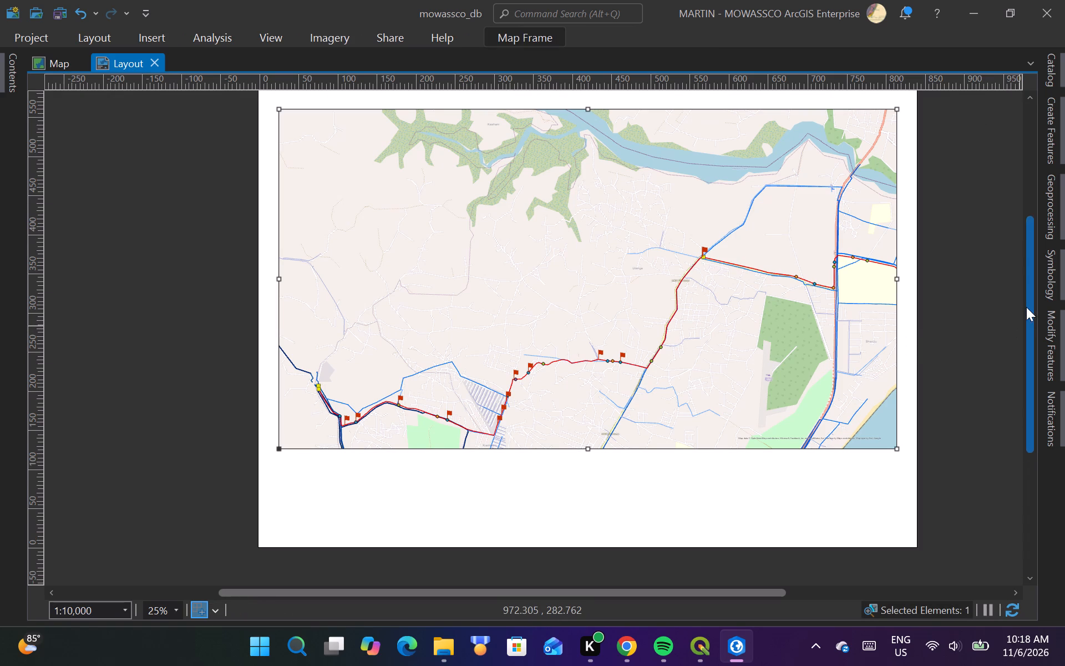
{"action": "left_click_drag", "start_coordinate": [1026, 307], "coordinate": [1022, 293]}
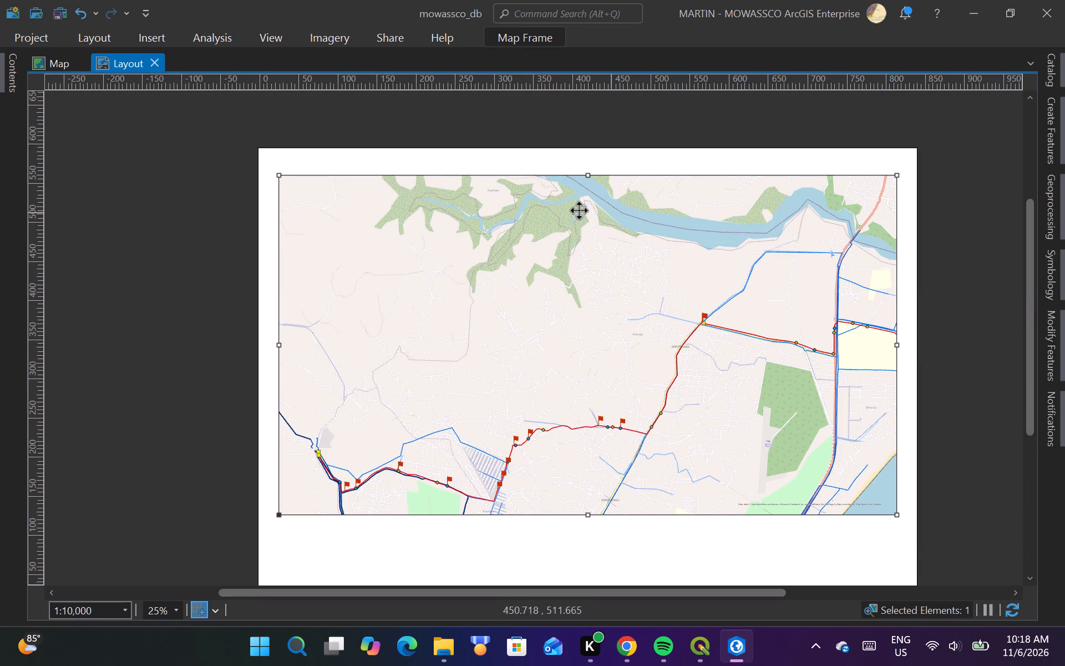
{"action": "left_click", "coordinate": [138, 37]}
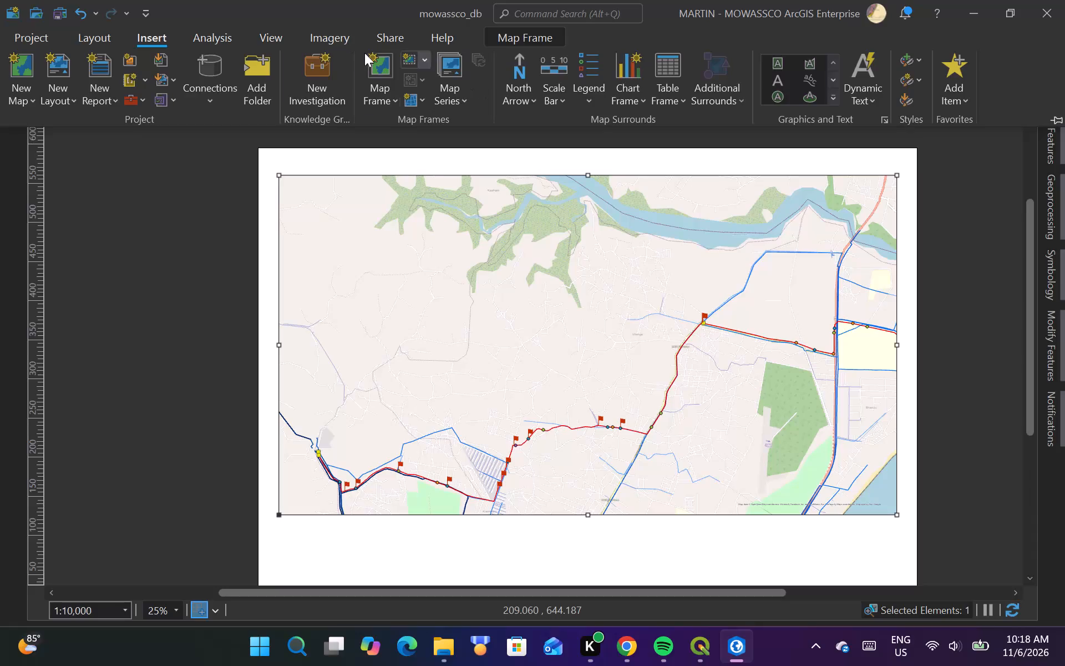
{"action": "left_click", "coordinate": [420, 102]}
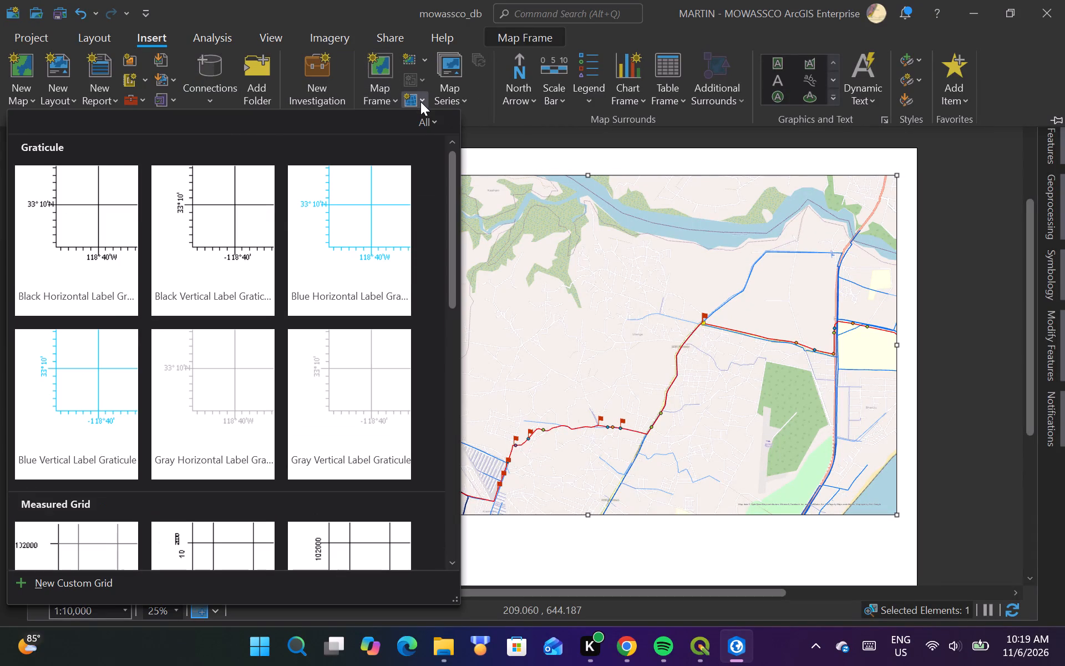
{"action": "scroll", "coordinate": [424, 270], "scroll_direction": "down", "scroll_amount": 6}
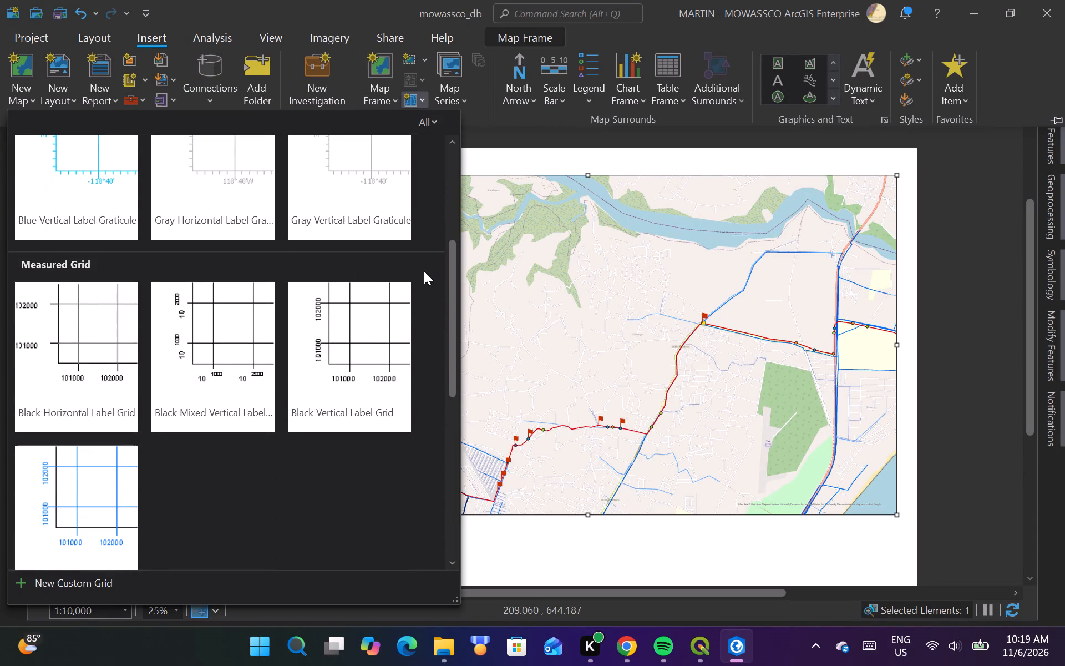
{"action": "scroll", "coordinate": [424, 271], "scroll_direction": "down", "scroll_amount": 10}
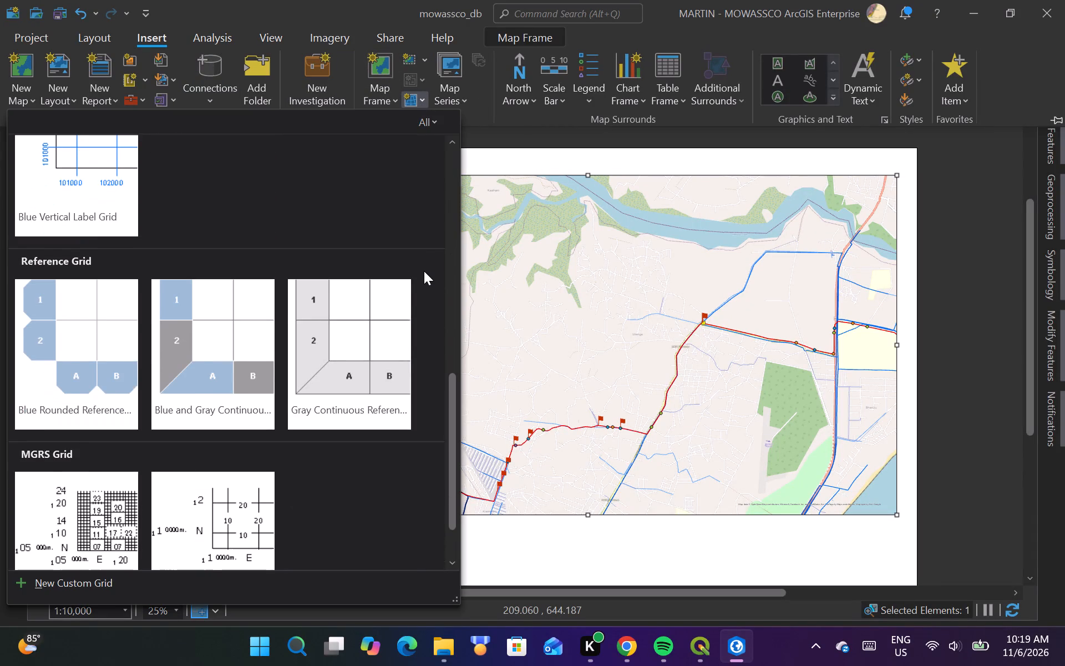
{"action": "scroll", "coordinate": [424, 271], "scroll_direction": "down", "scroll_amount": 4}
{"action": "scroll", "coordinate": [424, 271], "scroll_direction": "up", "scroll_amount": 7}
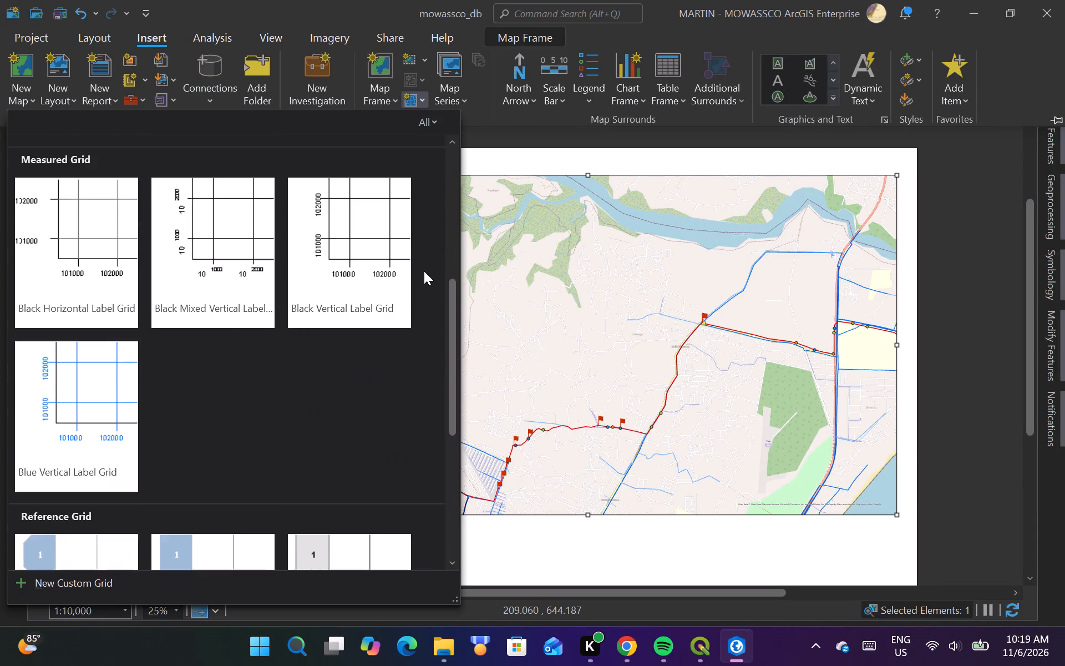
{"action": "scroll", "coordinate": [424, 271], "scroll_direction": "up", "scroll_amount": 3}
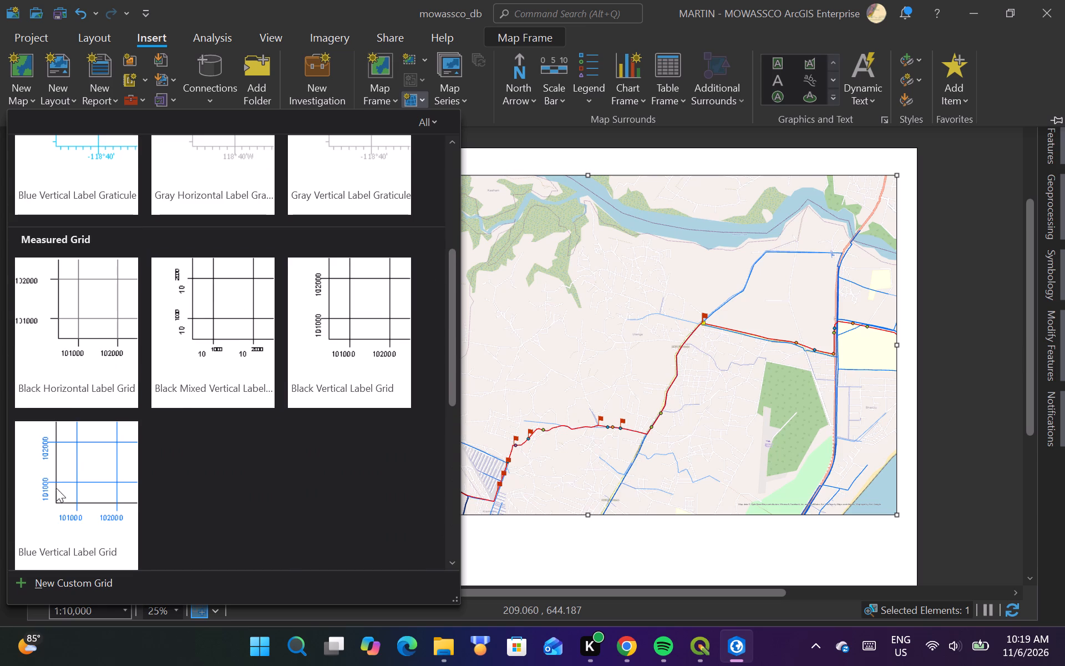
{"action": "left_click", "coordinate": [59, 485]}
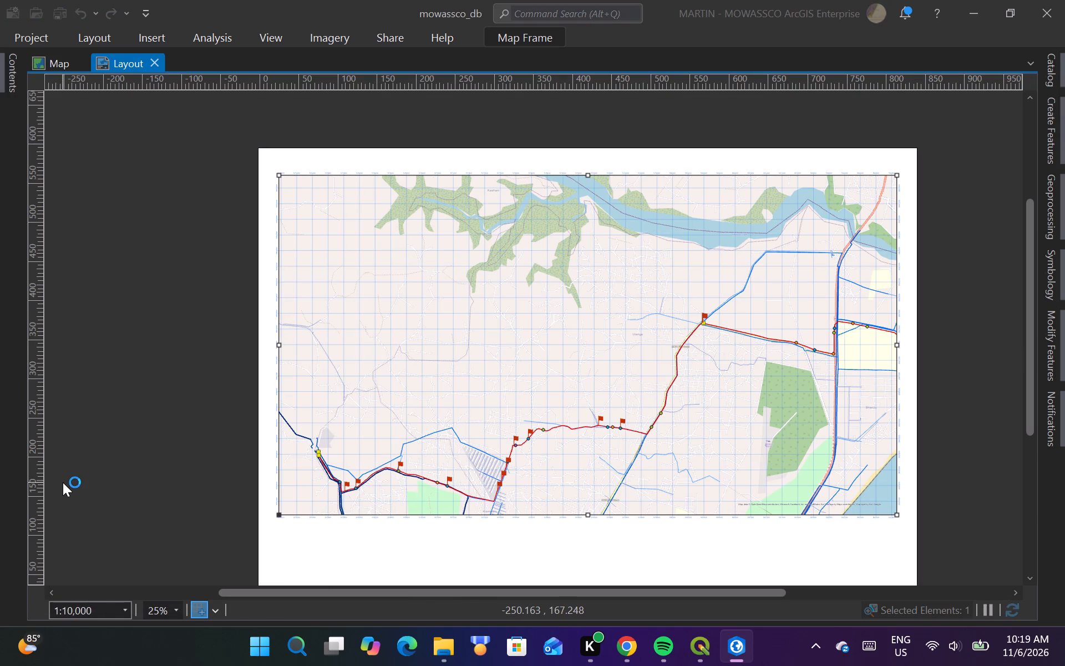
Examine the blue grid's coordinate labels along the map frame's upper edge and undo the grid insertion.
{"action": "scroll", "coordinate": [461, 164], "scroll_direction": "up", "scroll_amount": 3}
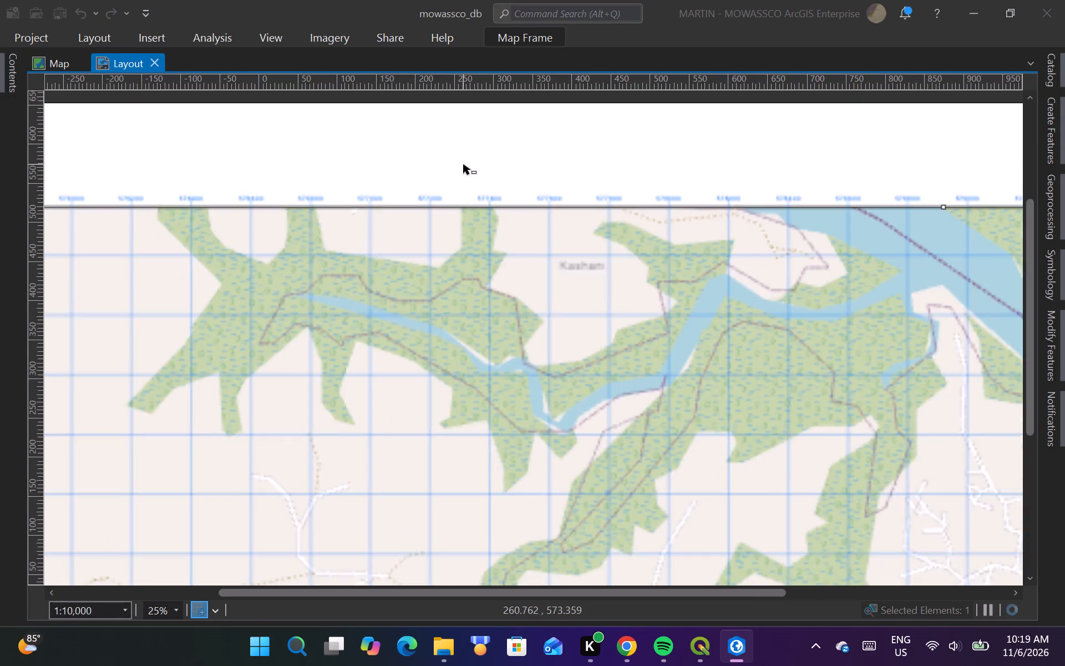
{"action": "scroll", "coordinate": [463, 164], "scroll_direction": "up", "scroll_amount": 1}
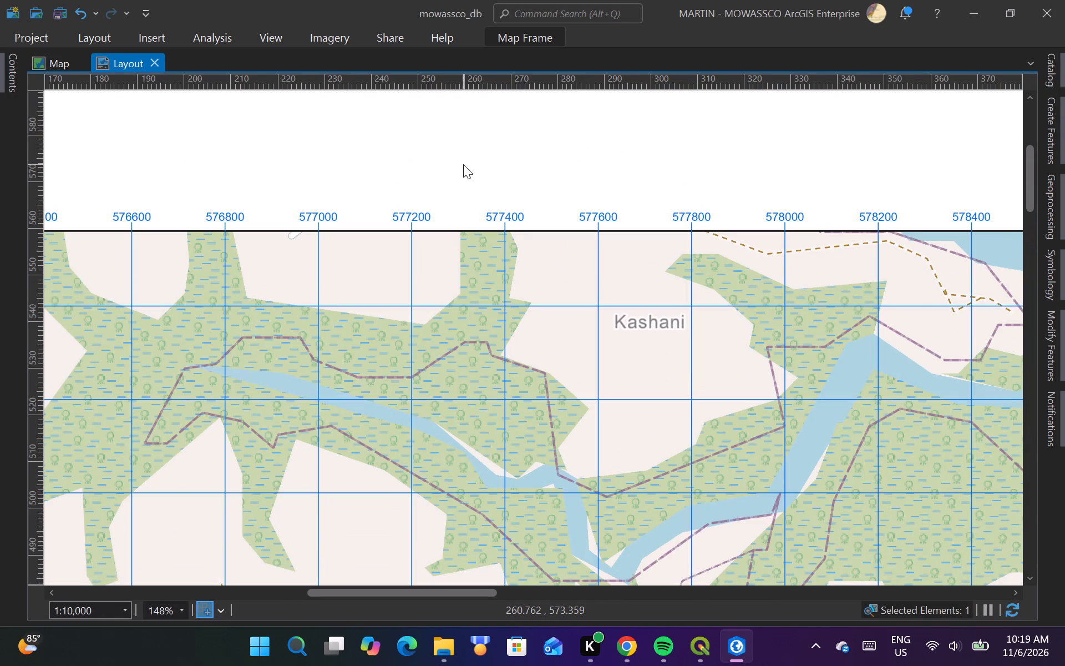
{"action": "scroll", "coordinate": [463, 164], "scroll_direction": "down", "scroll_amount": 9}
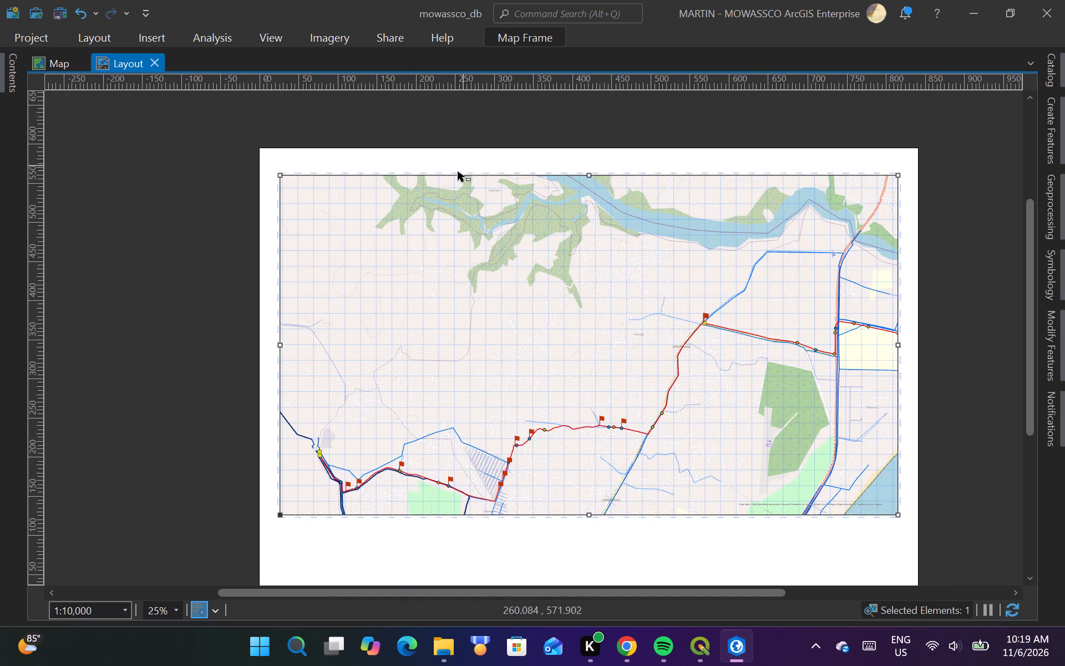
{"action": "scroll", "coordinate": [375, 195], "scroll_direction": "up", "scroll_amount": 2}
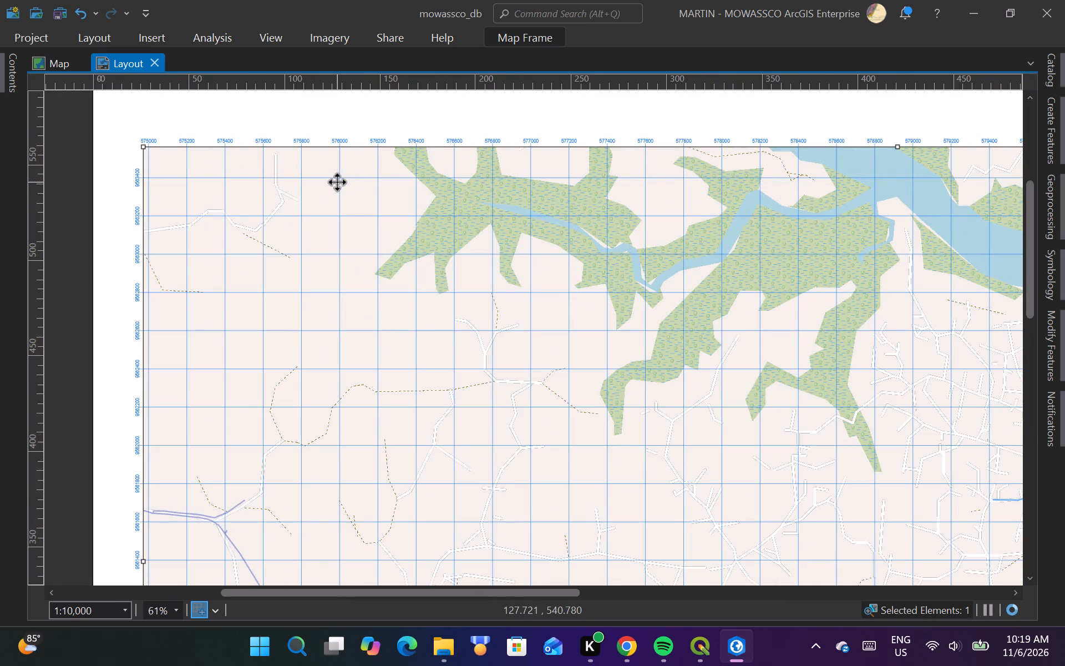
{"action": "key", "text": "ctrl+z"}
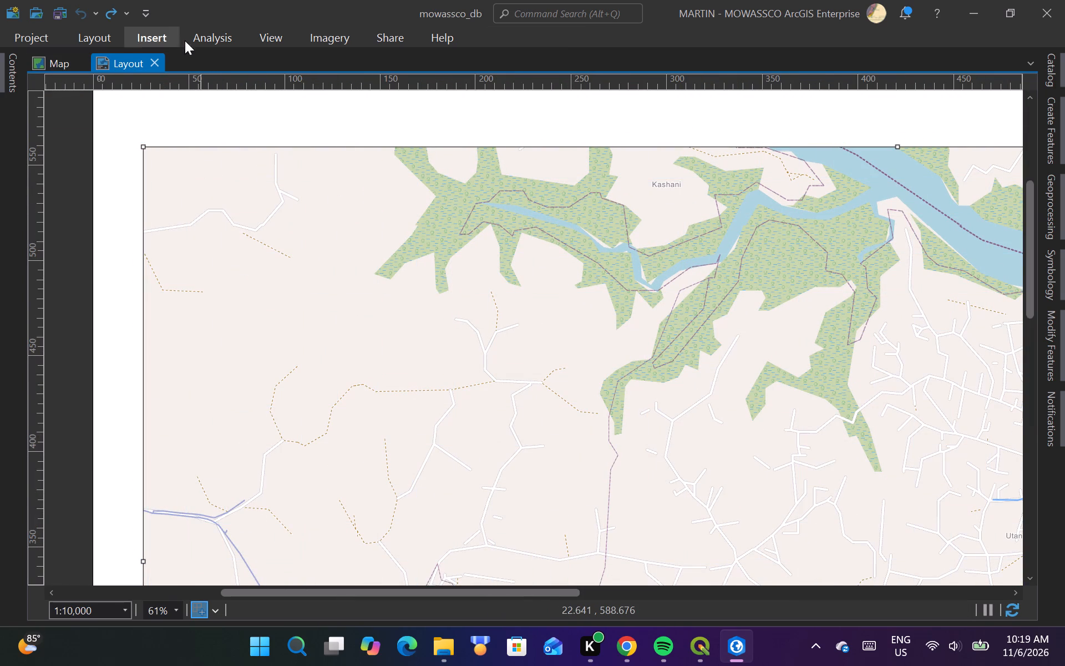
Select the map frame and add the Black Horizontal Label Grid measured grid to it.
{"action": "left_click", "coordinate": [165, 35]}
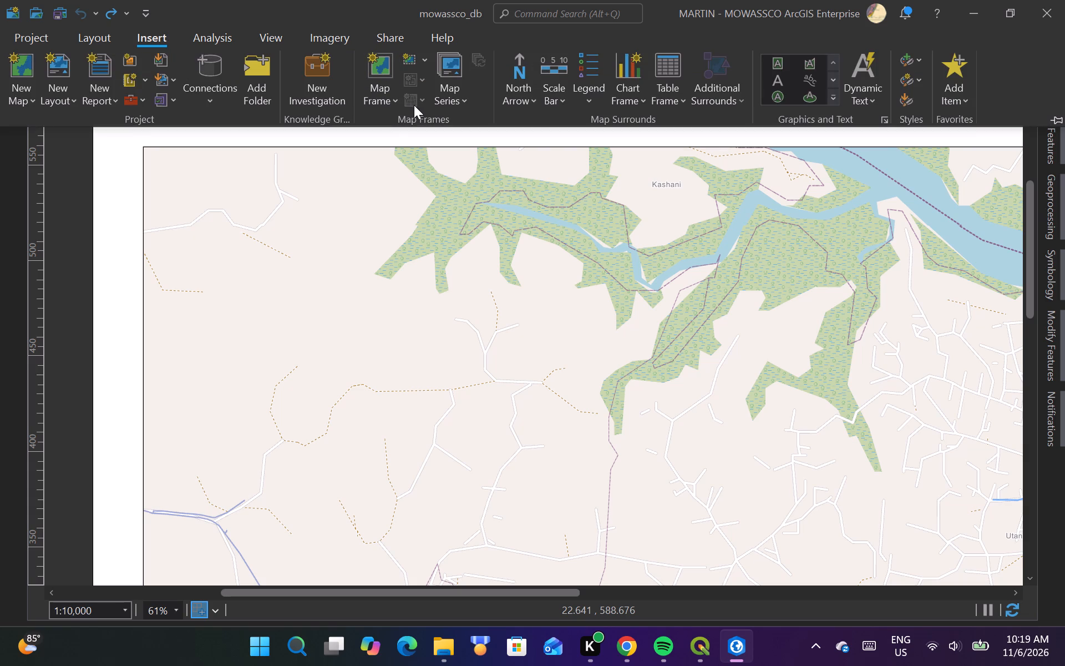
{"action": "left_click", "coordinate": [350, 168]}
{"action": "left_click", "coordinate": [296, 173]}
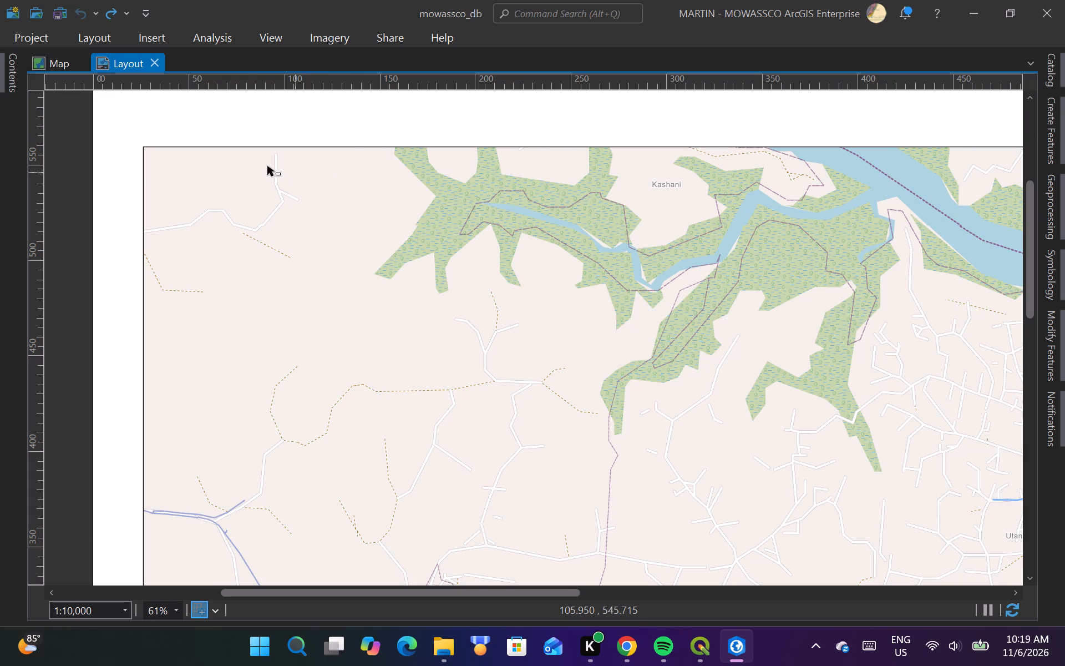
{"action": "left_click", "coordinate": [247, 164]}
{"action": "left_click", "coordinate": [165, 33]}
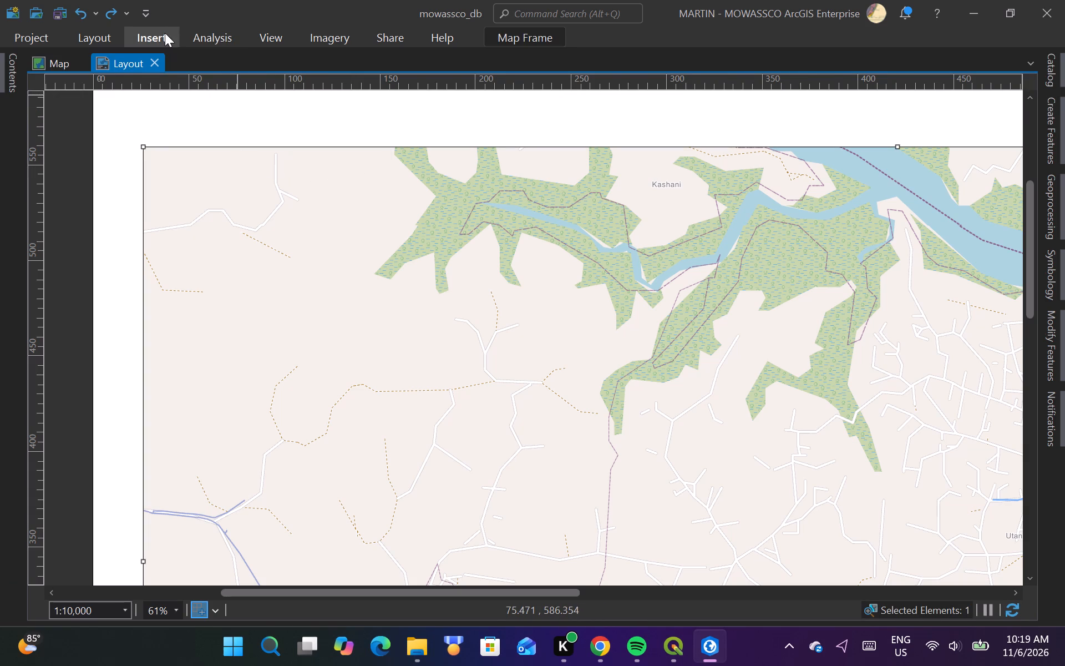
{"action": "left_click", "coordinate": [428, 97]}
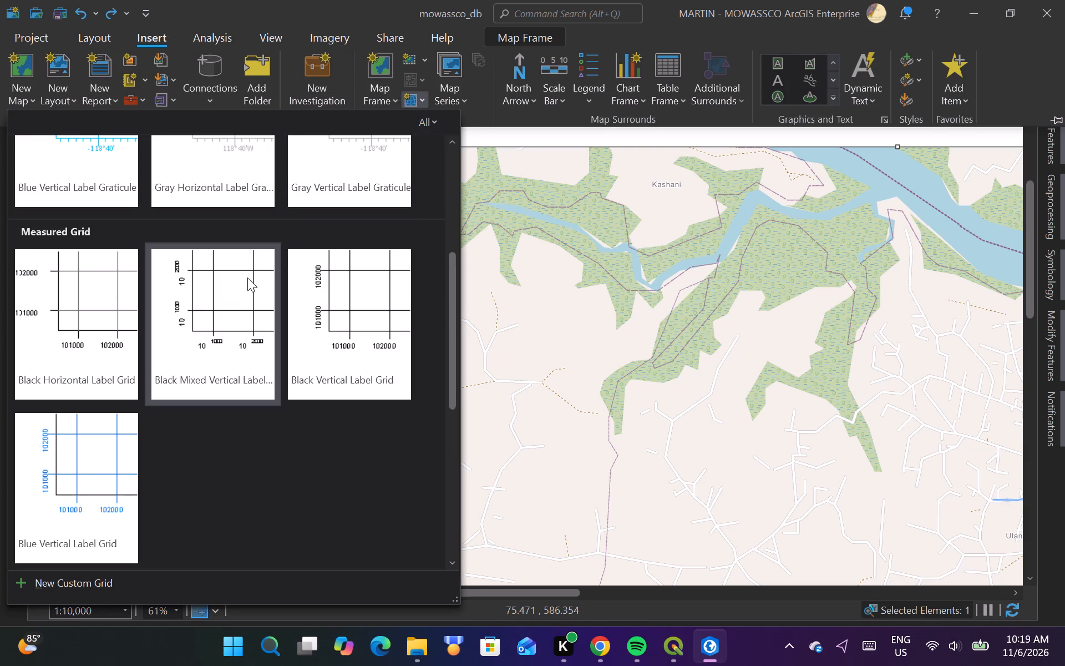
{"action": "left_click", "coordinate": [97, 307]}
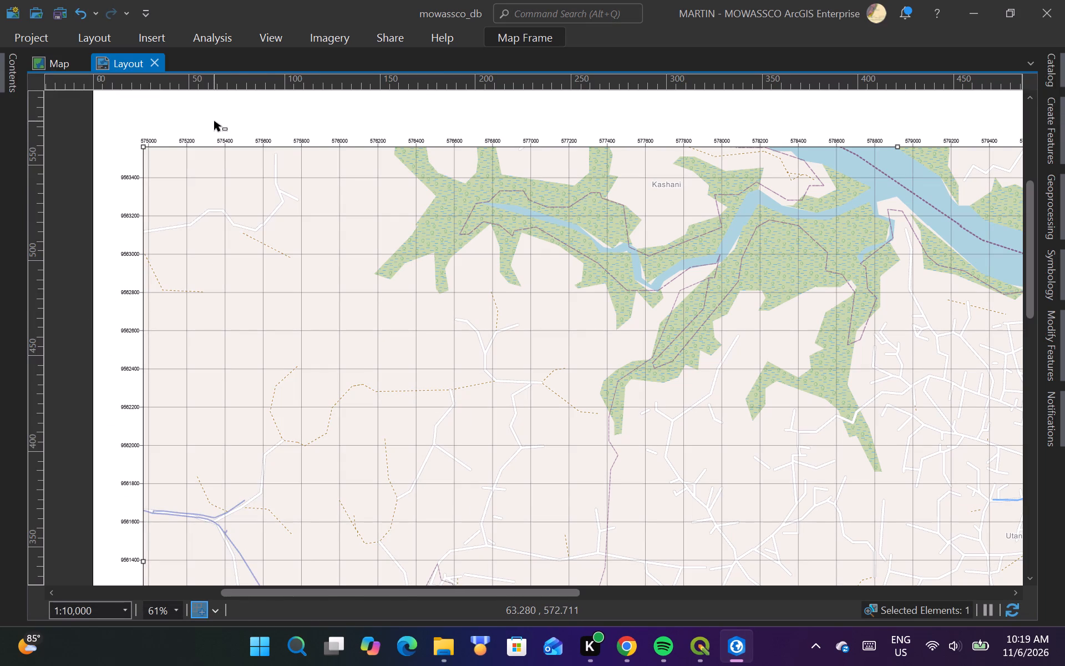
{"action": "scroll", "coordinate": [212, 147], "scroll_direction": "down", "scroll_amount": 2}
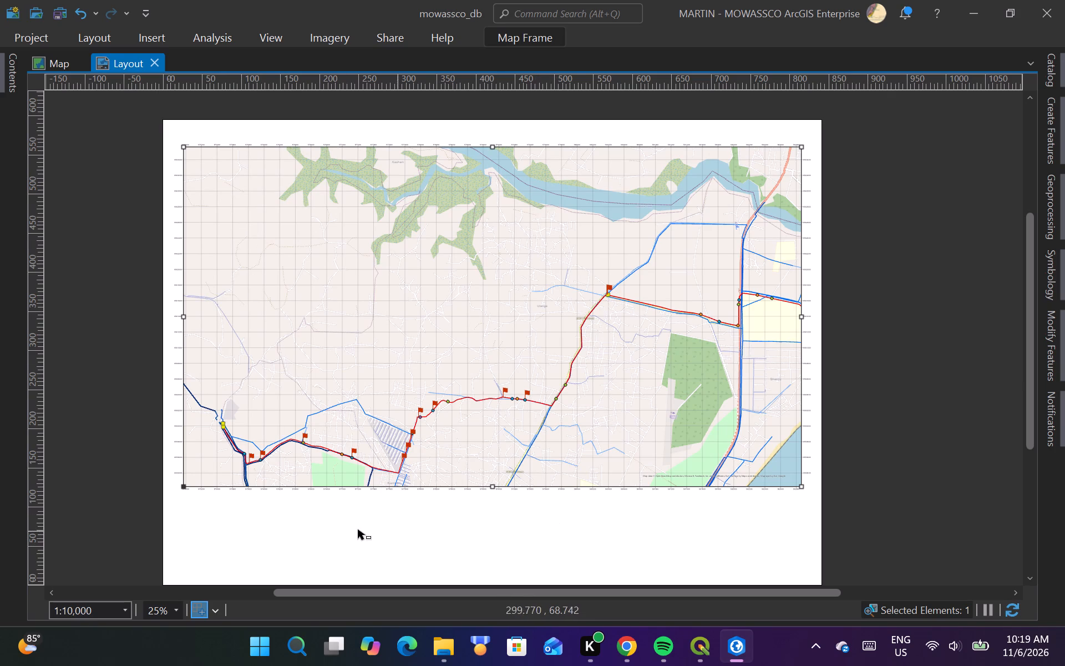
Activate the gridded map frame and try to set its map scale to 1:20,000.
{"action": "left_click", "coordinate": [324, 316]}
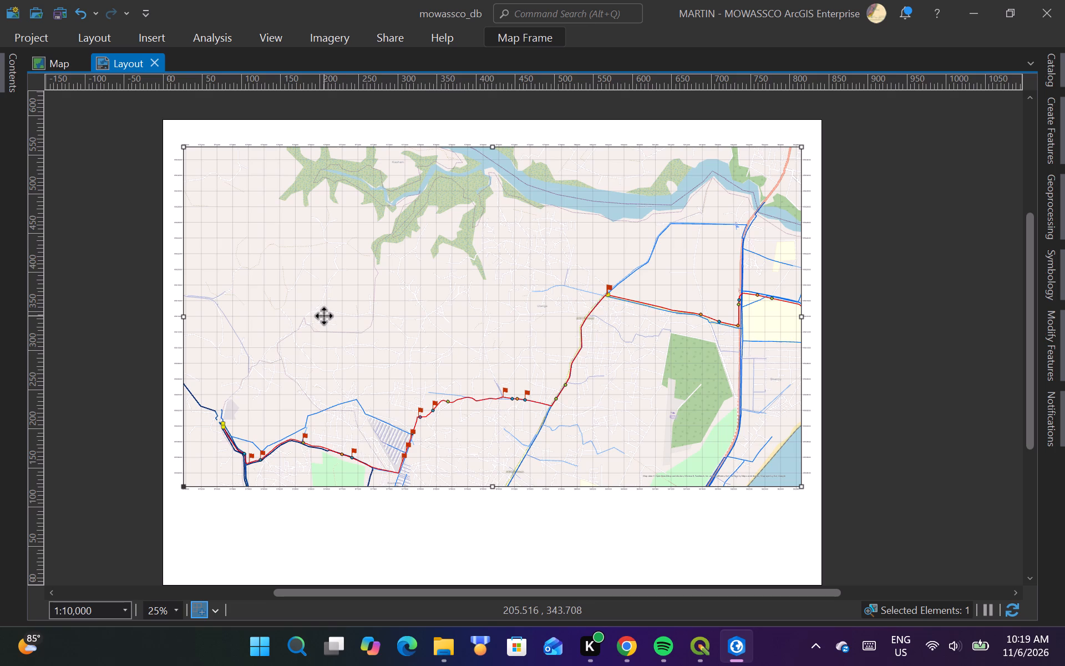
{"action": "key", "text": "q"}
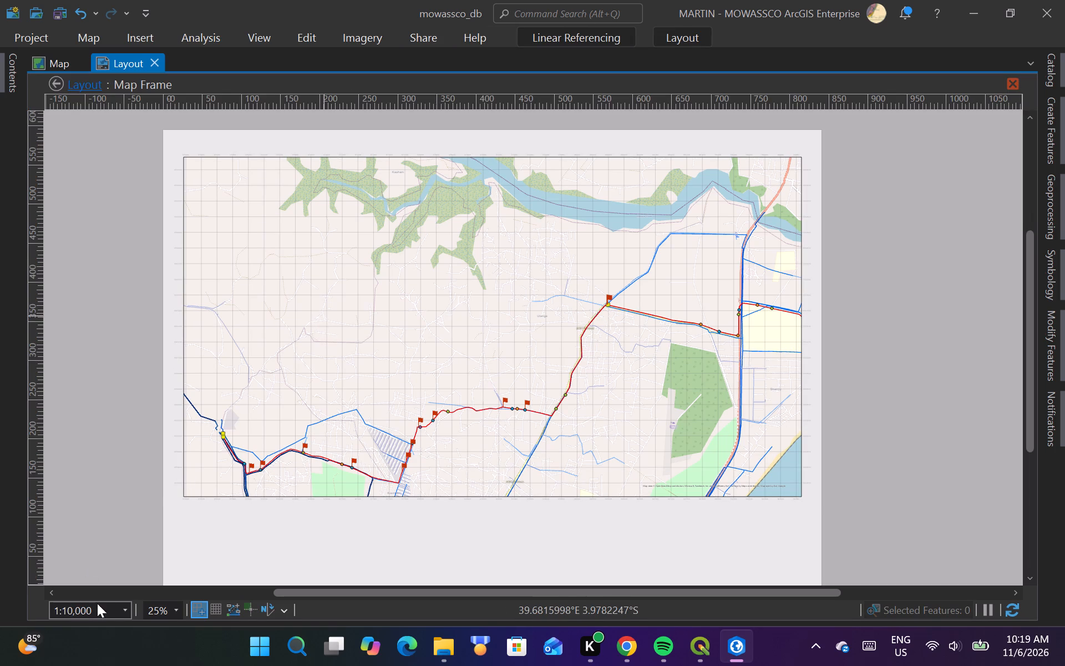
{"action": "left_click", "coordinate": [97, 604]}
{"action": "type", "text": "20000"}
{"action": "key", "text": "Return"}
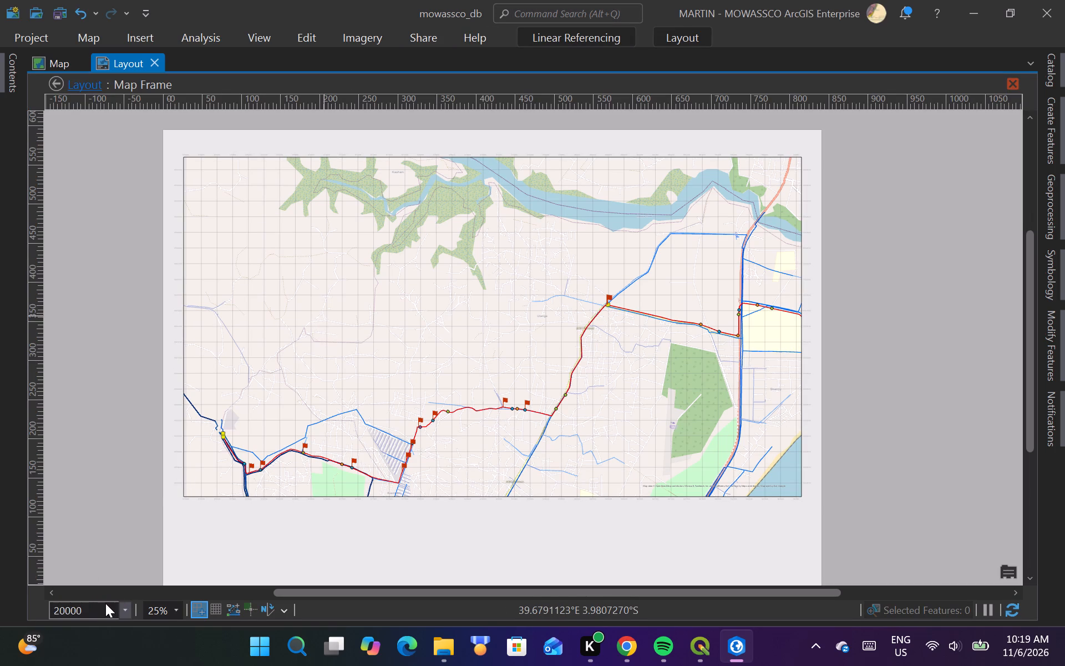
{"action": "left_click", "coordinate": [94, 615]}
{"action": "key", "text": "Return"}
{"action": "key", "text": "Return"}
{"action": "key", "text": "Return"}
{"action": "key", "text": "Return"}
{"action": "key", "text": "Return"}
{"action": "key", "text": "Return"}
{"action": "key", "text": "Return"}
{"action": "key", "text": "Return"}
{"action": "key", "text": "Return"}
{"action": "key", "text": "Return"}
{"action": "key", "text": "Return"}
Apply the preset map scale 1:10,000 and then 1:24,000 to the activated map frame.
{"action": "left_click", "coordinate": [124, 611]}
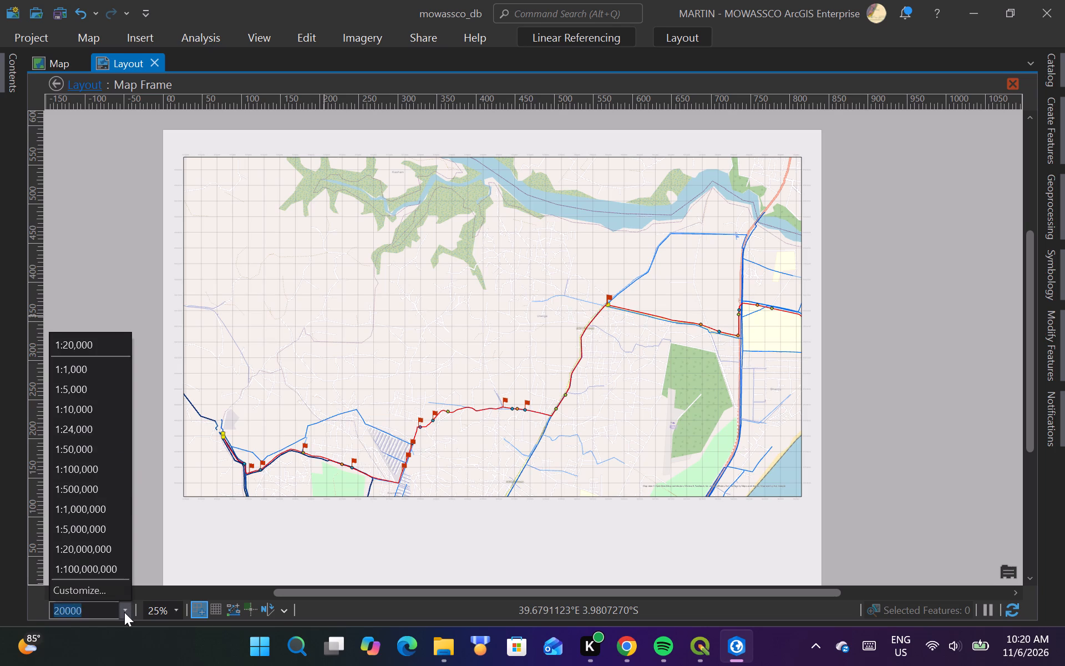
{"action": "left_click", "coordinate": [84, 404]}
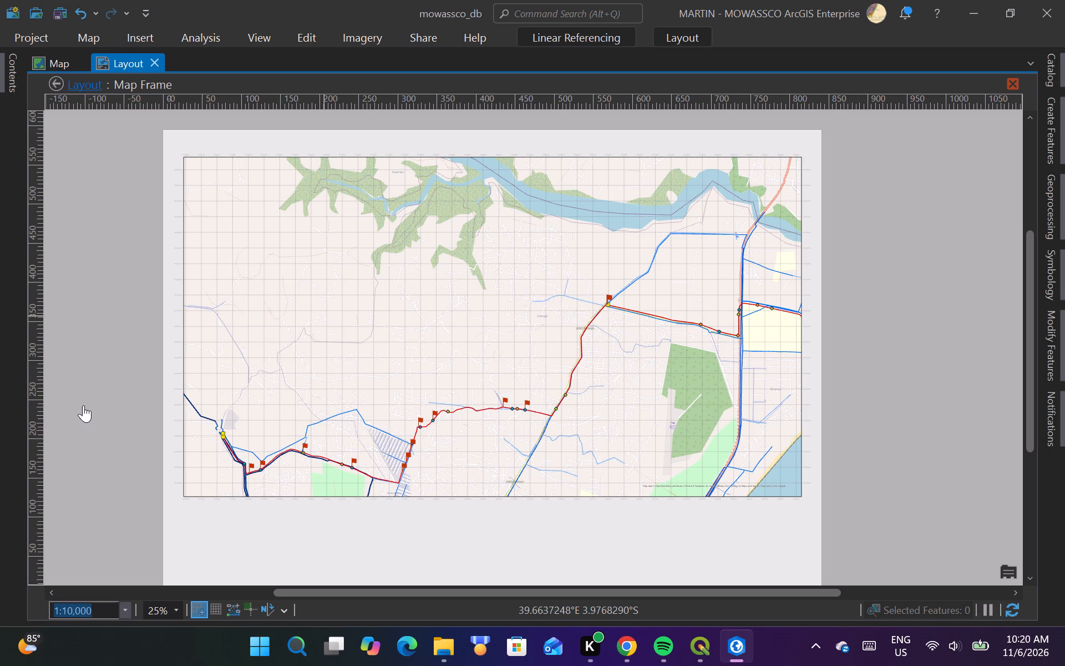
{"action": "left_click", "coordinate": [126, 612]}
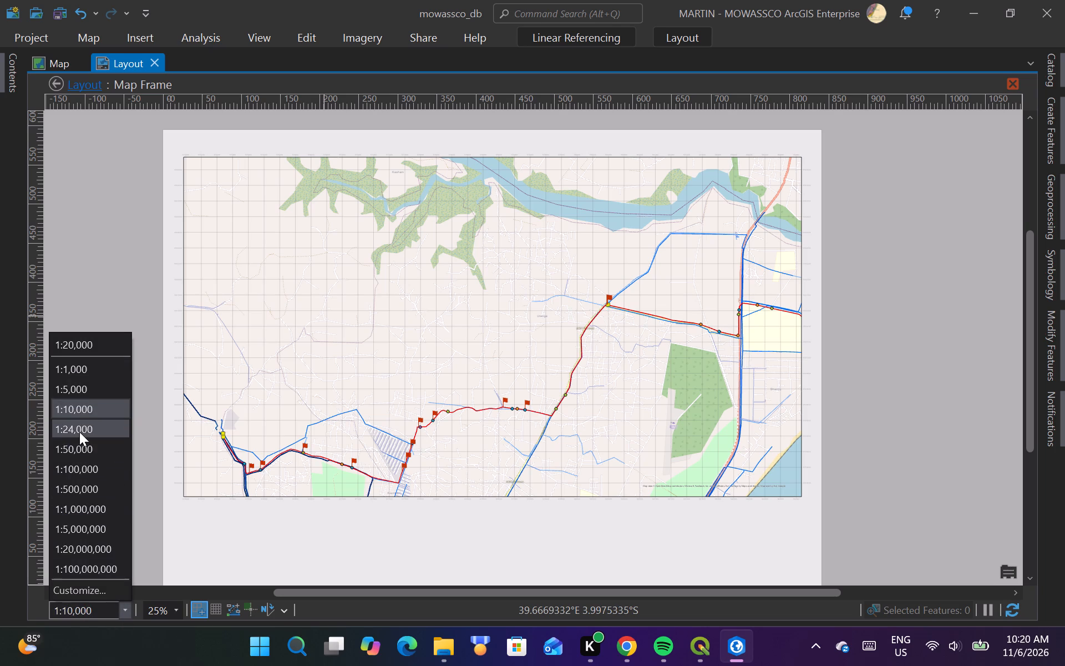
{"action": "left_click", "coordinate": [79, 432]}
Set the activated map frame's map scale to the custom value 1:20,000.
{"action": "left_click", "coordinate": [101, 610]}
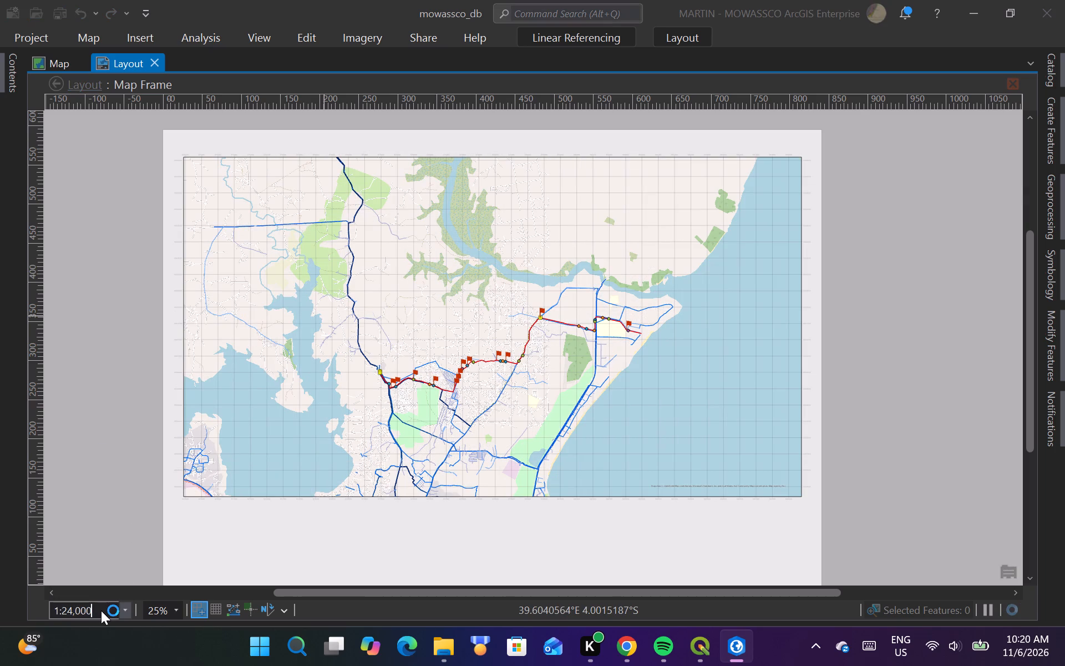
{"action": "key", "text": "ctrl+a"}
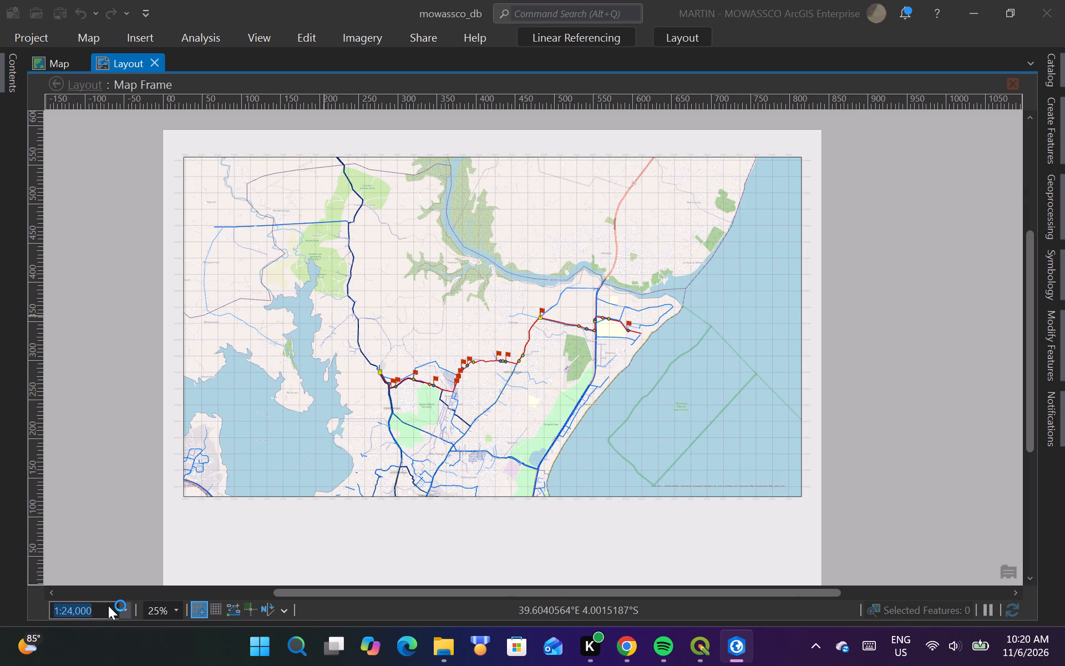
{"action": "type", "text": "20000"}
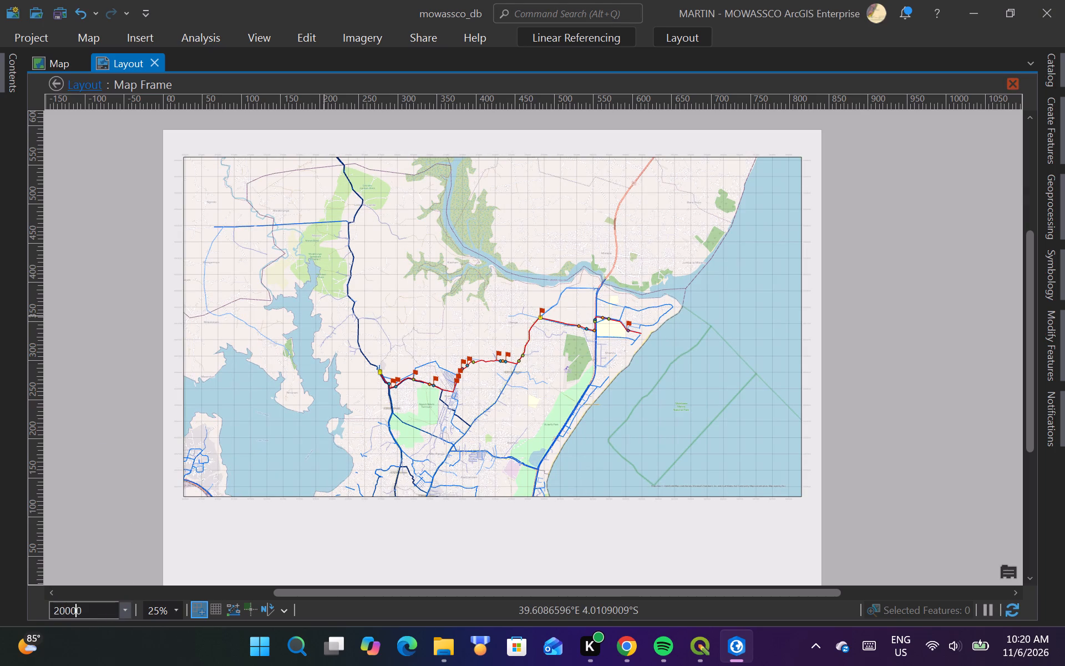
{"action": "key", "text": "Return"}
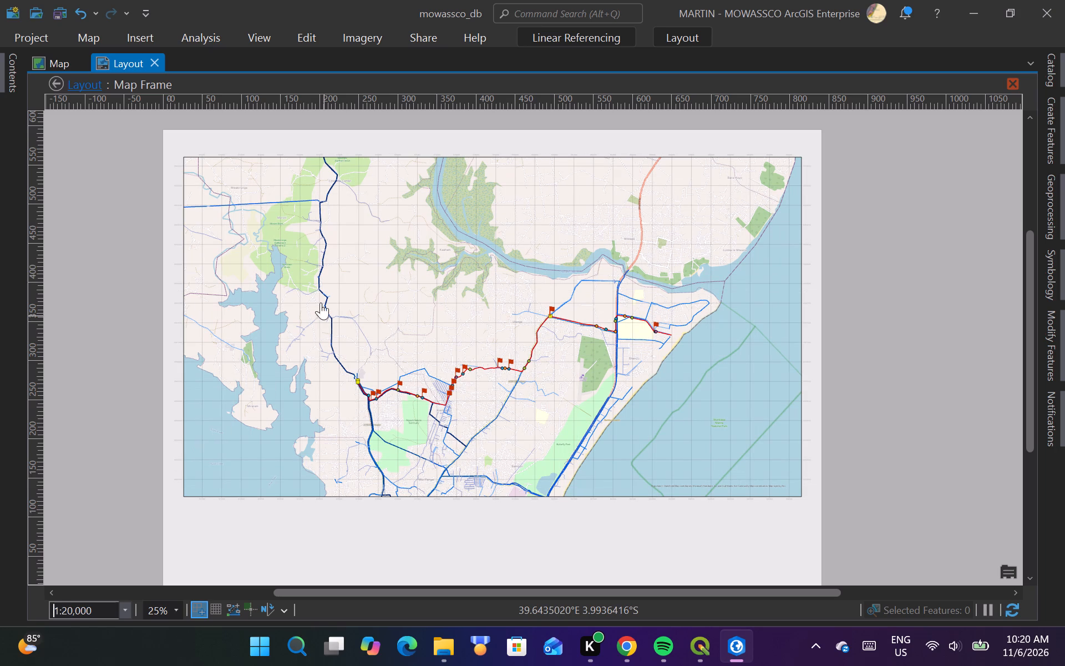
{"action": "left_click_drag", "start_coordinate": [438, 296], "coordinate": [439, 296]}
Shift the map slightly downward inside the activated map frame, keeping the pipeline in view, and return to the layout.
{"action": "left_click_drag", "start_coordinate": [439, 296], "coordinate": [440, 309]}
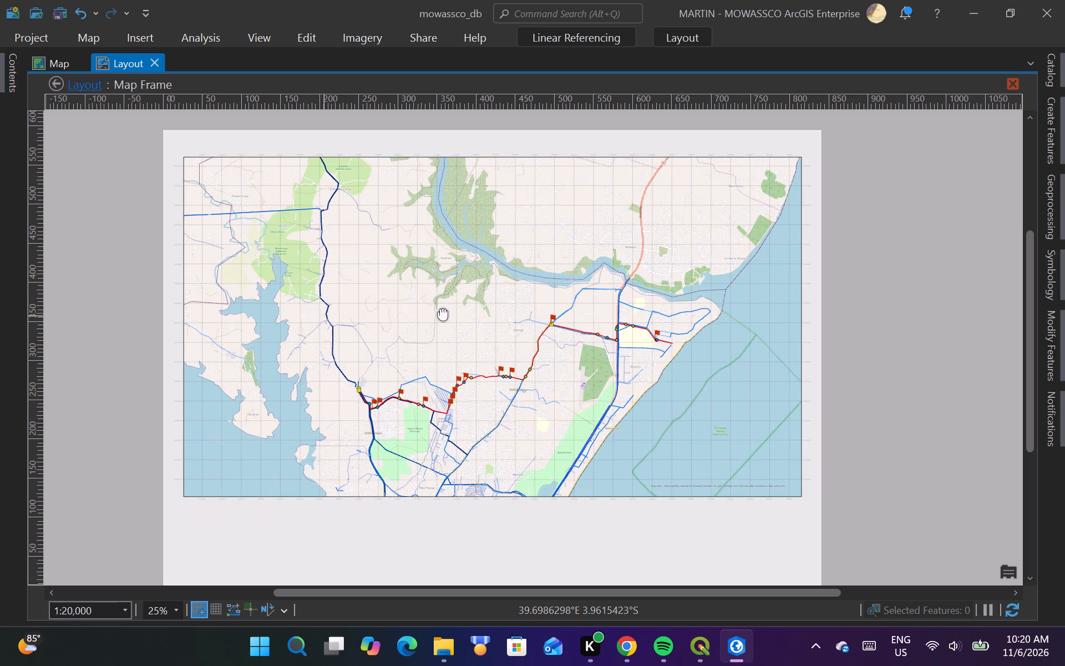
{"action": "left_click_drag", "start_coordinate": [440, 309], "coordinate": [439, 306]}
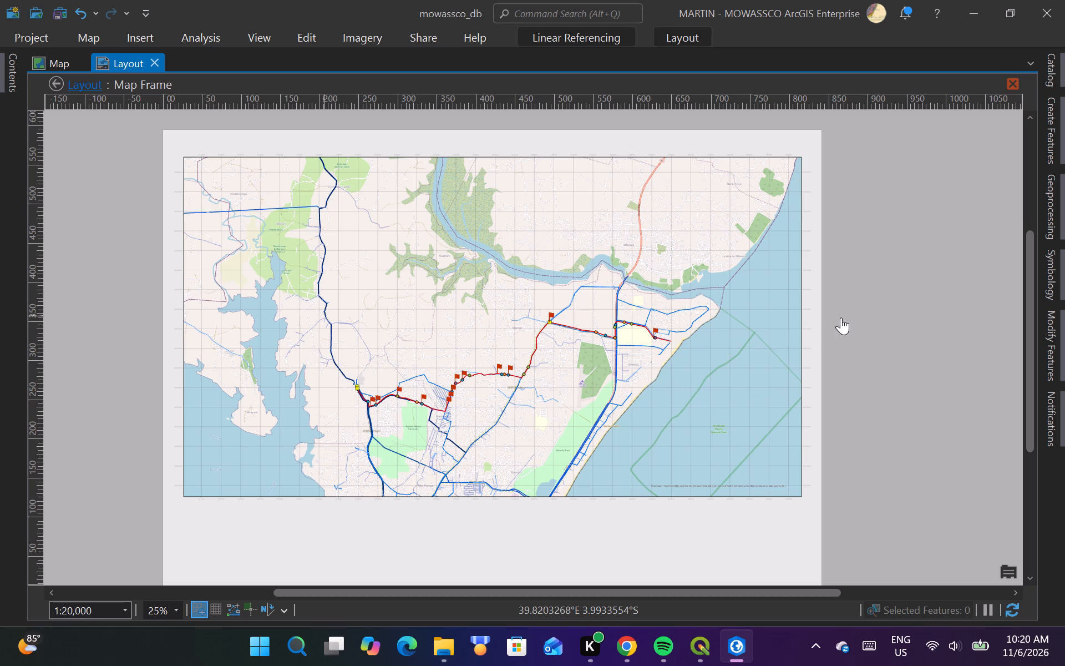
{"action": "left_click", "coordinate": [881, 314]}
{"action": "left_click", "coordinate": [1010, 78]}
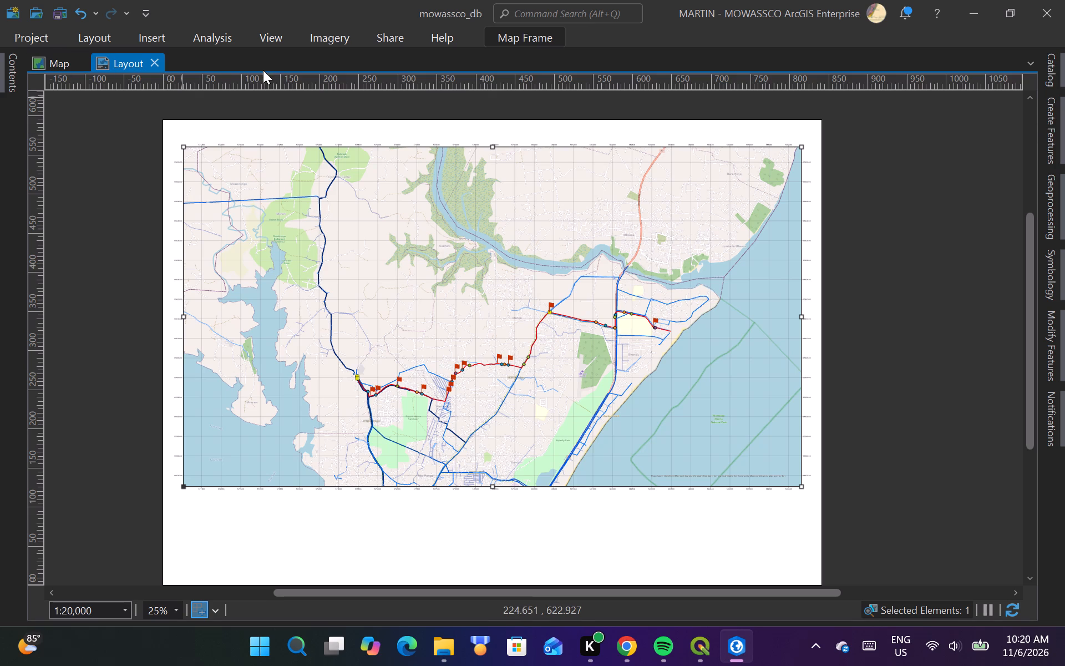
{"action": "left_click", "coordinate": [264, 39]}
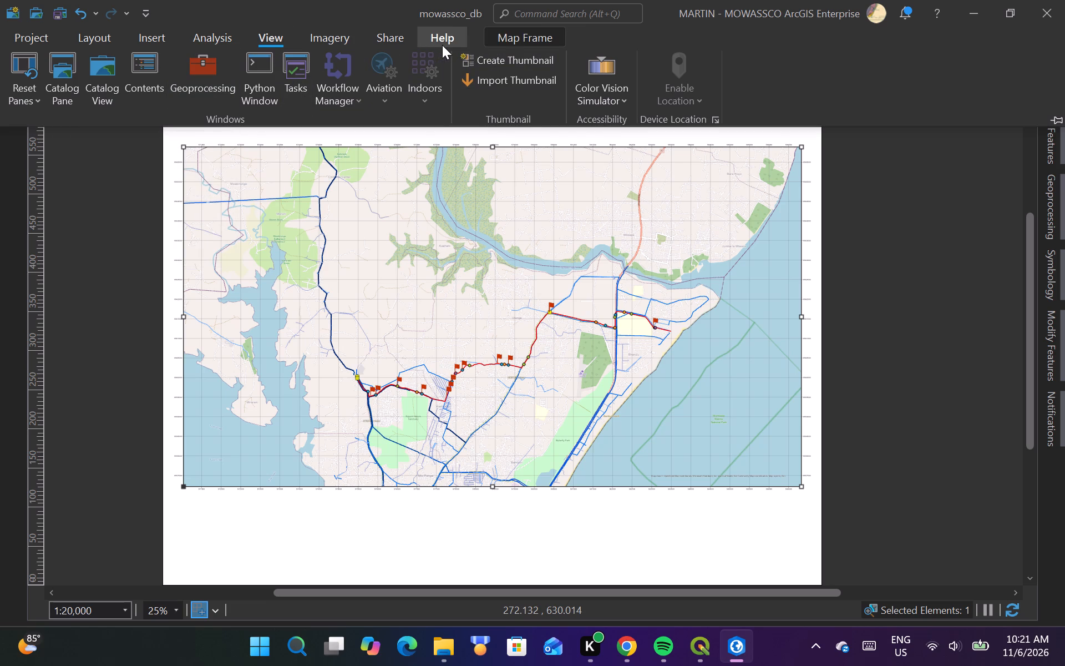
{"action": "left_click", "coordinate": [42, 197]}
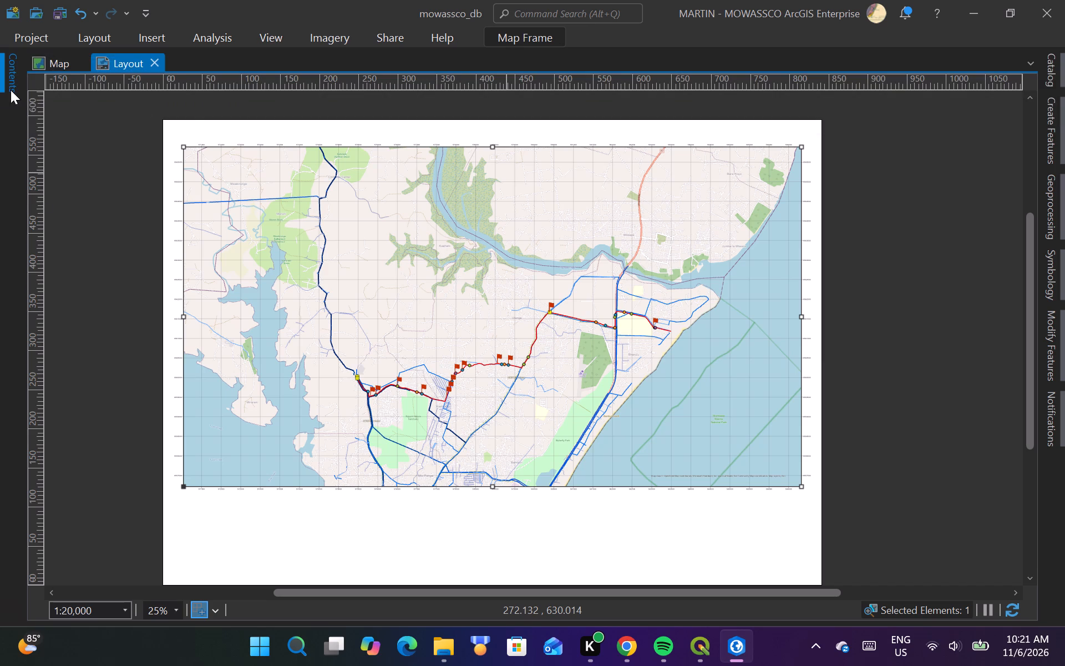
Open the Black Horizontal Label Grid's properties and set its neatline symbol to gray with a 0.3 pt line width.
{"action": "left_click", "coordinate": [11, 90]}
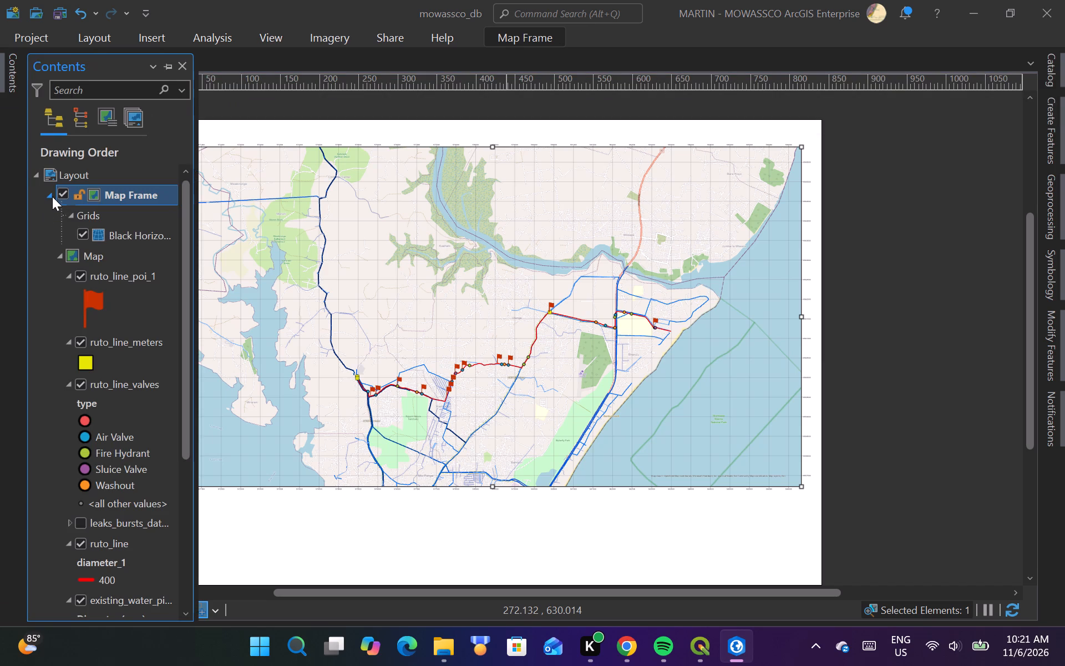
{"action": "left_click", "coordinate": [52, 196]}
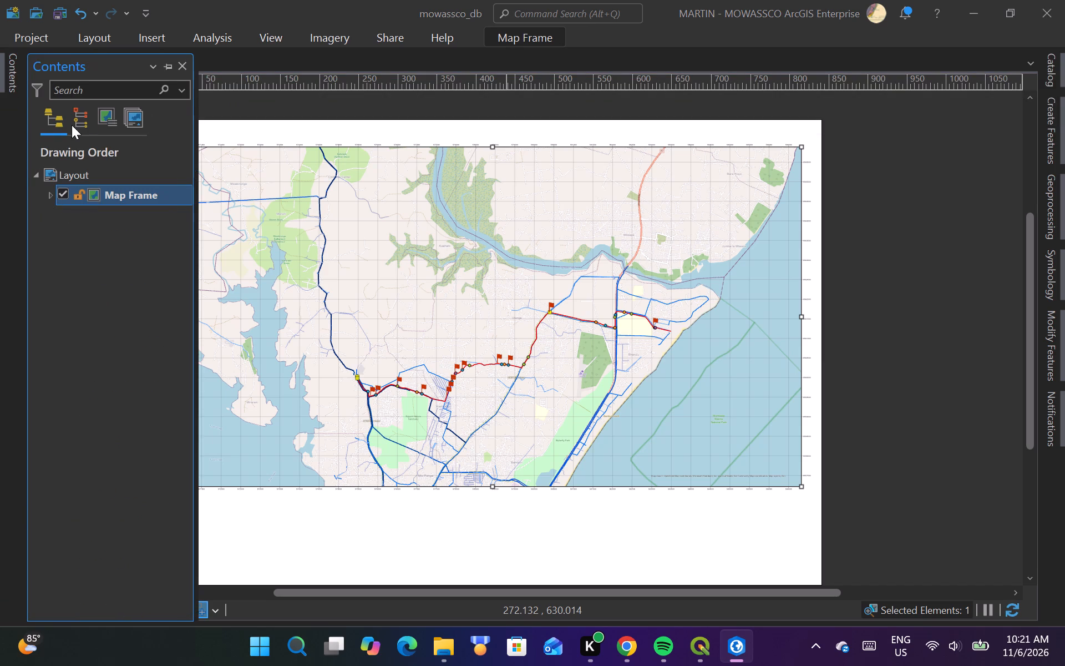
{"action": "left_click", "coordinate": [49, 195]}
{"action": "left_click", "coordinate": [124, 235]}
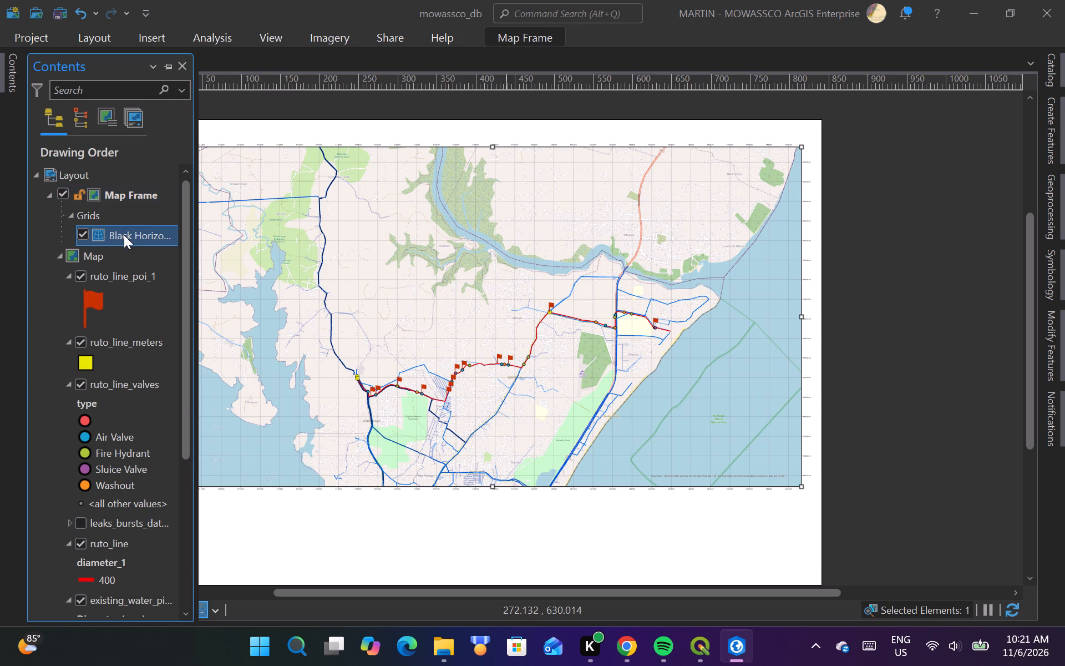
{"action": "right_click", "coordinate": [124, 235]}
{"action": "left_click", "coordinate": [206, 392]}
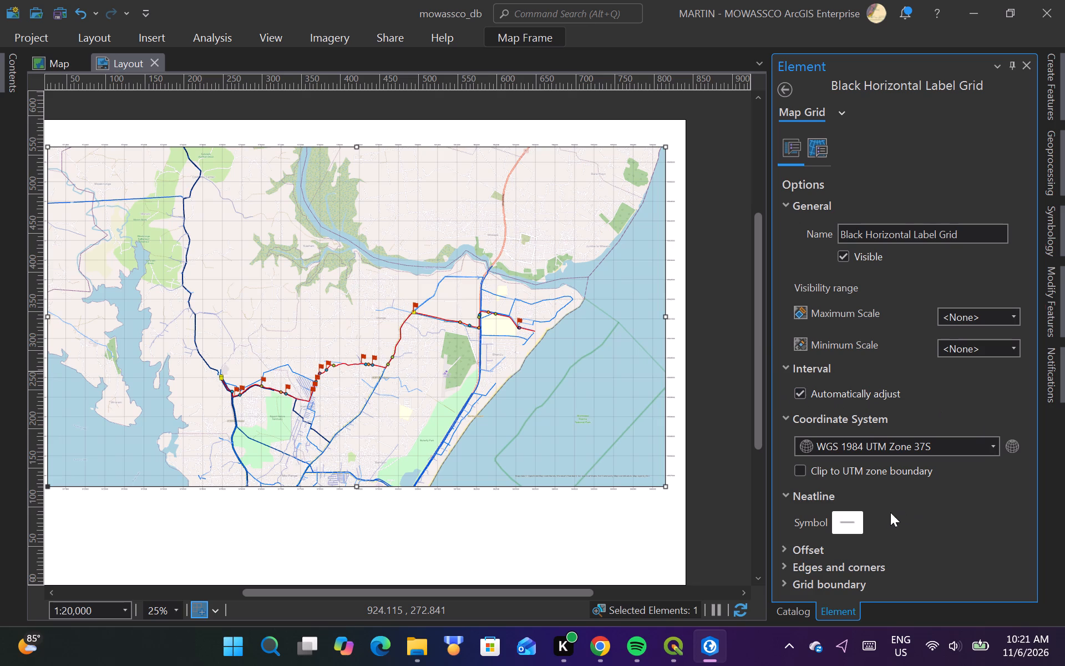
{"action": "left_click", "coordinate": [848, 522]}
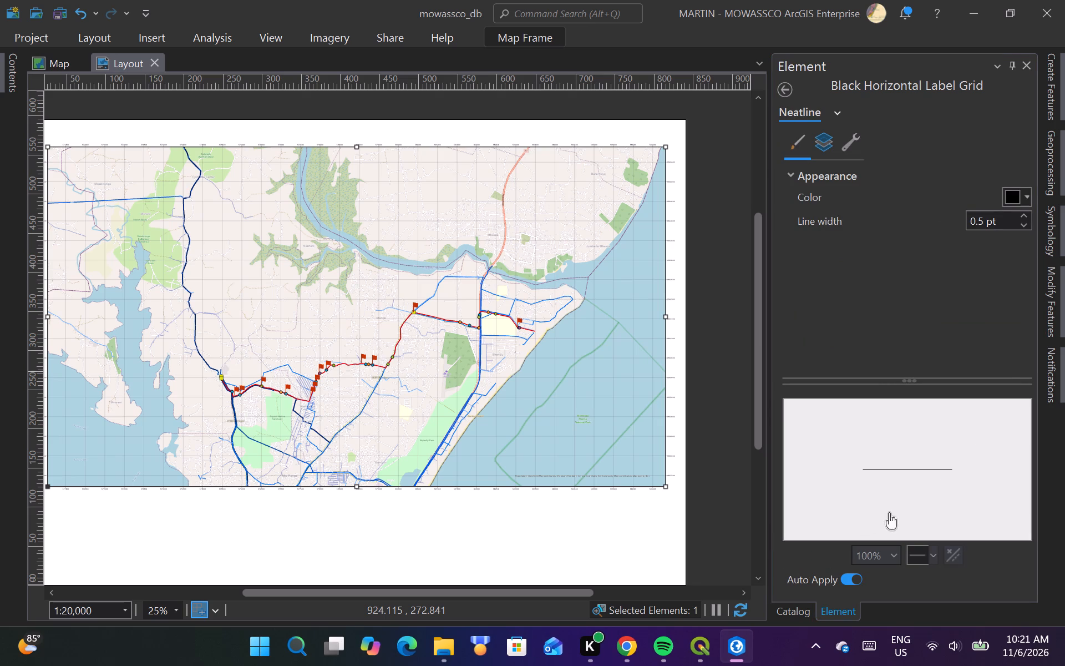
{"action": "left_click", "coordinate": [1027, 195]}
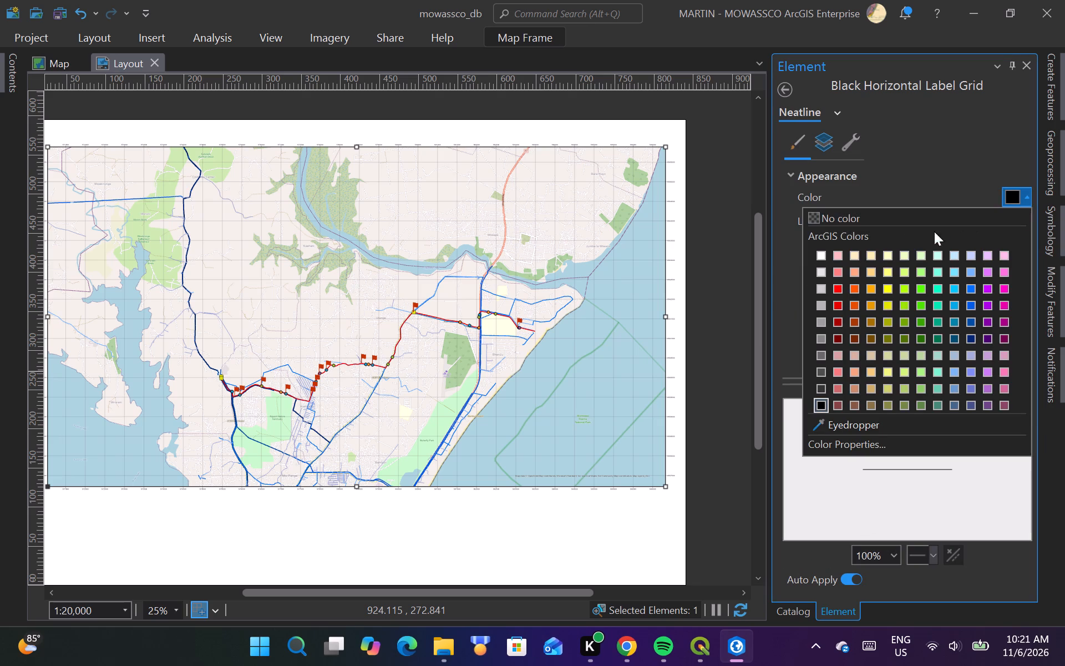
{"action": "left_click", "coordinate": [824, 352]}
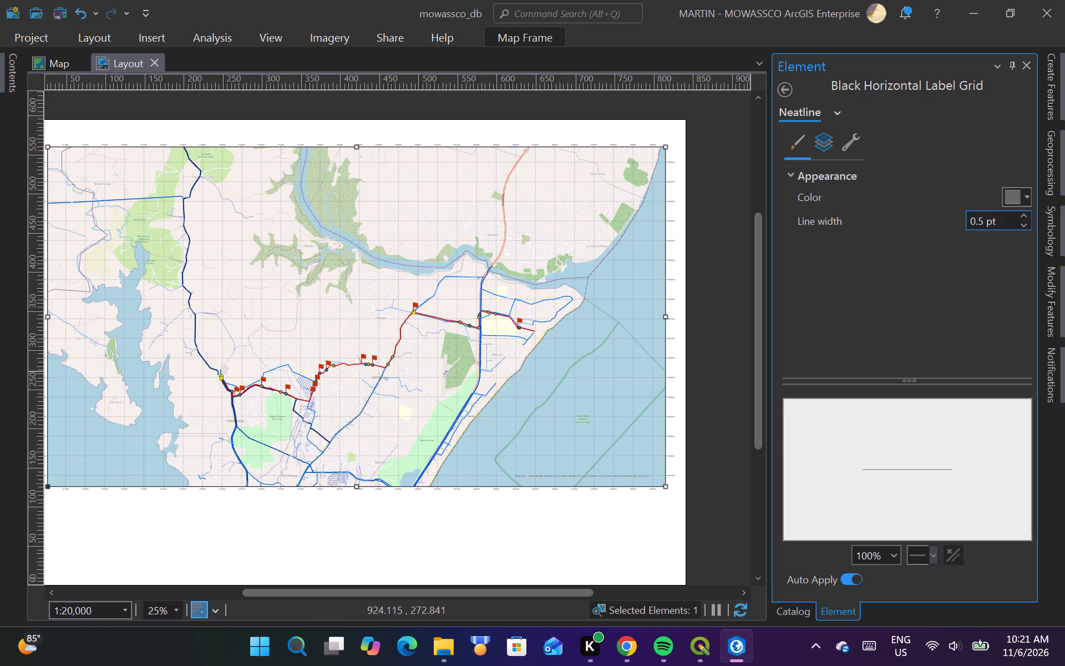
{"action": "left_click", "coordinate": [982, 218]}
{"action": "key", "text": "BackSpace"}
{"action": "key", "text": "3"}
Examine the neatline symbol's layer and structure settings and the grid's coordinate labels along the map frame's upper edge.
{"action": "left_click", "coordinate": [829, 145]}
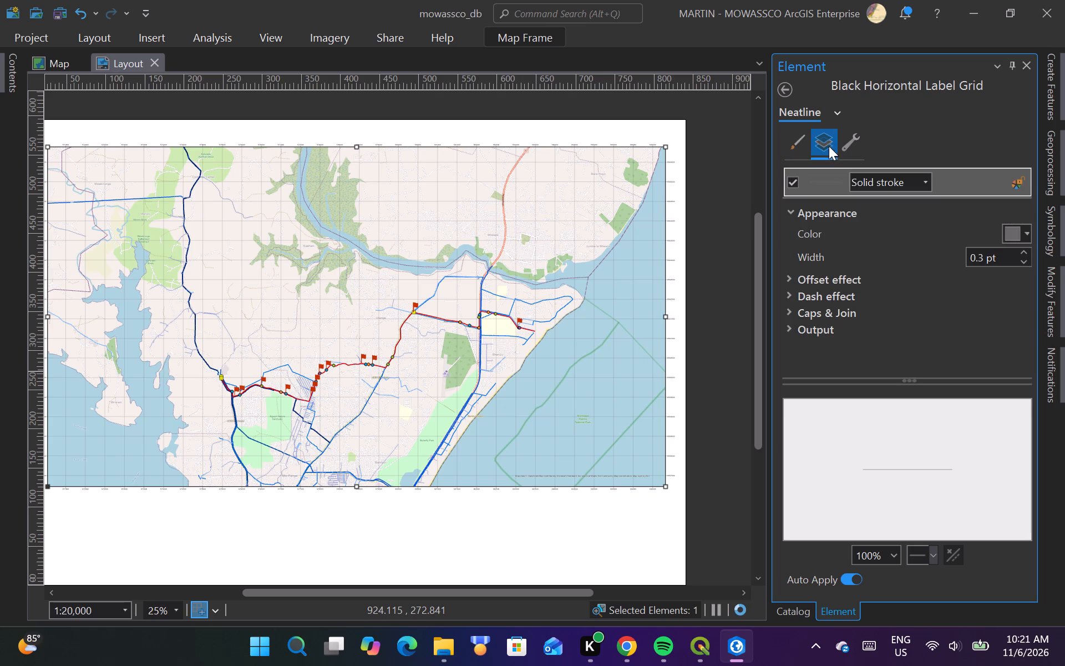
{"action": "left_click", "coordinate": [800, 143]}
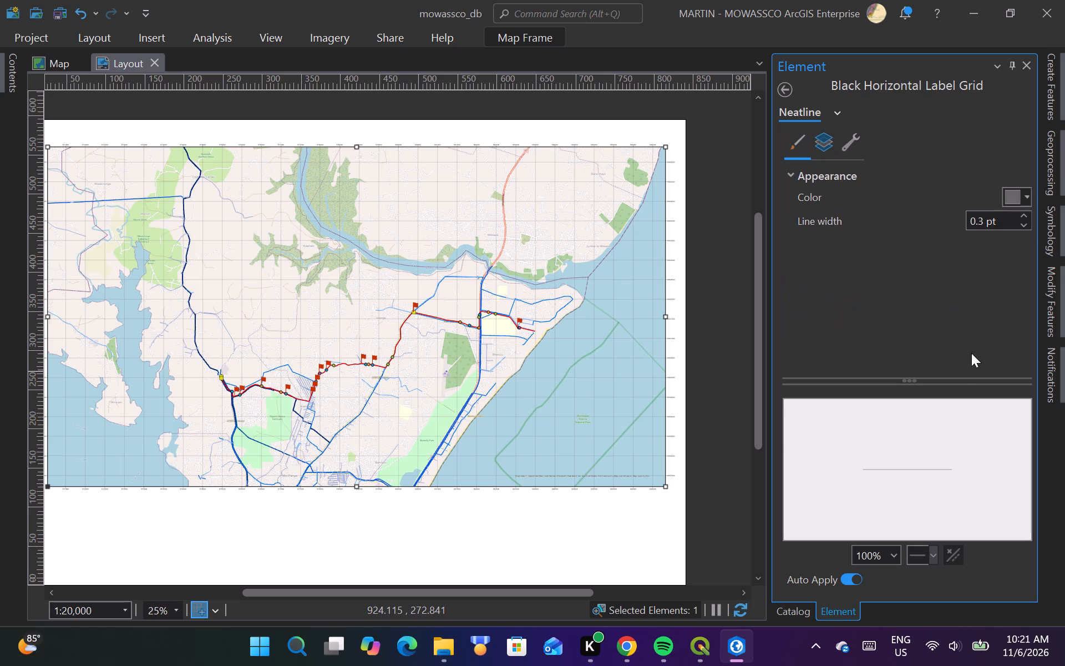
{"action": "left_click", "coordinate": [848, 150]}
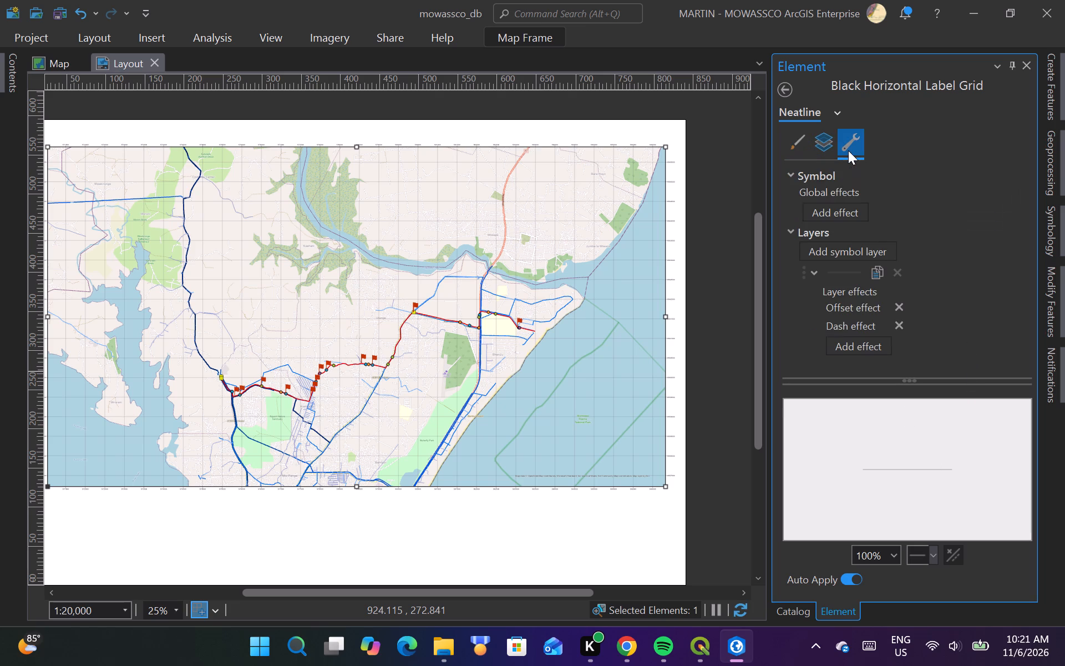
{"action": "left_click", "coordinate": [831, 142]}
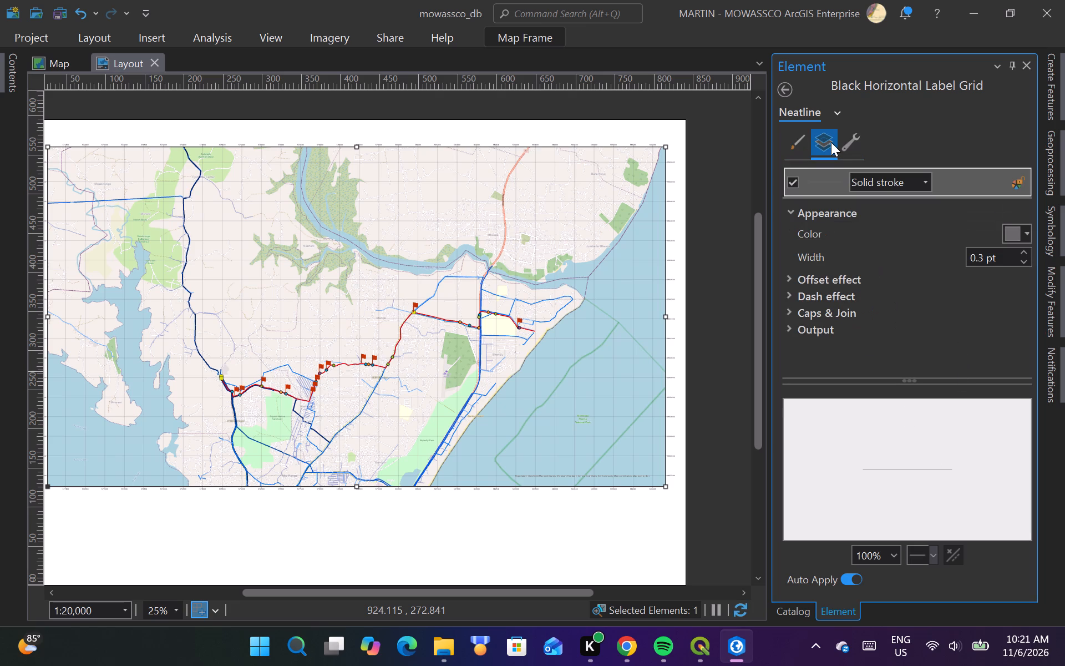
{"action": "left_click", "coordinate": [799, 147]}
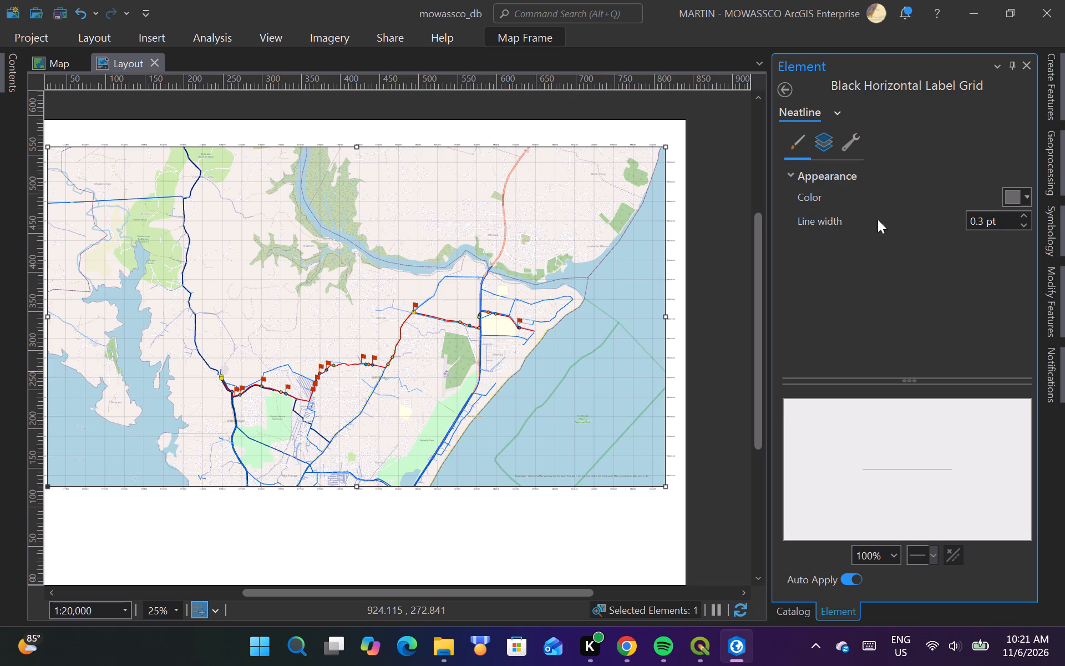
{"action": "left_click", "coordinate": [838, 112]}
{"action": "left_click", "coordinate": [838, 112]}
{"action": "scroll", "coordinate": [552, 164], "scroll_direction": "up", "scroll_amount": 4}
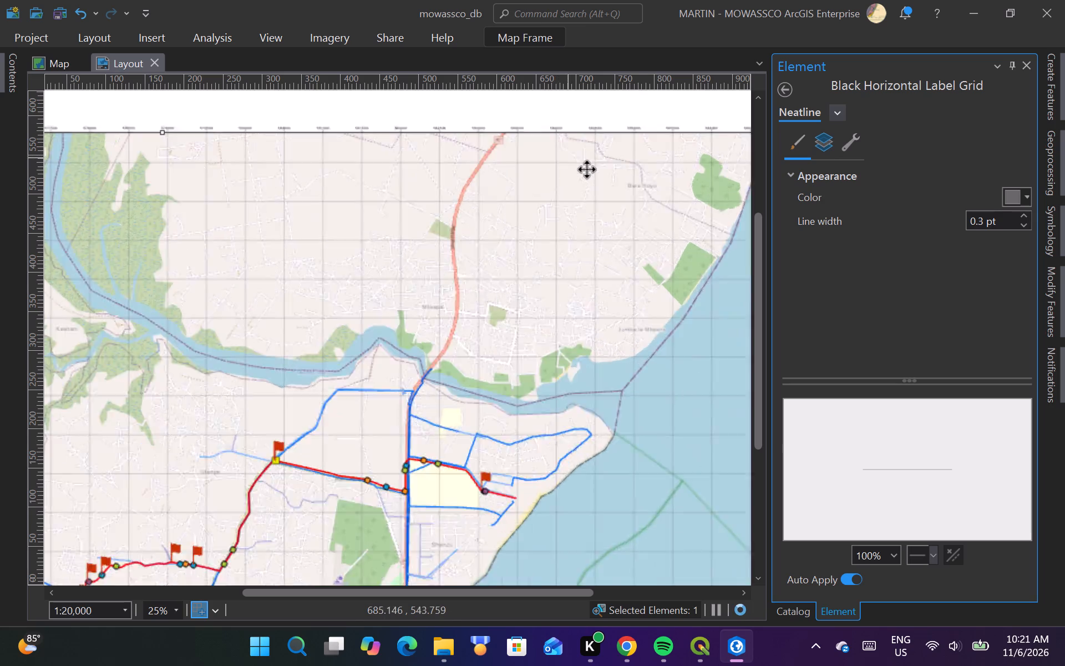
{"action": "scroll", "coordinate": [622, 256], "scroll_direction": "down", "scroll_amount": 3}
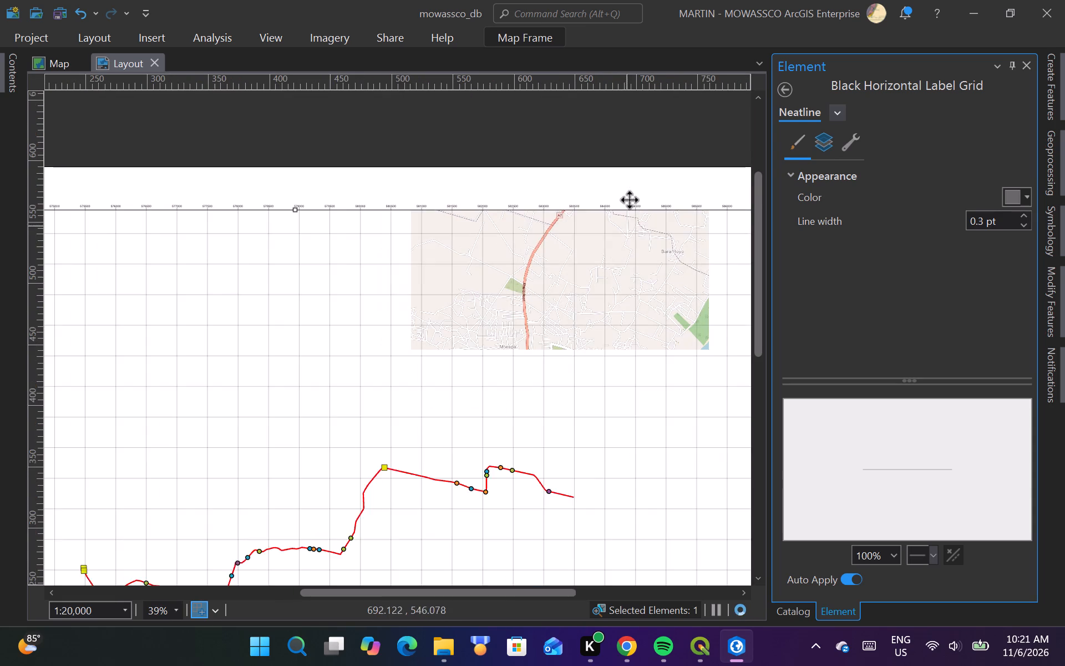
{"action": "scroll", "coordinate": [631, 198], "scroll_direction": "up", "scroll_amount": 3}
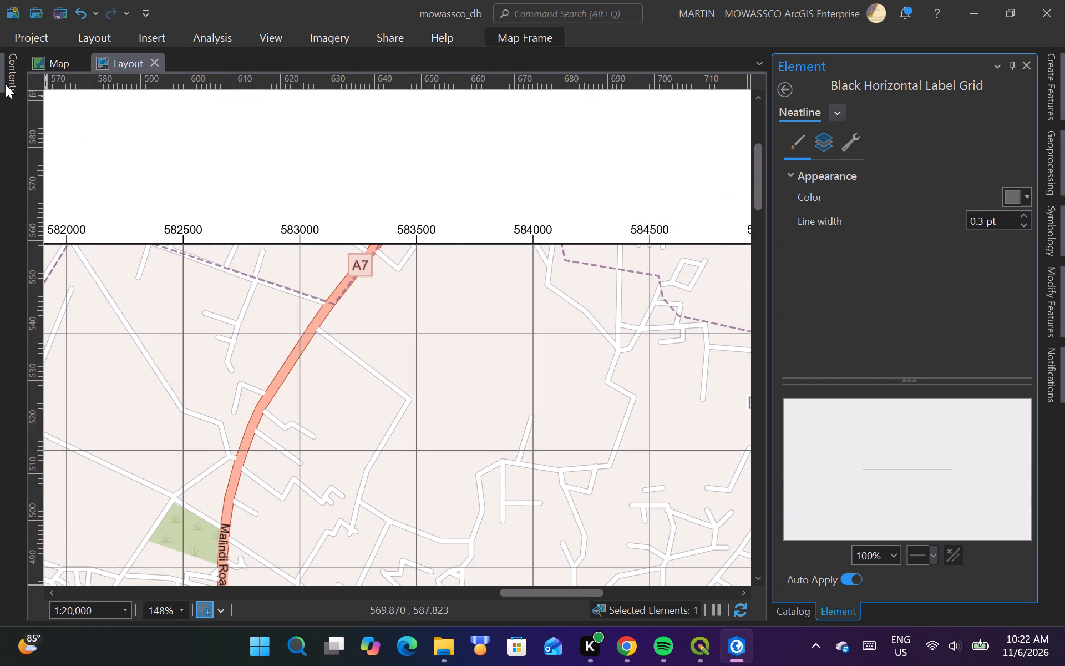
Reopen the grid's neatline symbol, try a light yellow-green color, and set the neatline color to dark gray.
{"action": "left_click", "coordinate": [4, 82]}
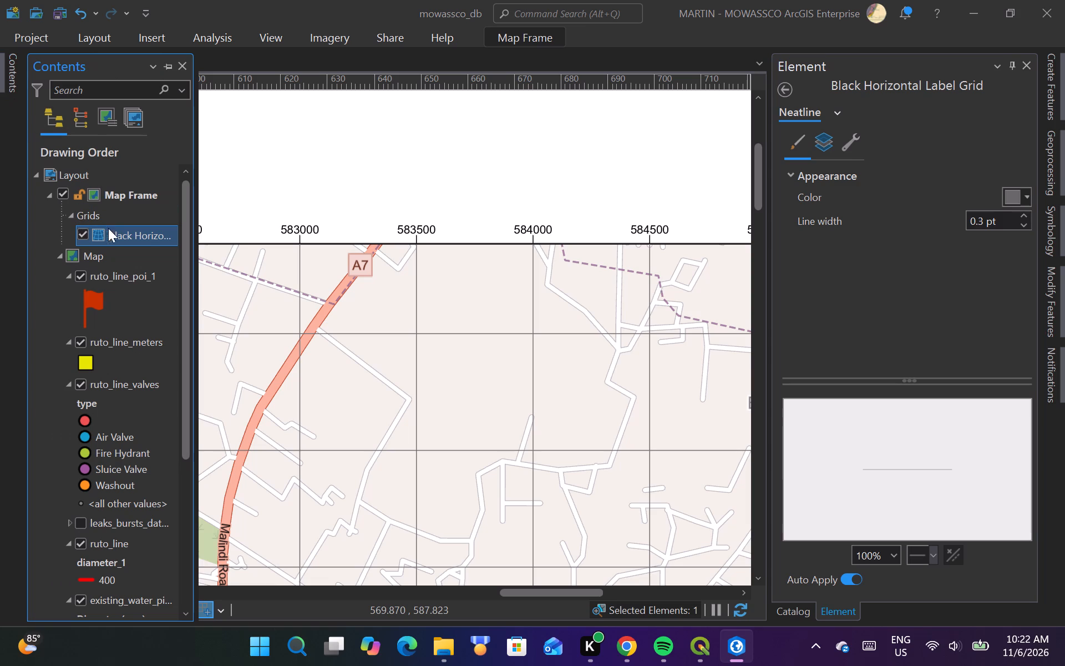
{"action": "right_click", "coordinate": [134, 238]}
{"action": "left_click", "coordinate": [145, 246]}
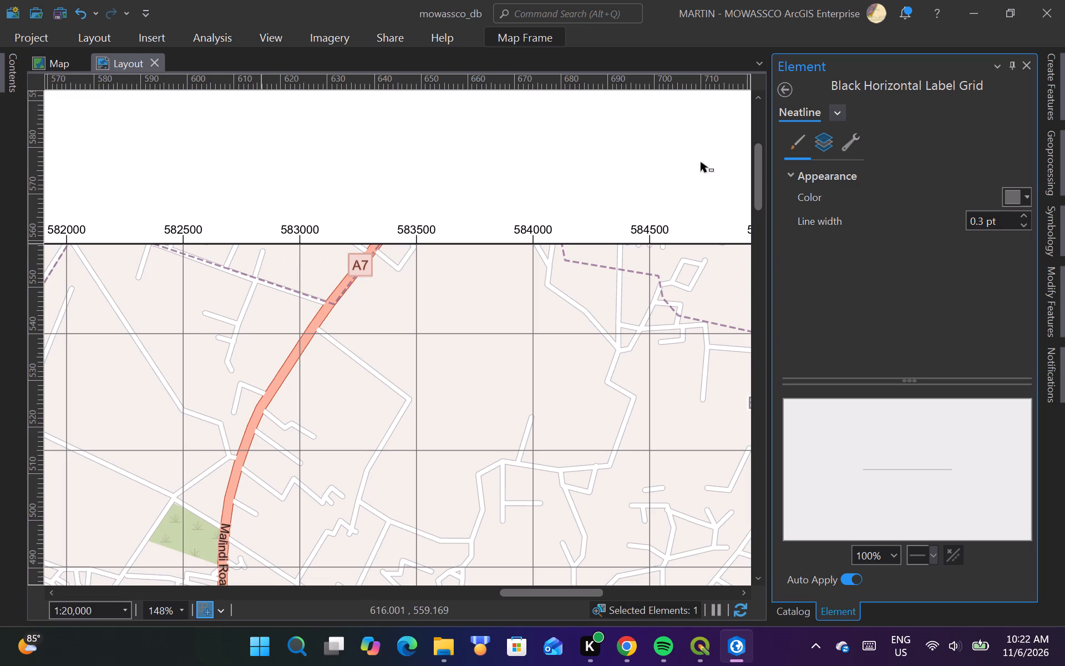
{"action": "left_click", "coordinate": [787, 88]}
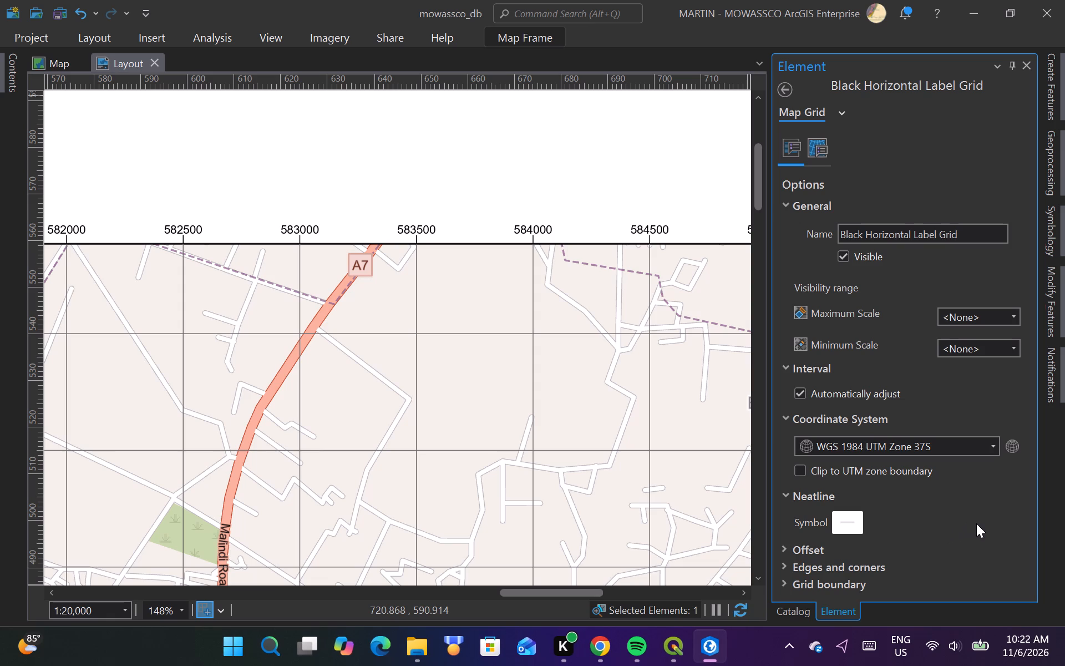
{"action": "scroll", "coordinate": [976, 523], "scroll_direction": "down", "scroll_amount": 2}
{"action": "left_click", "coordinate": [818, 589]}
{"action": "scroll", "coordinate": [939, 541], "scroll_direction": "down", "scroll_amount": 3}
{"action": "left_click", "coordinate": [858, 497]}
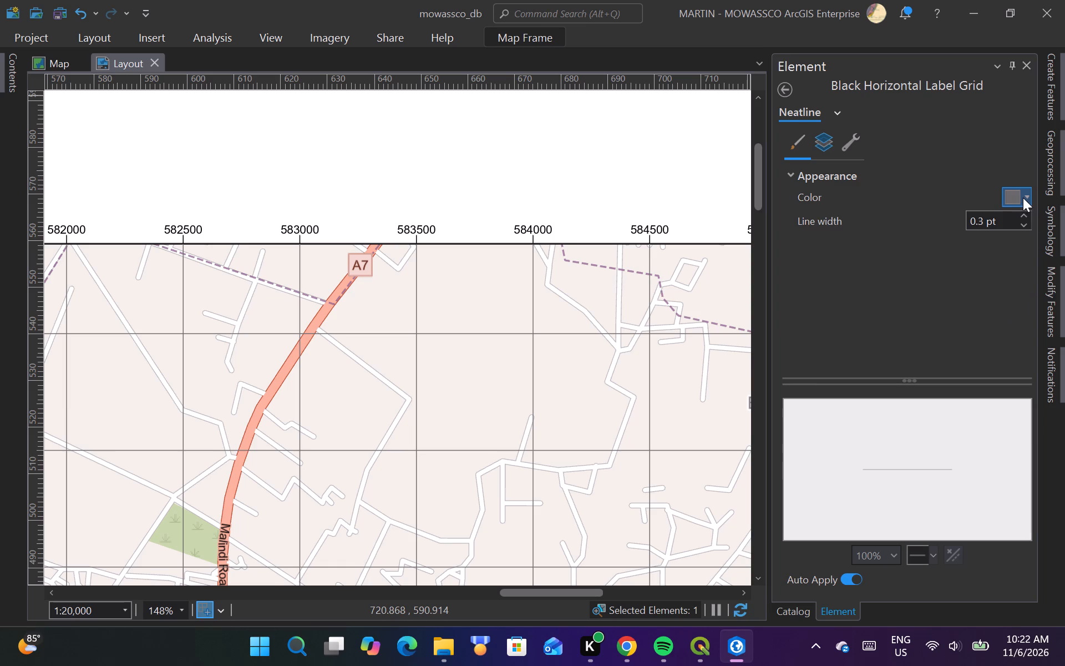
{"action": "left_click", "coordinate": [1023, 198]}
{"action": "left_click", "coordinate": [901, 272]}
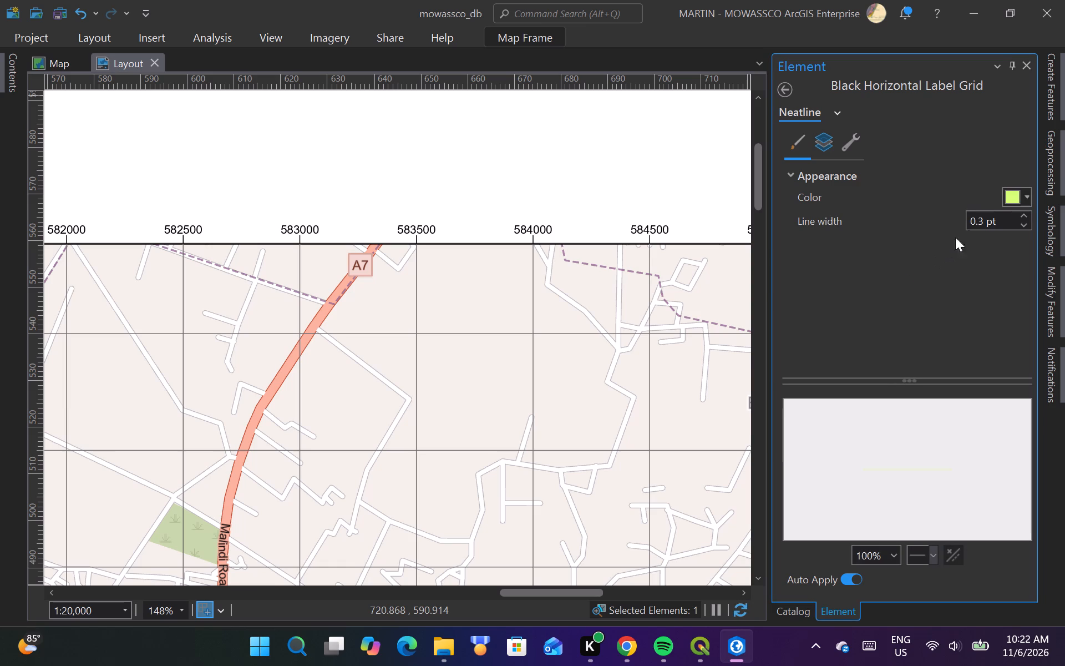
{"action": "left_click", "coordinate": [1014, 196]}
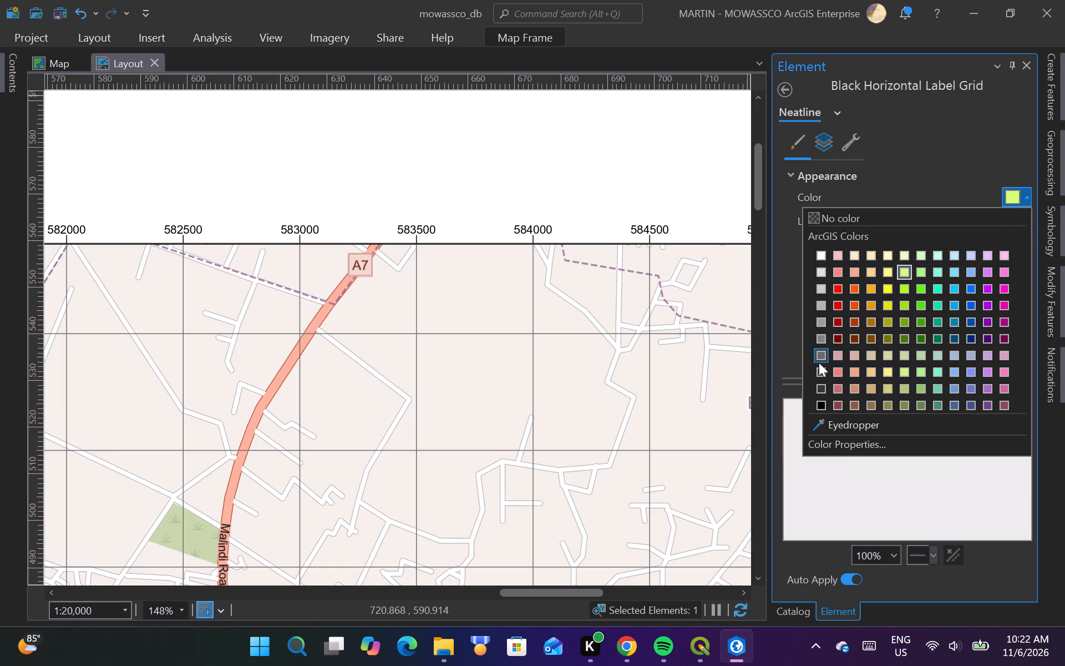
{"action": "left_click", "coordinate": [823, 369]}
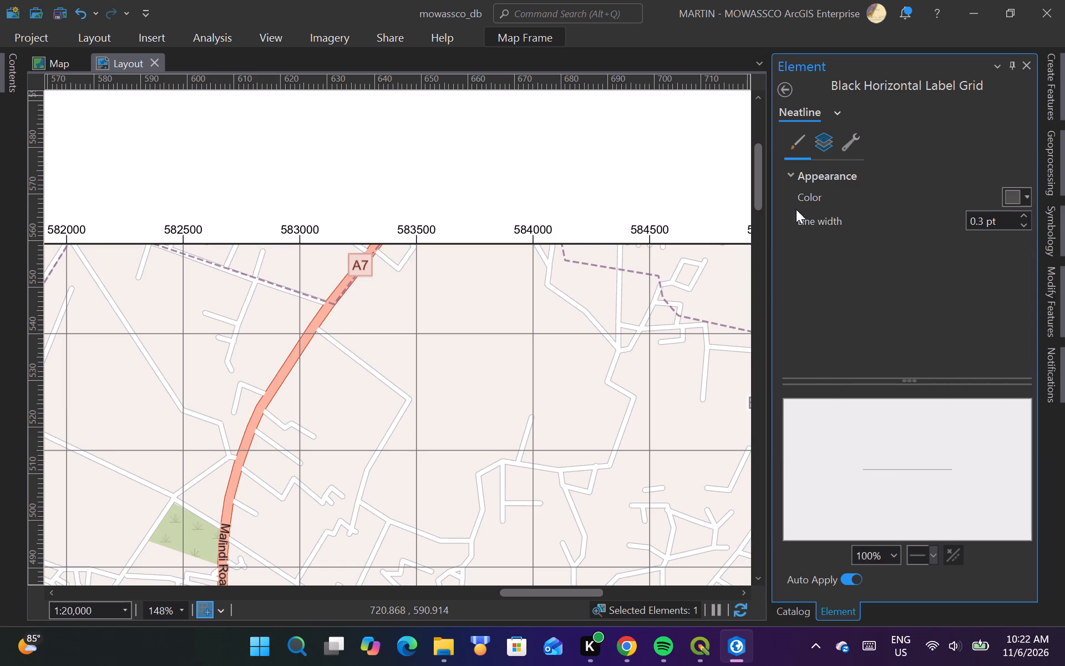
{"action": "left_click", "coordinate": [779, 97]}
{"action": "left_click", "coordinate": [784, 90]}
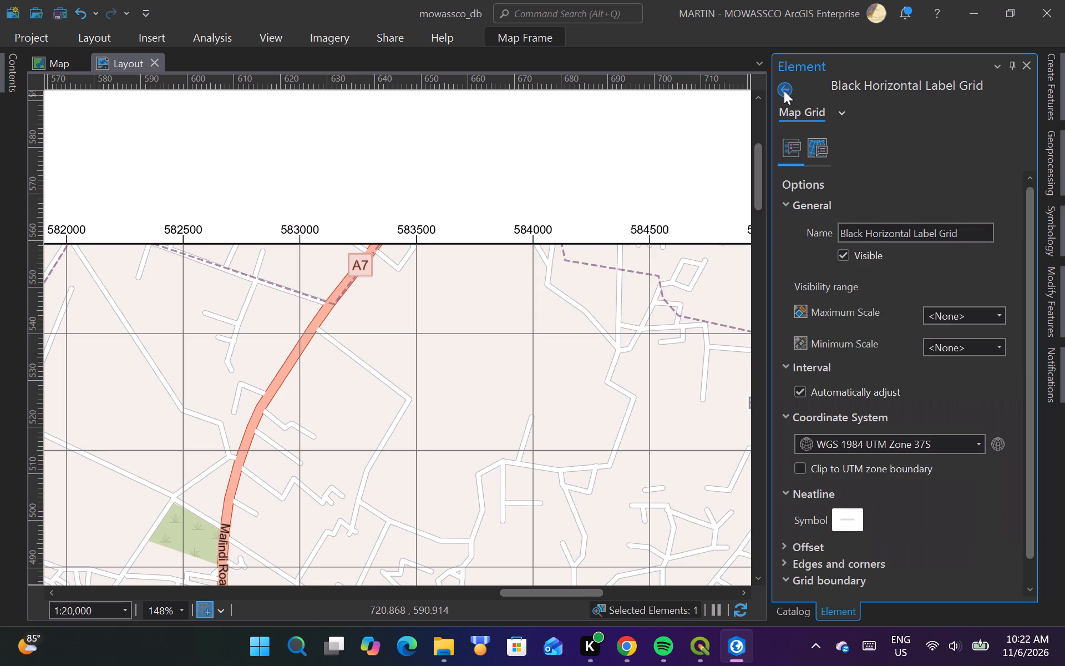
Open the Black Horizontal Label Grid's Gridlines component and set its symbol's line width to 0.3 pt.
{"action": "left_click", "coordinate": [6, 68]}
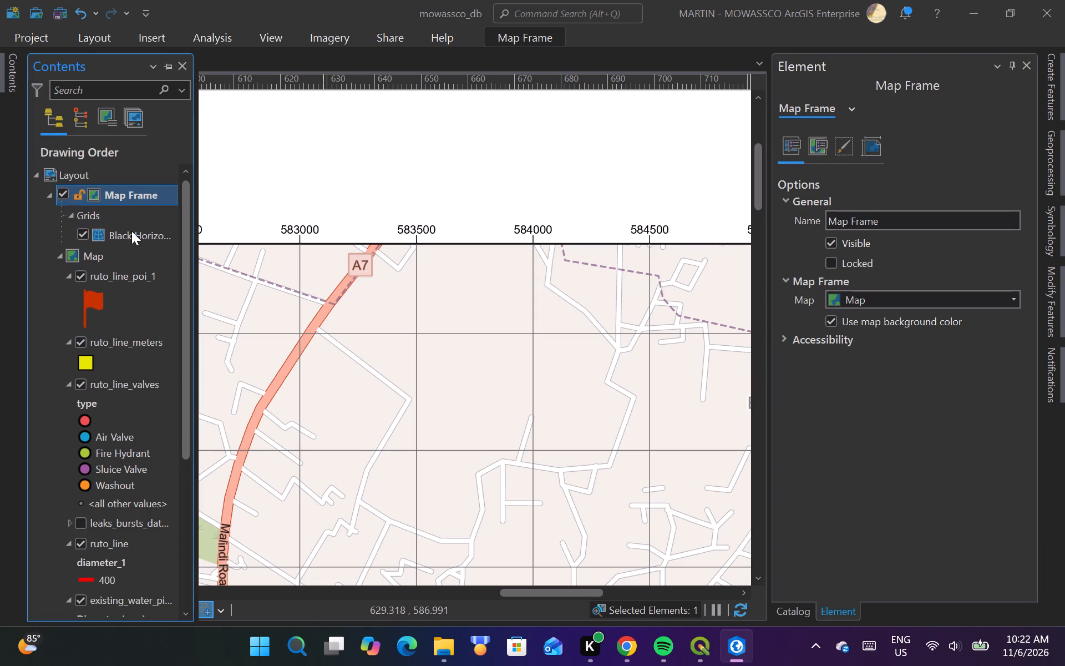
{"action": "left_click", "coordinate": [136, 238]}
{"action": "right_click", "coordinate": [136, 238]}
{"action": "left_click", "coordinate": [173, 248]}
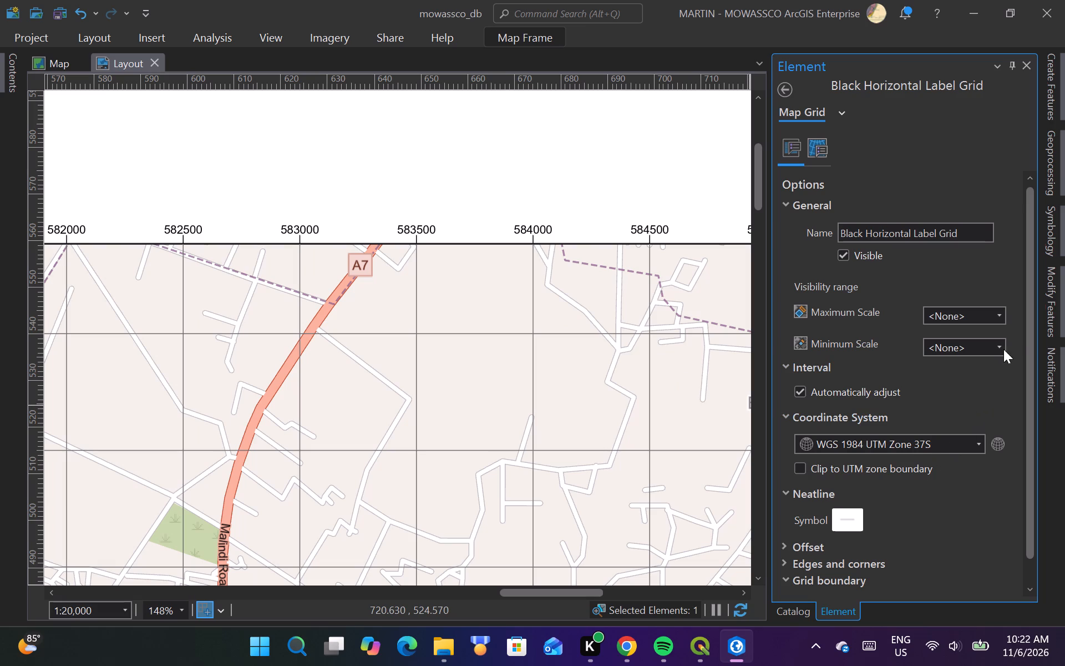
{"action": "left_click_drag", "start_coordinate": [1027, 314], "coordinate": [1028, 375]}
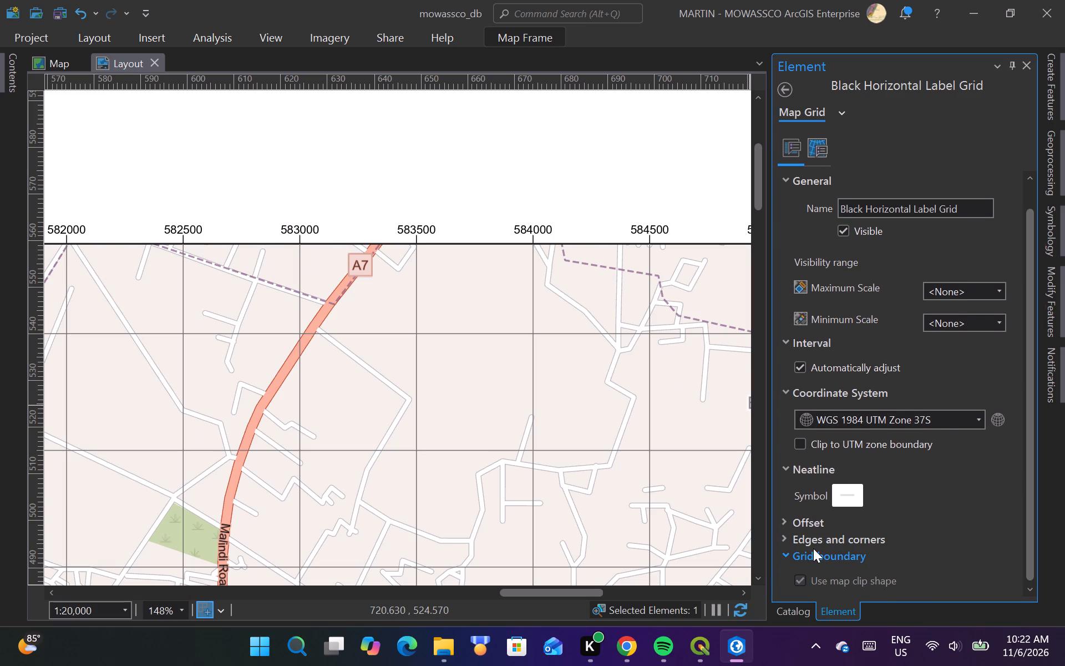
{"action": "left_click", "coordinate": [812, 140]}
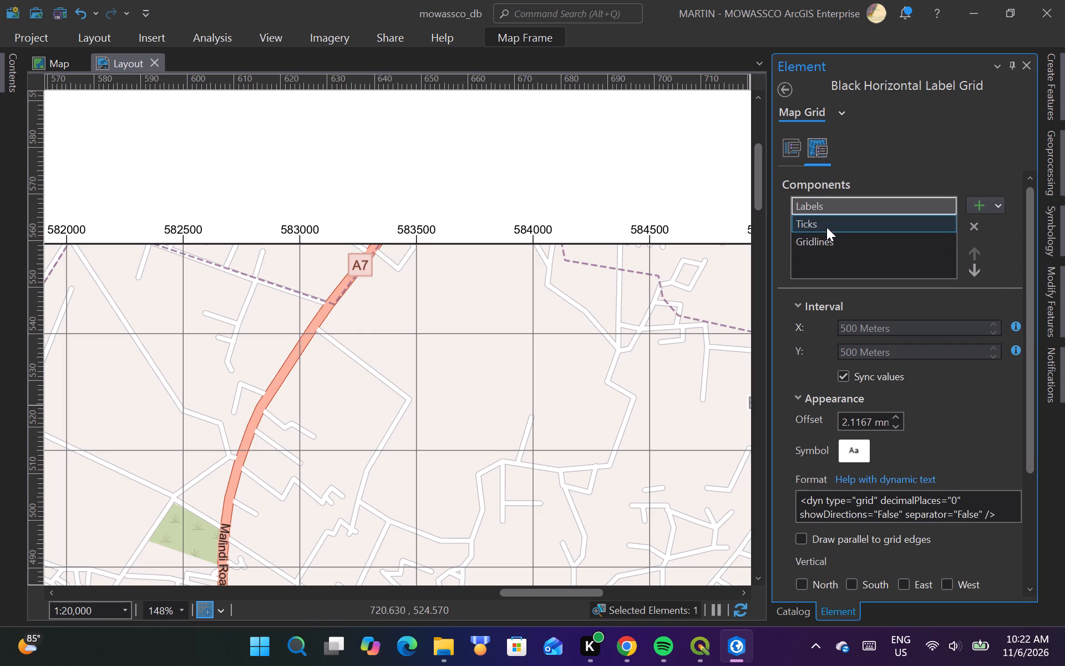
{"action": "left_click", "coordinate": [823, 238]}
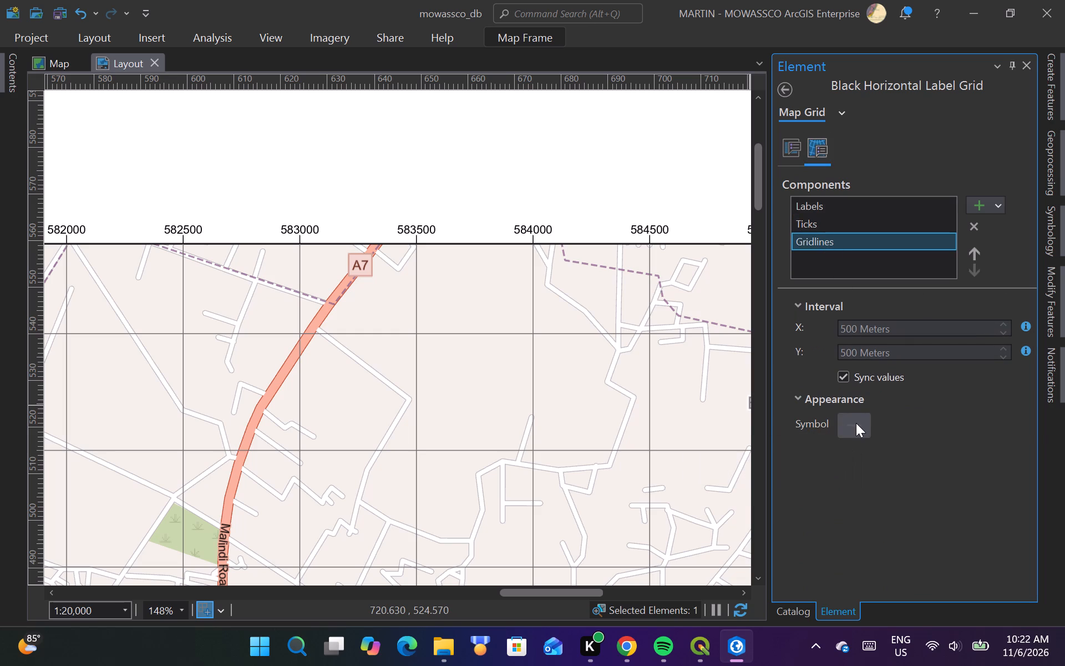
{"action": "left_click", "coordinate": [856, 423]}
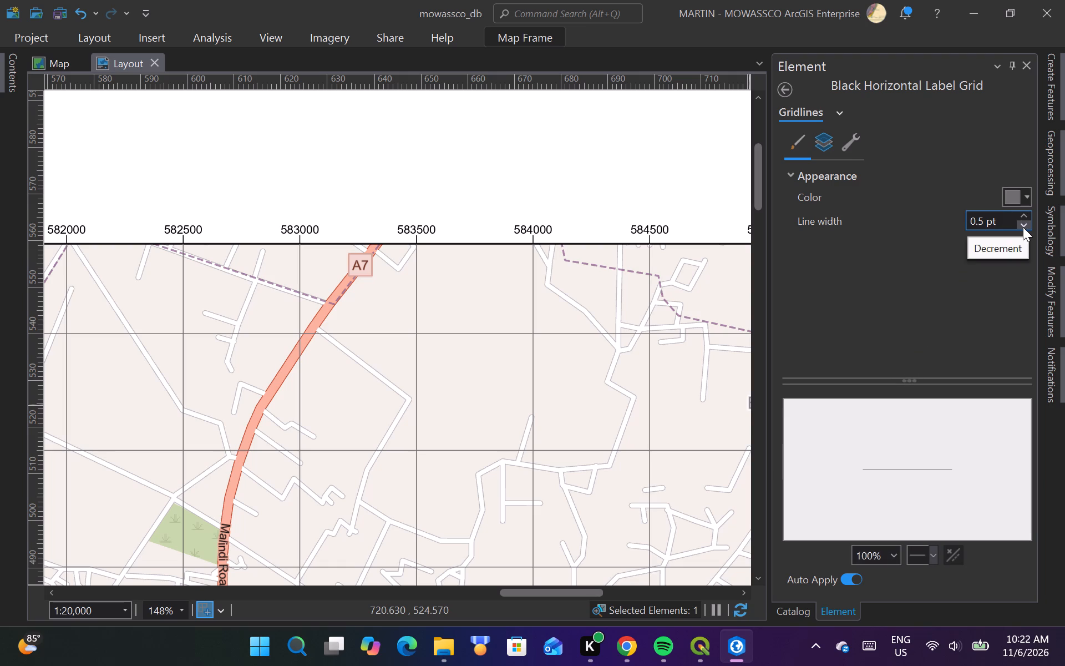
{"action": "left_click", "coordinate": [983, 221]}
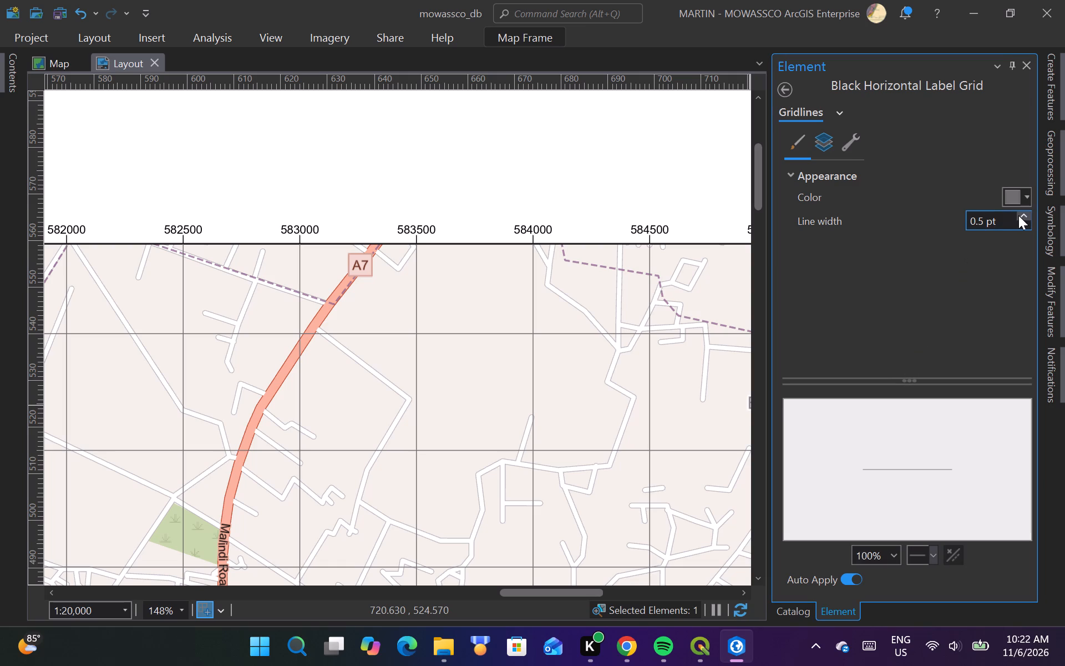
{"action": "key", "text": "BackSpace"}
{"action": "key", "text": "3"}
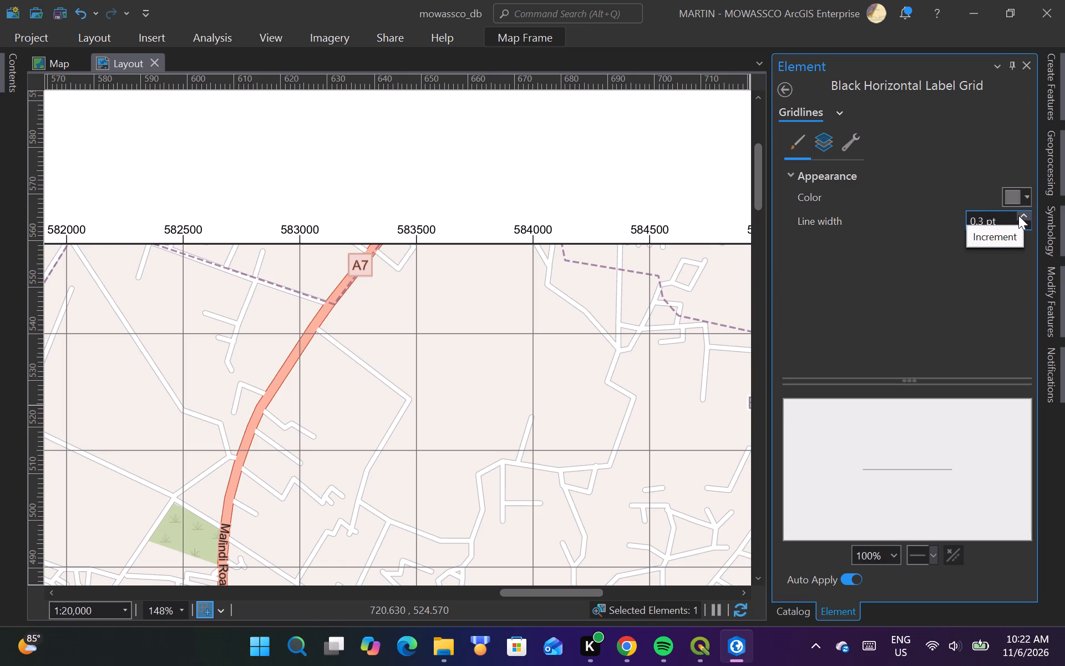
{"action": "left_click", "coordinate": [967, 273]}
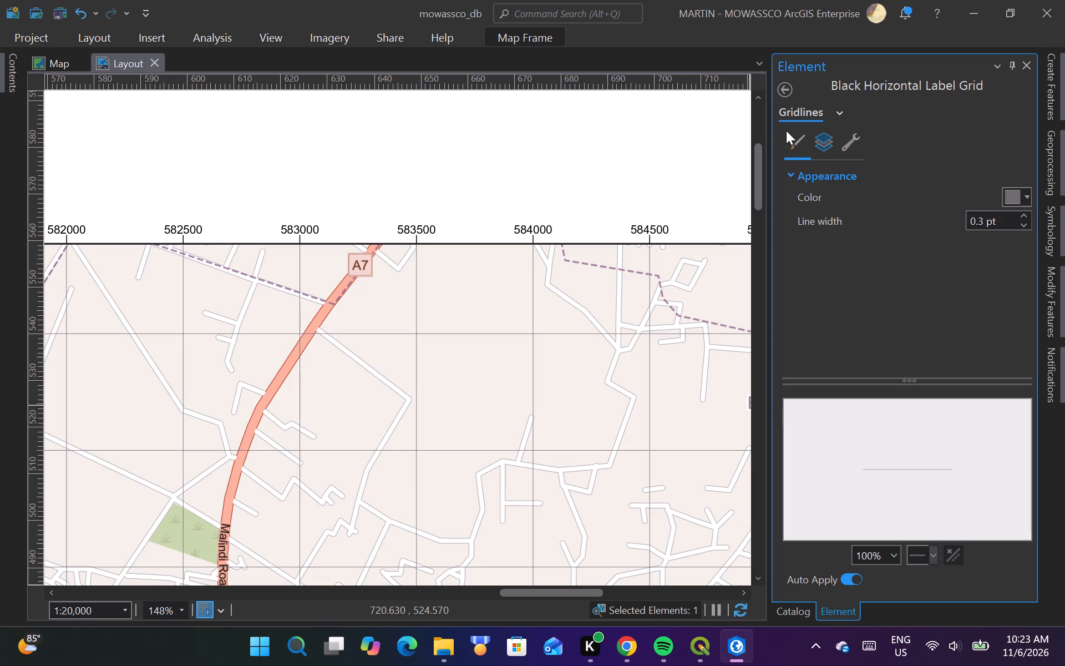
{"action": "left_click", "coordinate": [785, 90]}
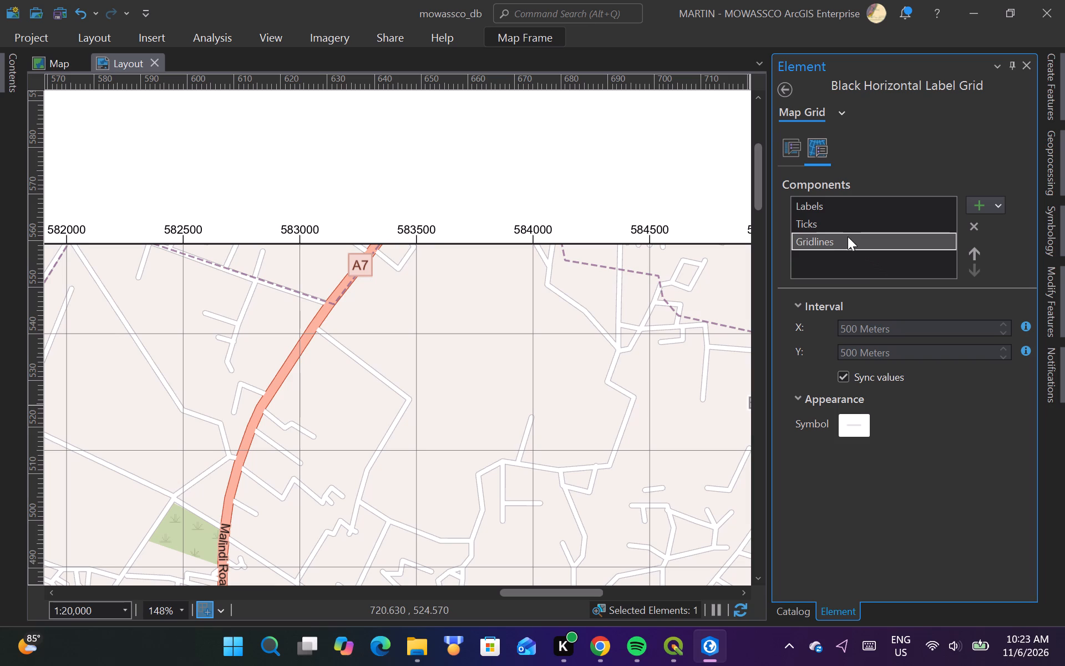
Examine the gridlines symbol's solid stroke settings, including offset effect, dash effect, caps and join, and output.
{"action": "left_click", "coordinate": [859, 427]}
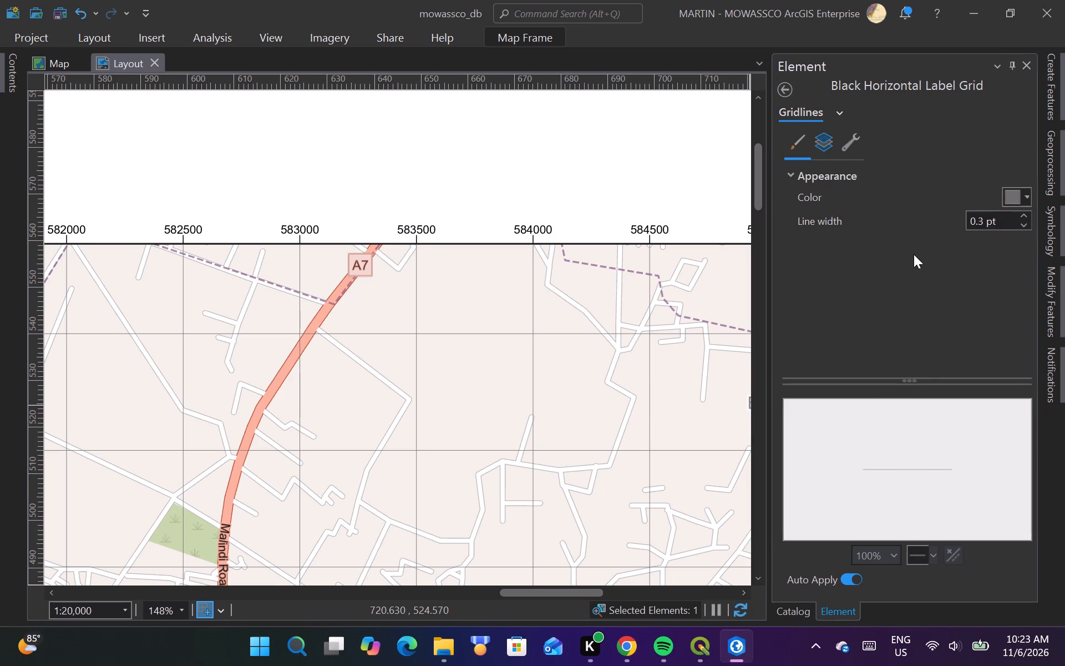
{"action": "left_click", "coordinate": [820, 148]}
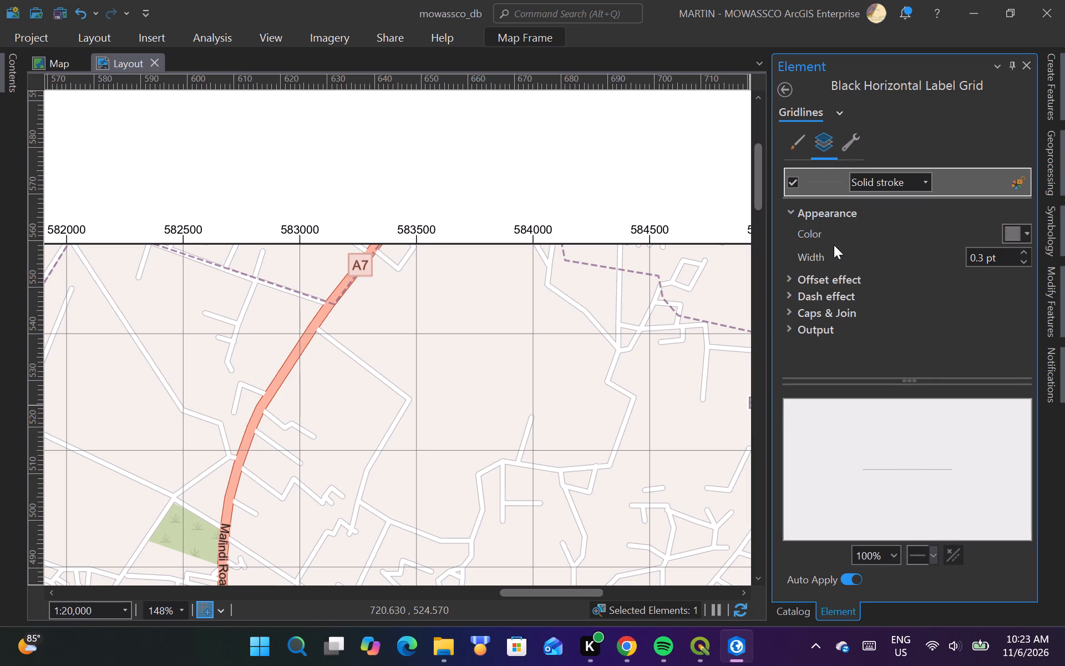
{"action": "left_click", "coordinate": [834, 286]}
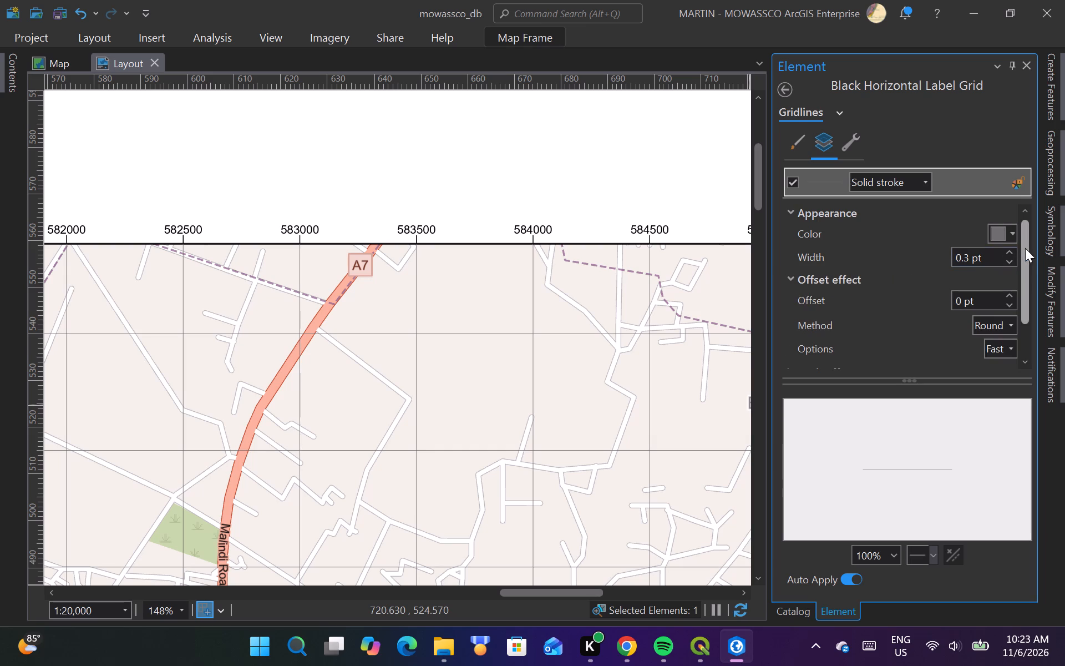
{"action": "left_click_drag", "start_coordinate": [1025, 248], "coordinate": [1027, 286]}
{"action": "left_click", "coordinate": [817, 335]}
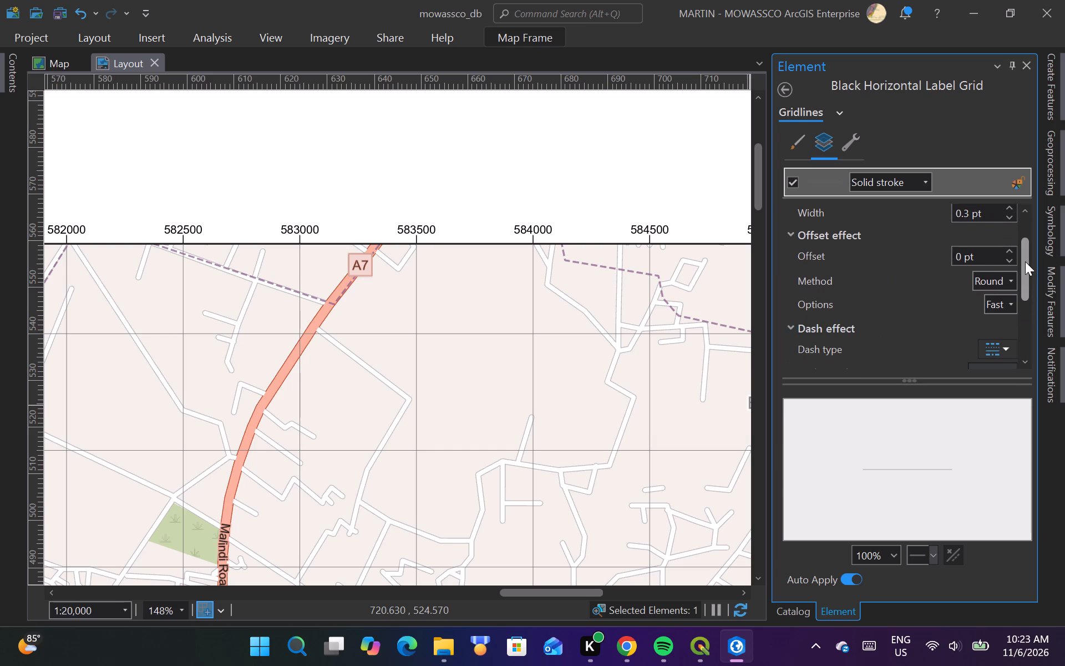
{"action": "left_click_drag", "start_coordinate": [1025, 261], "coordinate": [1031, 341]}
{"action": "left_click", "coordinate": [830, 351]}
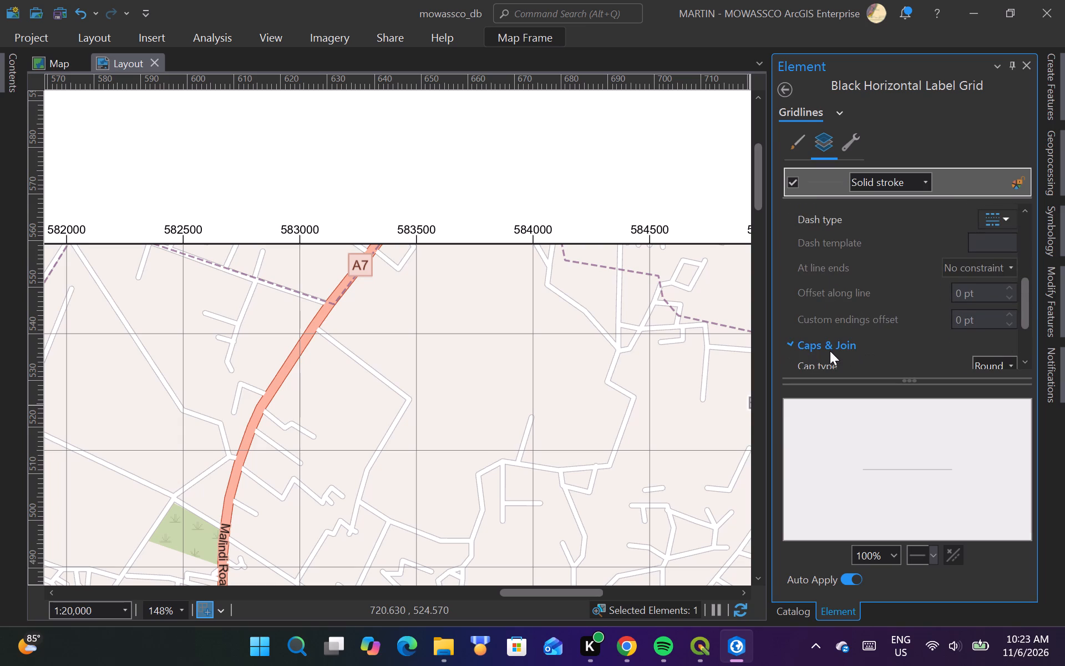
{"action": "left_click_drag", "start_coordinate": [1027, 294], "coordinate": [1031, 331]}
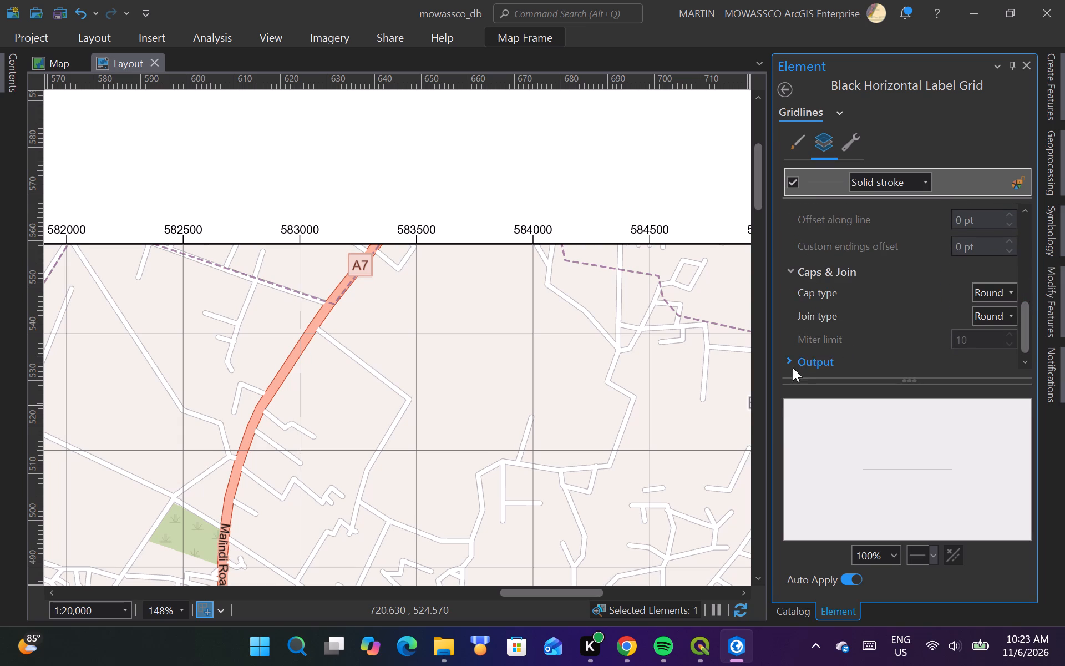
{"action": "left_click", "coordinate": [807, 366]}
{"action": "left_click_drag", "start_coordinate": [1023, 313], "coordinate": [1026, 336]}
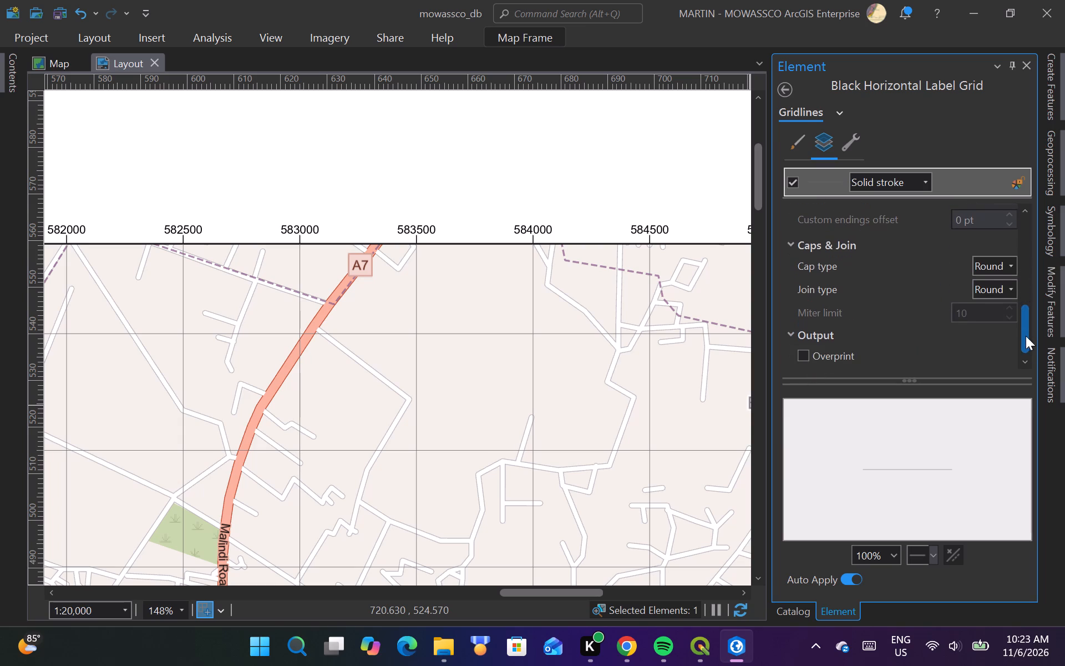
{"action": "left_click_drag", "start_coordinate": [1026, 336], "coordinate": [1053, 222]}
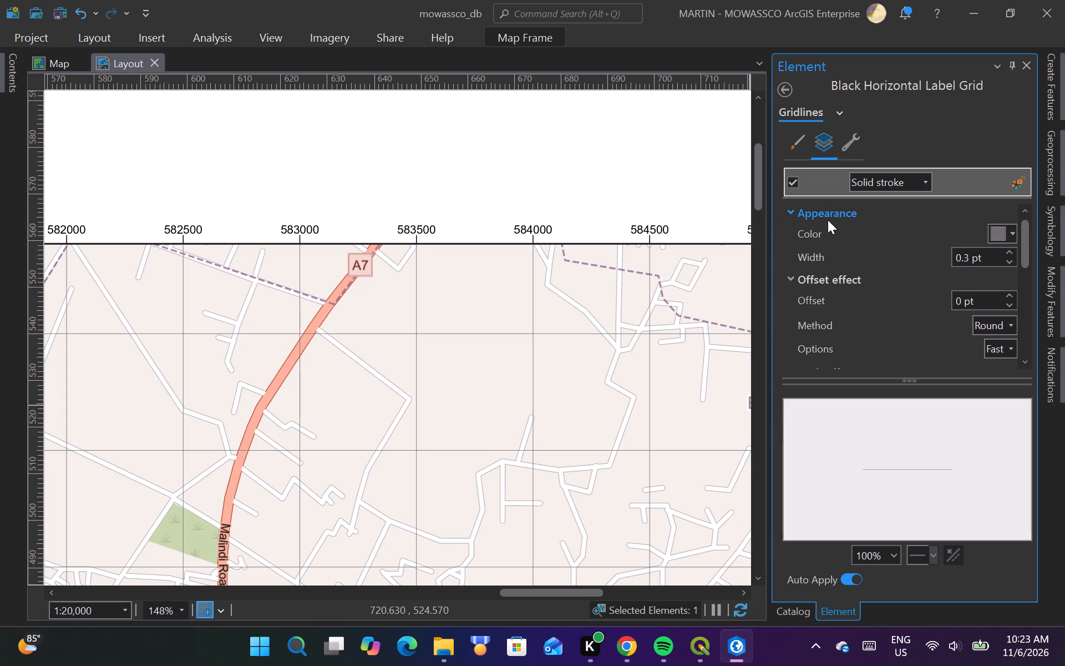
Review the gridlines symbol's structure and the effects available for the whole symbol and its stroke layer.
{"action": "left_click", "coordinate": [854, 145]}
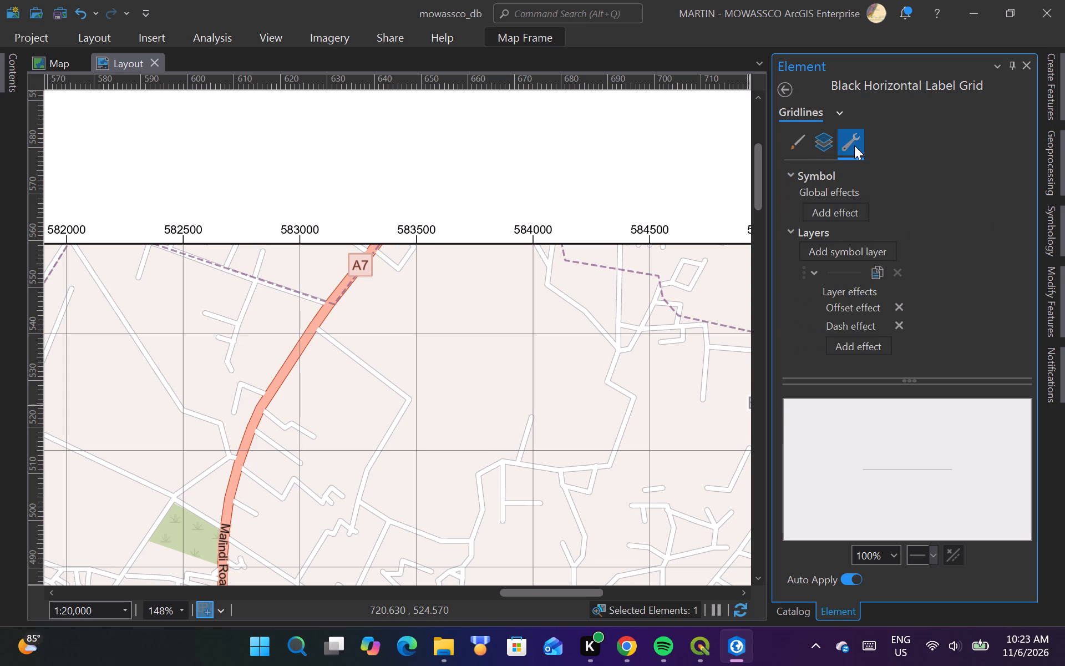
{"action": "left_click", "coordinate": [845, 211]}
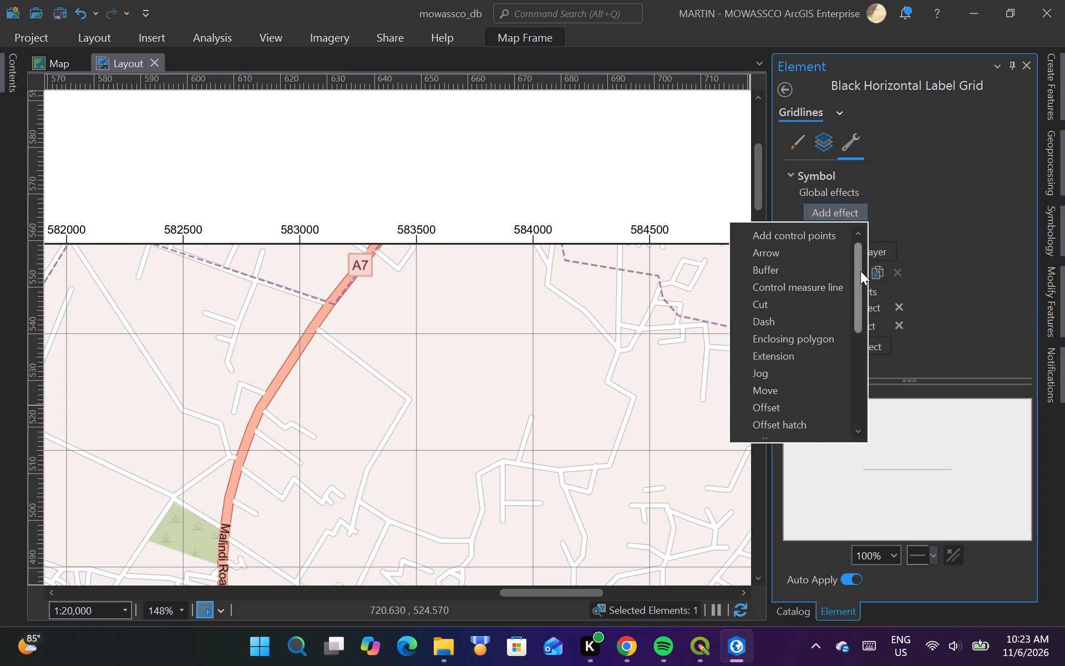
{"action": "left_click_drag", "start_coordinate": [860, 271], "coordinate": [858, 339]}
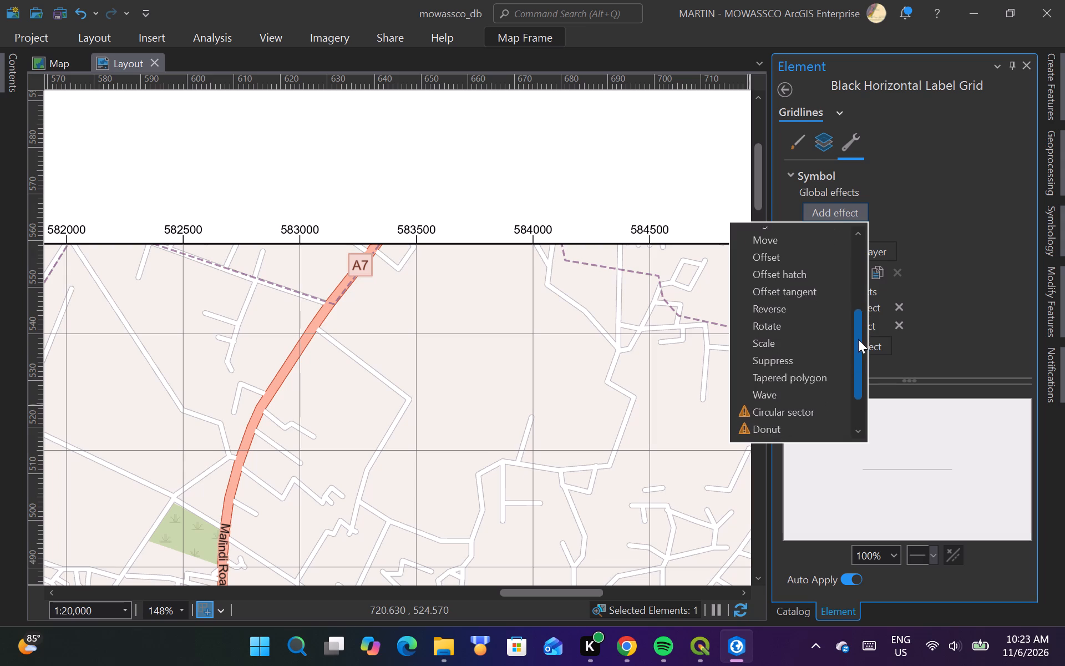
{"action": "left_click_drag", "start_coordinate": [858, 339], "coordinate": [876, 238]}
{"action": "left_click", "coordinate": [949, 171]}
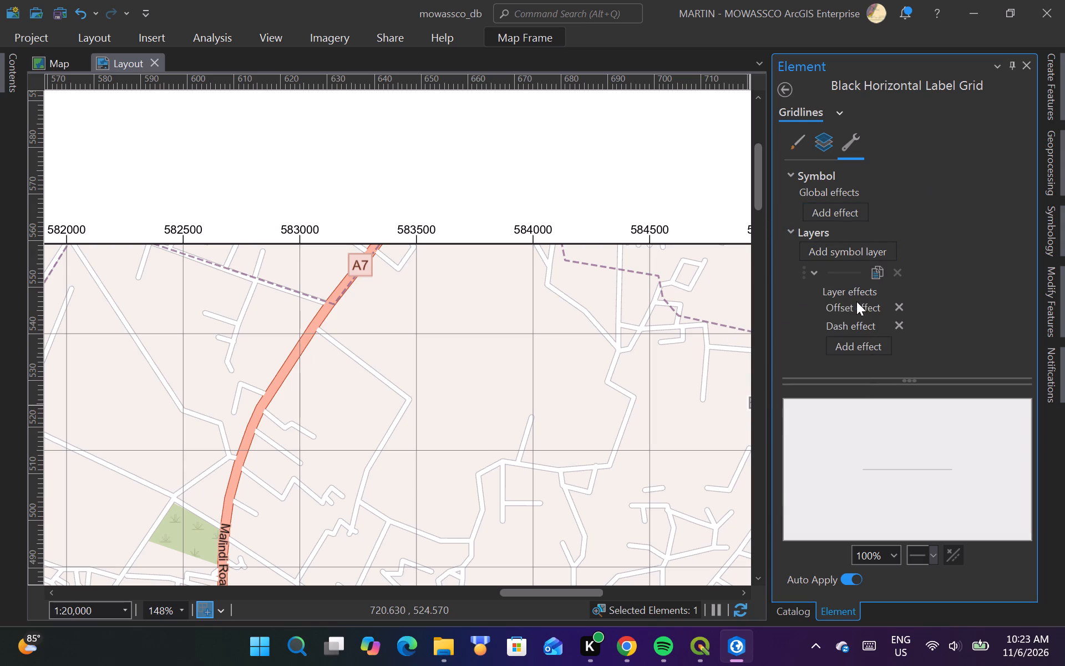
{"action": "left_click", "coordinate": [859, 345]}
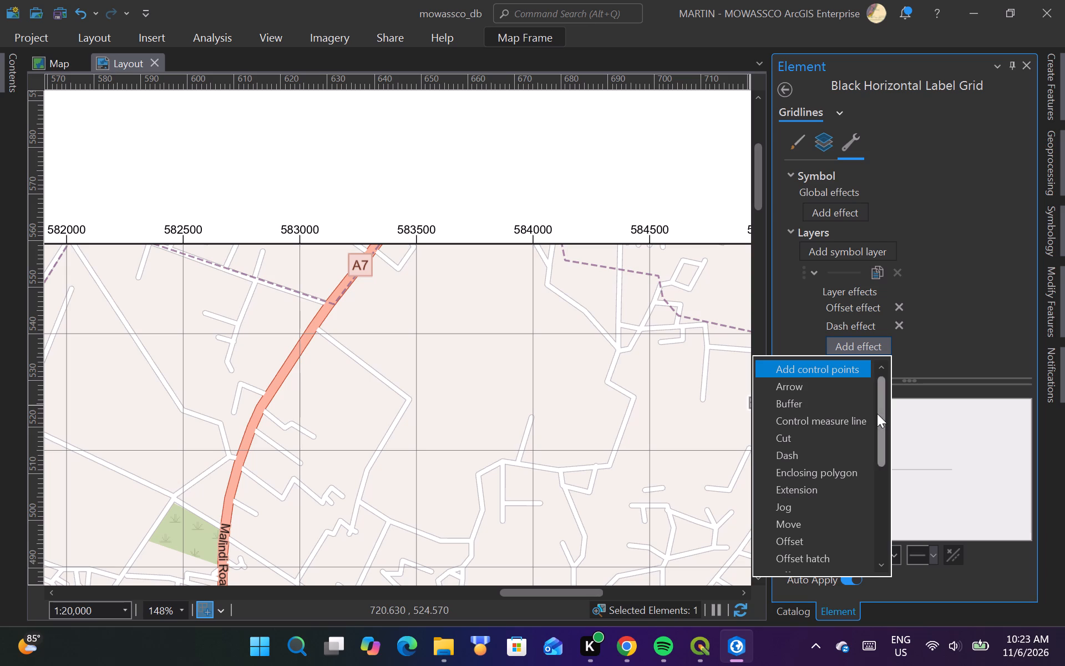
{"action": "left_click_drag", "start_coordinate": [879, 397], "coordinate": [881, 406]}
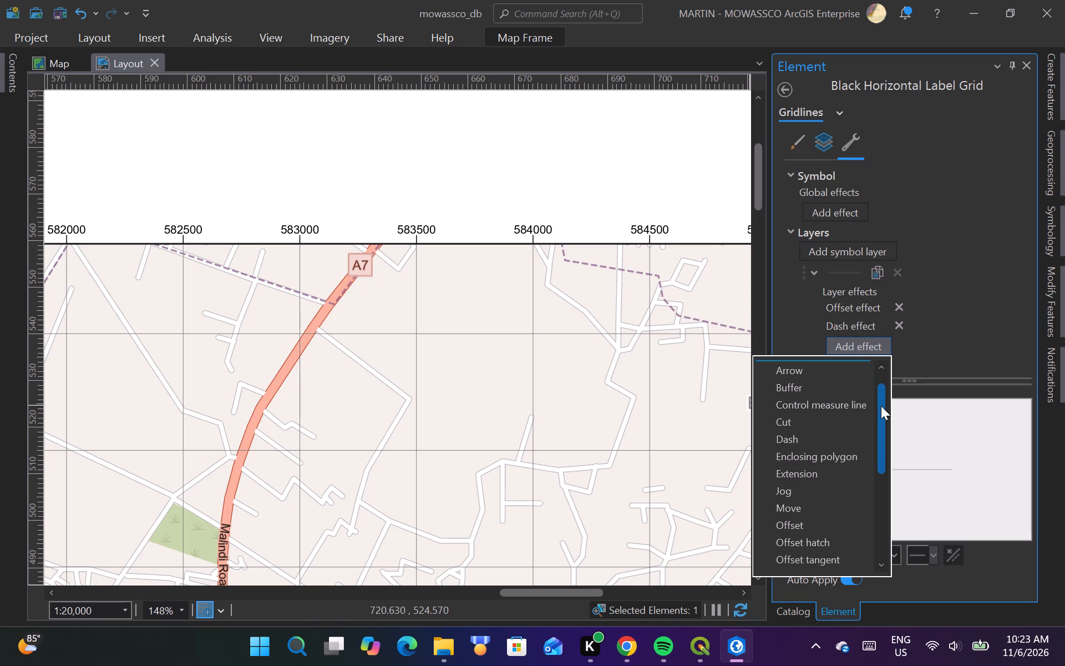
{"action": "left_click_drag", "start_coordinate": [881, 406], "coordinate": [886, 485]}
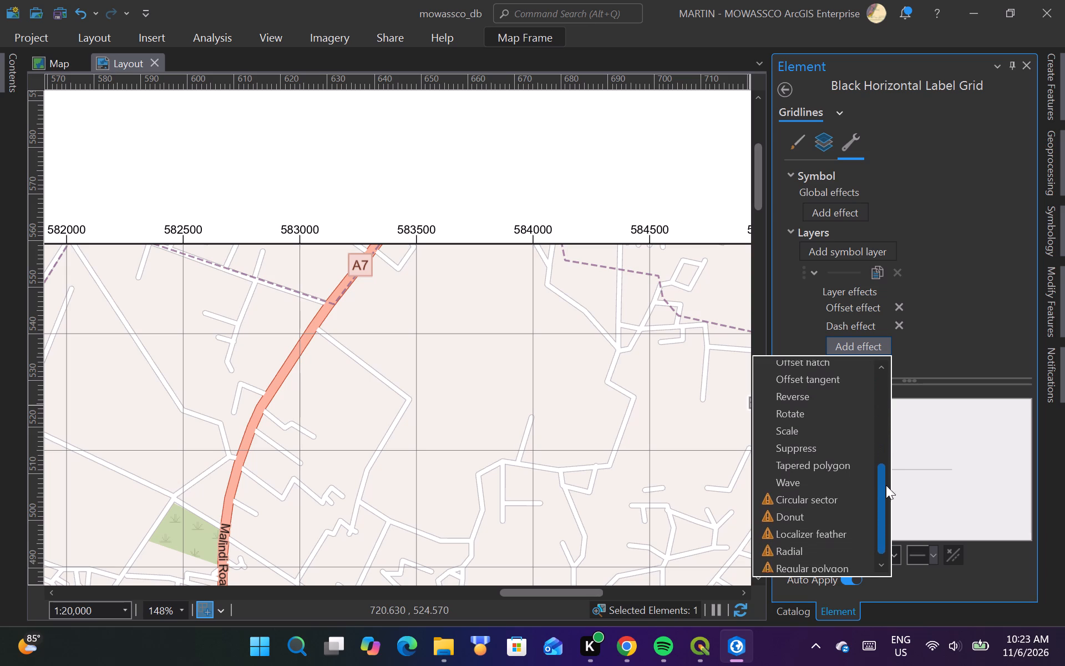
{"action": "left_click_drag", "start_coordinate": [886, 485], "coordinate": [899, 371]}
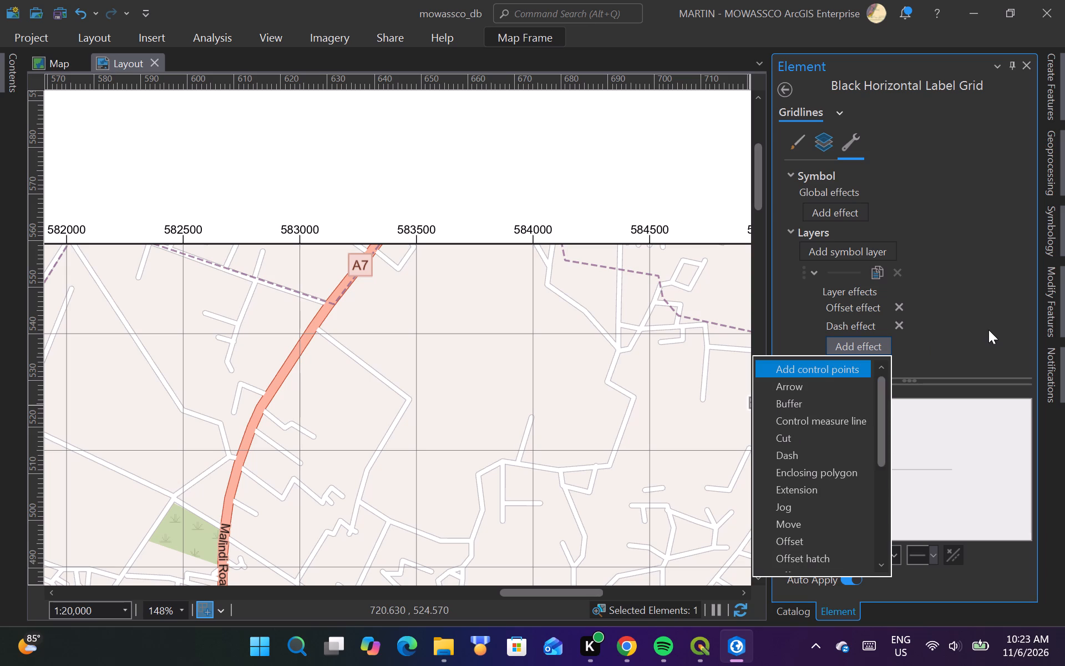
{"action": "left_click", "coordinate": [990, 330]}
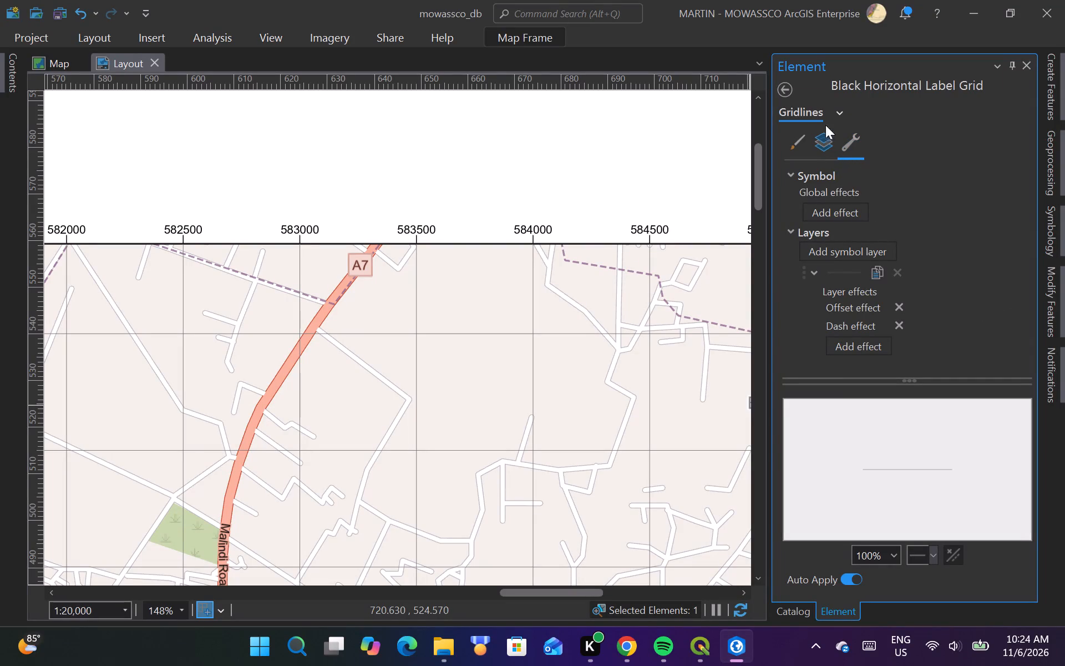
{"action": "left_click", "coordinate": [784, 93]}
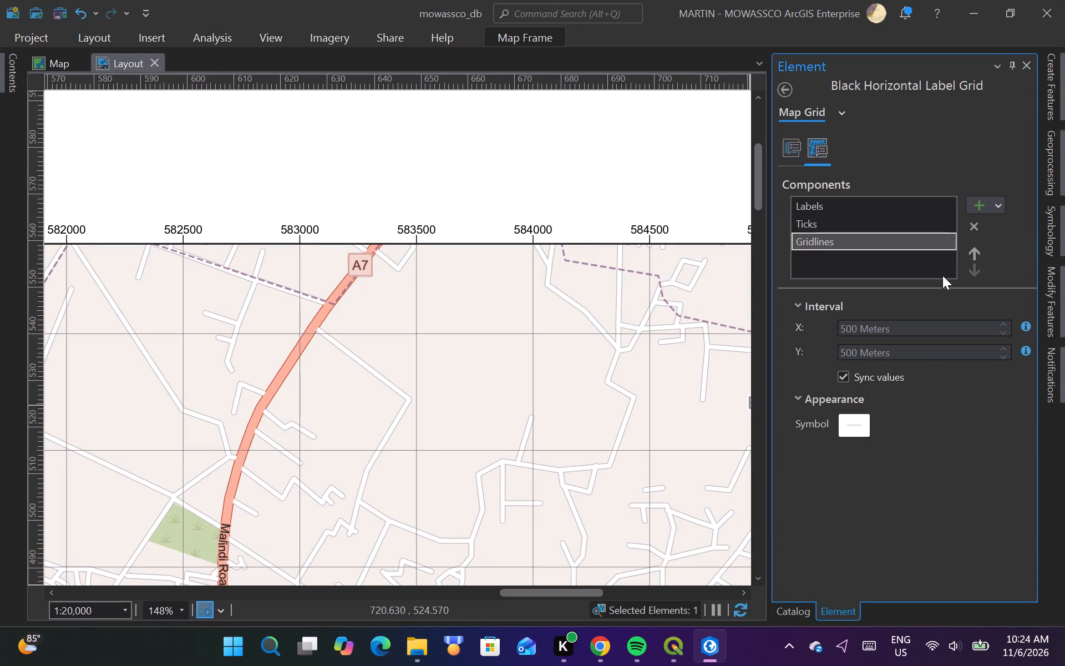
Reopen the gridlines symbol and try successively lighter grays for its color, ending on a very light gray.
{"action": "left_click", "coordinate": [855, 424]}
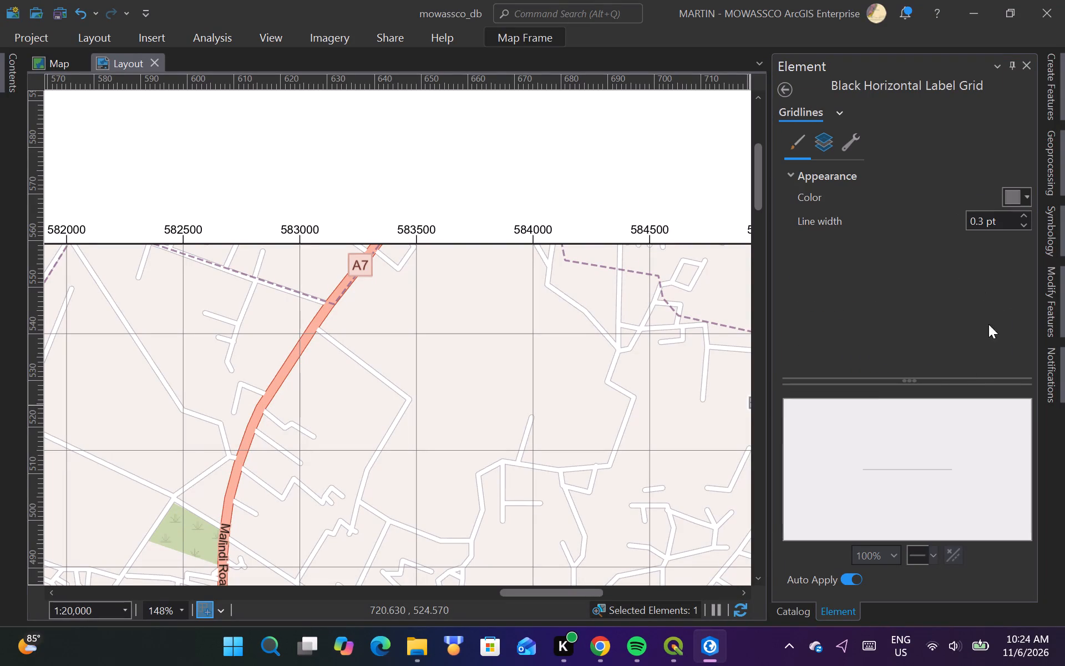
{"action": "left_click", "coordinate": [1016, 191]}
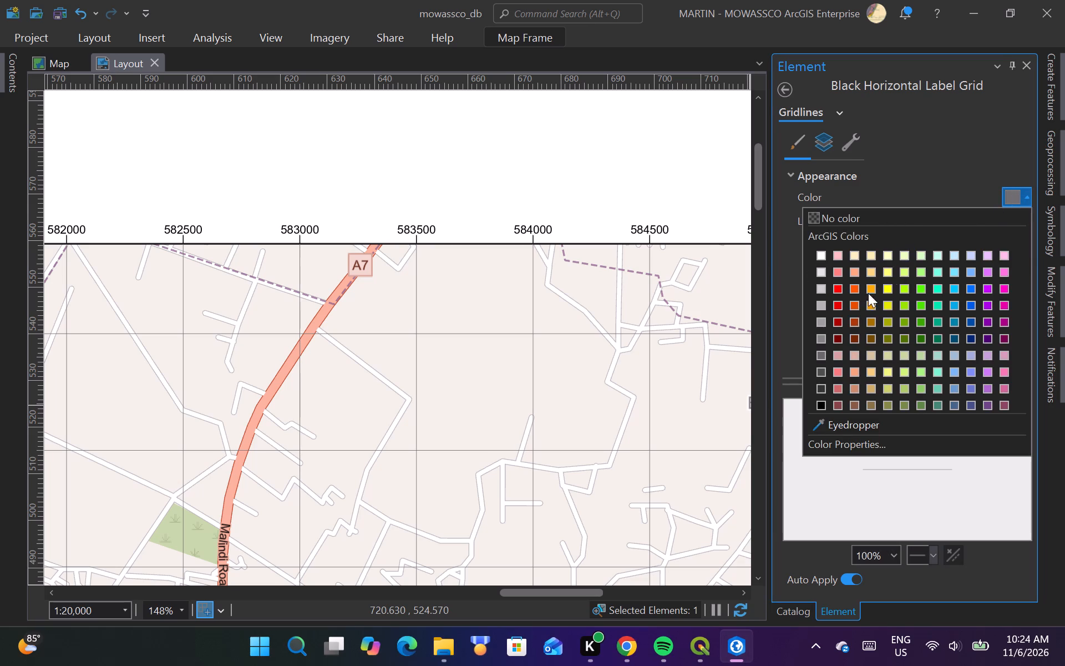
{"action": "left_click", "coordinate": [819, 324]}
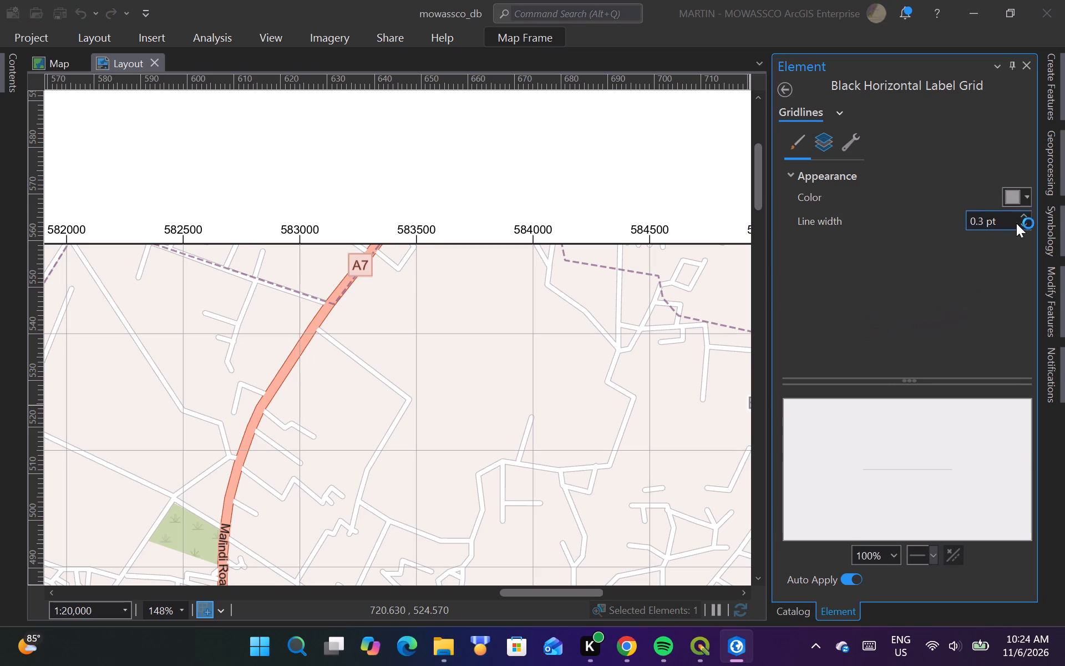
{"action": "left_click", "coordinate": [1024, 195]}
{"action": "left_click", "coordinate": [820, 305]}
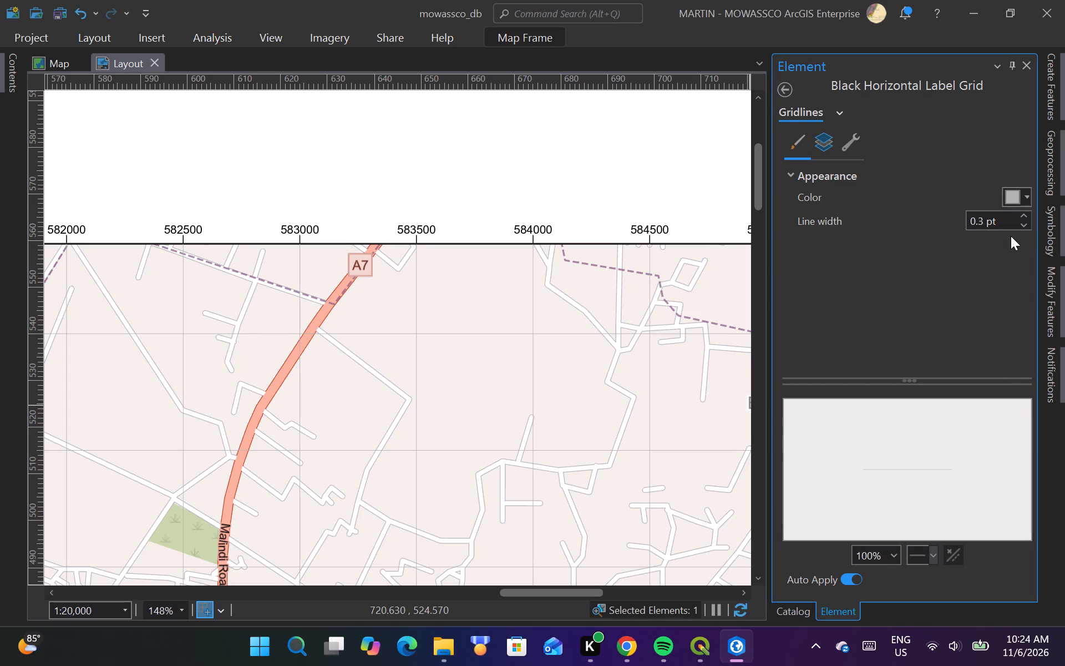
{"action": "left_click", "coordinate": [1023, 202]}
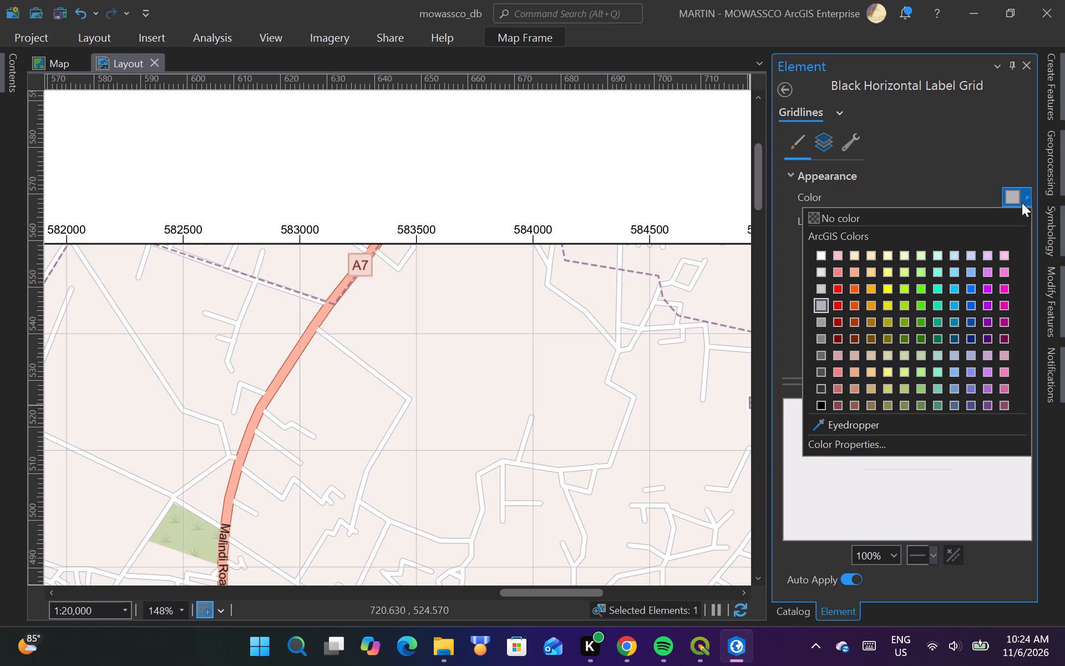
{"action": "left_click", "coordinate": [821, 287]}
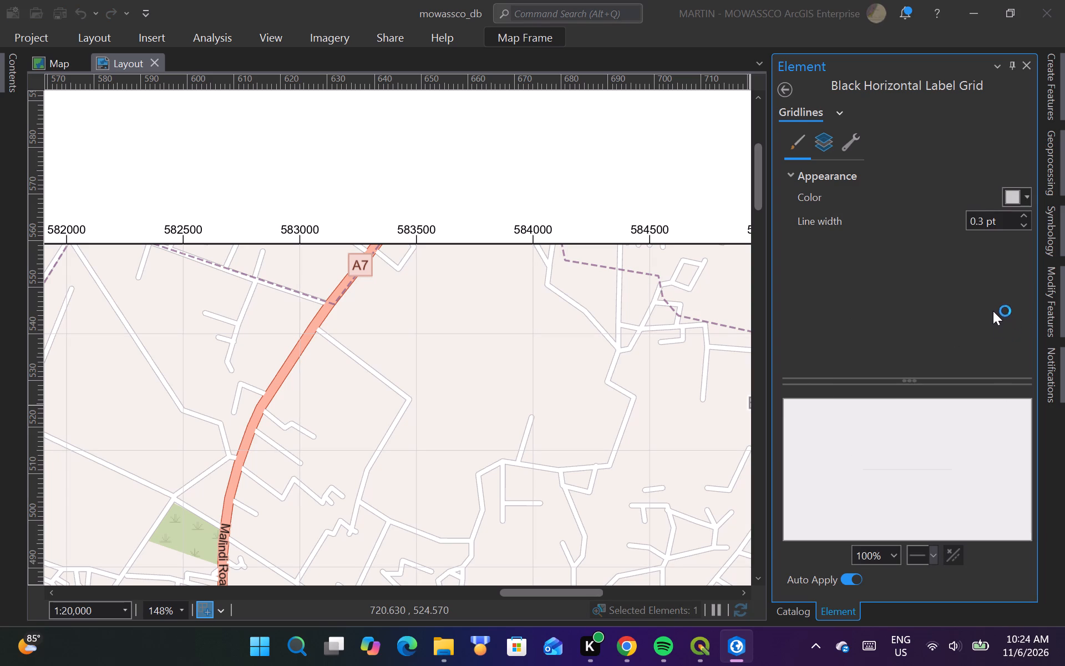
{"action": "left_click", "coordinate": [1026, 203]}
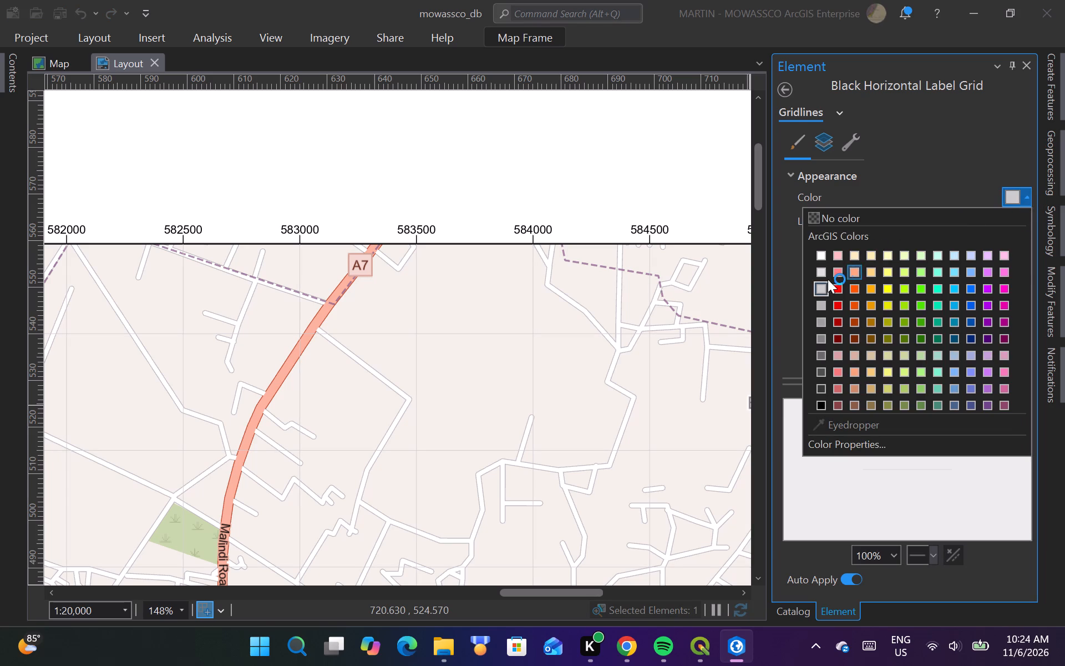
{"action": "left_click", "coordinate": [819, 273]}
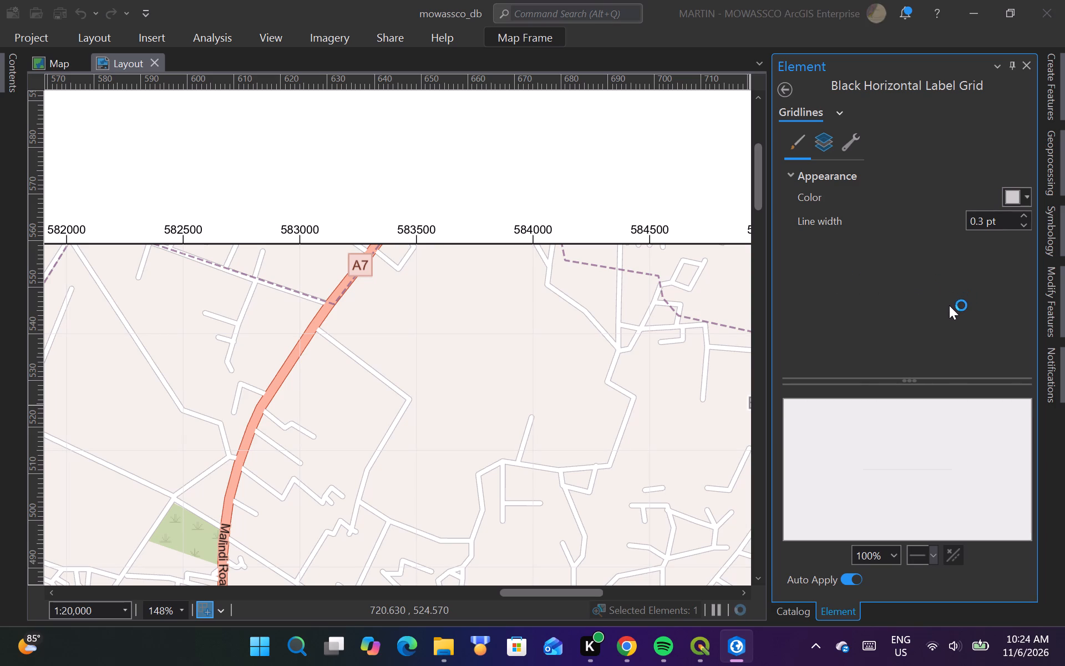
Review the gridlines symbol's layer structure and the effects that can be added to its stroke layer.
{"action": "left_click", "coordinate": [848, 146]}
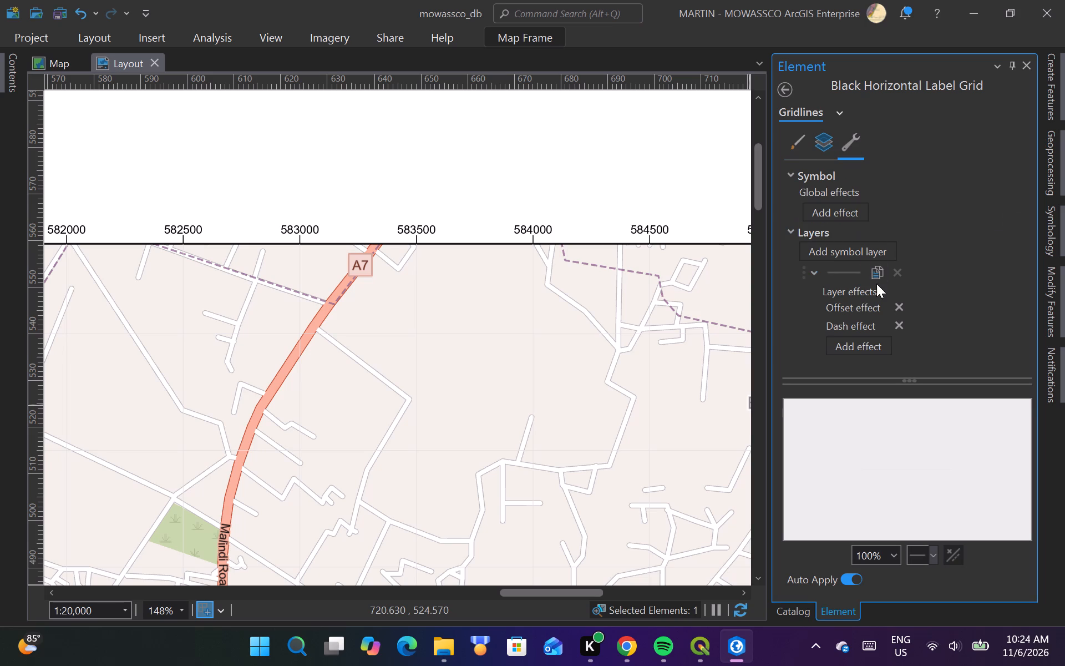
{"action": "left_click", "coordinate": [811, 276]}
{"action": "left_click", "coordinate": [811, 276]}
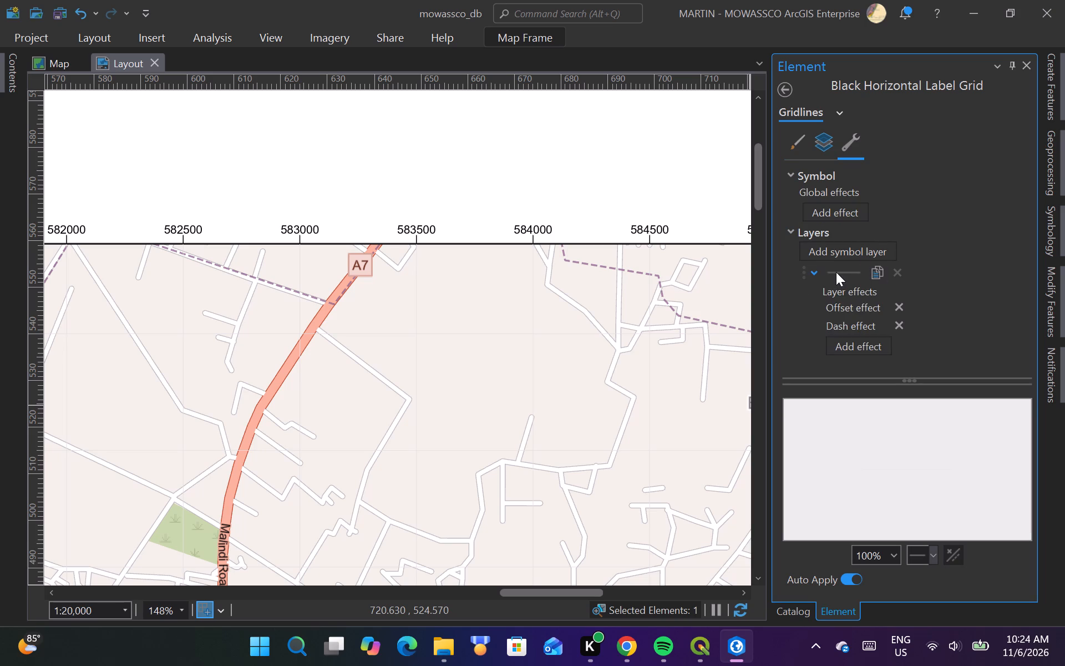
{"action": "left_click", "coordinate": [838, 274]}
{"action": "left_click", "coordinate": [846, 271]}
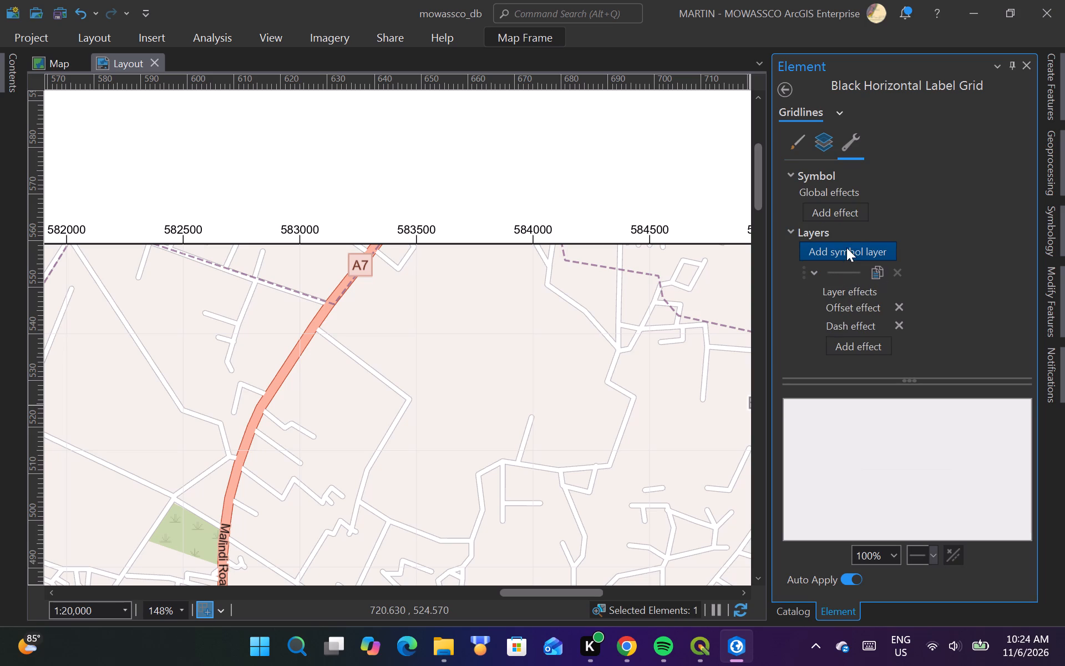
{"action": "left_click", "coordinate": [855, 345]}
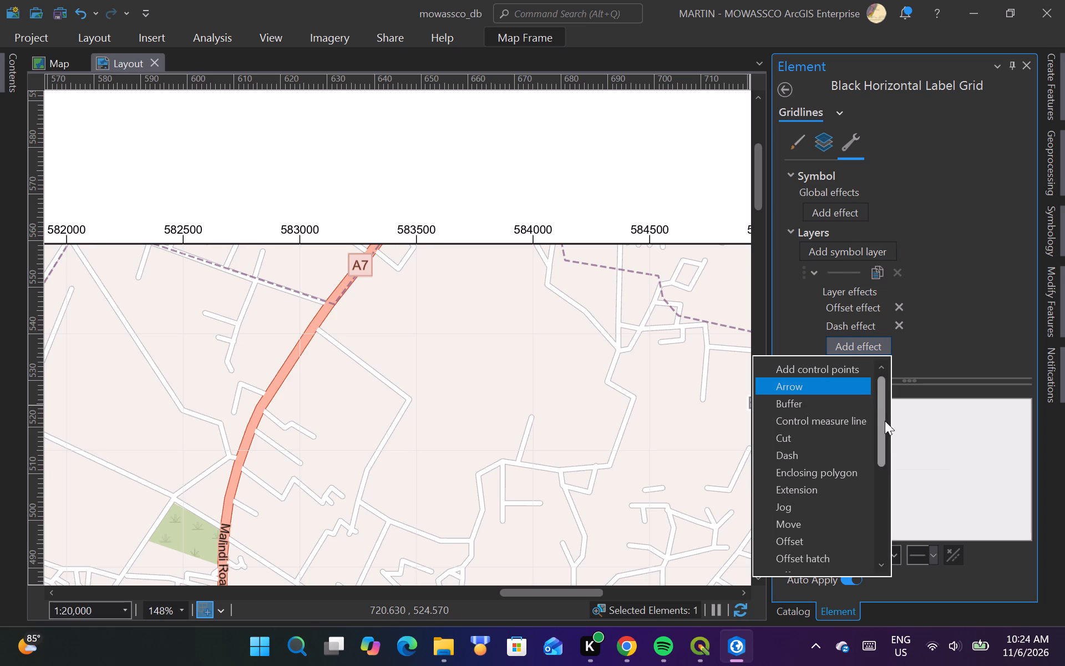
{"action": "left_click_drag", "start_coordinate": [880, 431], "coordinate": [887, 502]}
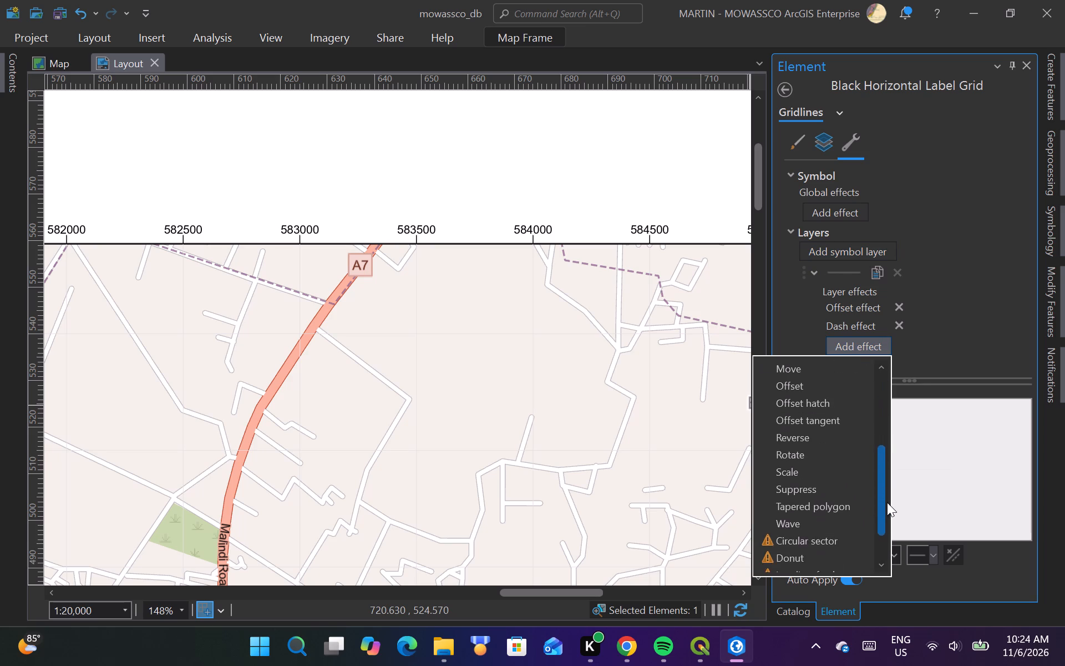
{"action": "left_click_drag", "start_coordinate": [887, 502], "coordinate": [889, 511]}
{"action": "left_click", "coordinate": [1003, 294]}
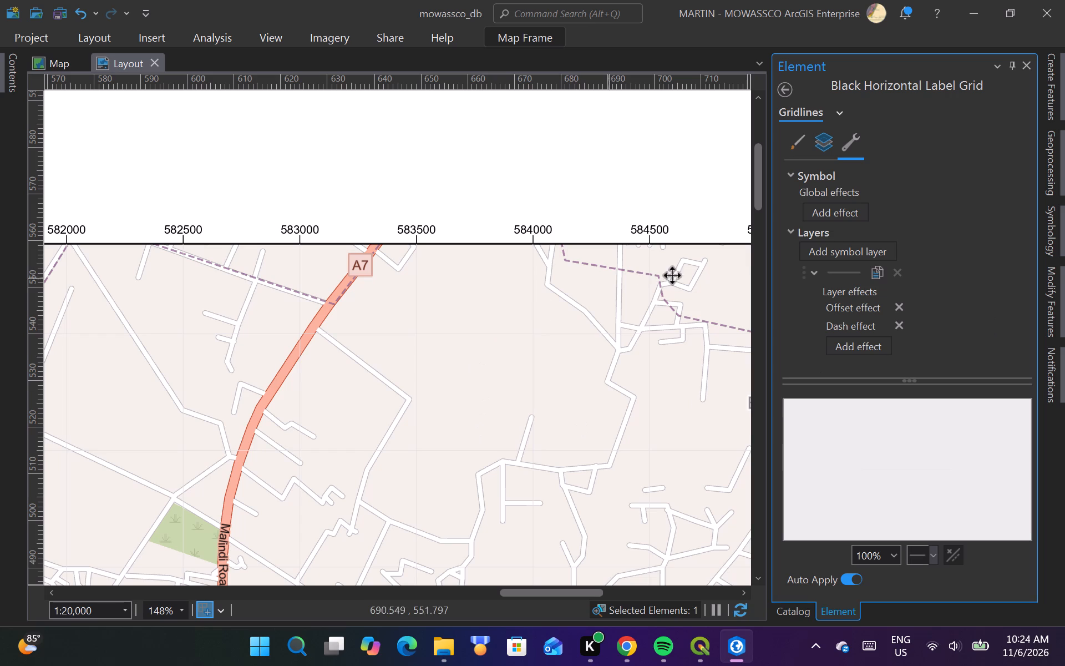
Set the gridlines color to a light gray one shade darker and check the grid across the layout.
{"action": "left_click", "coordinate": [797, 144]}
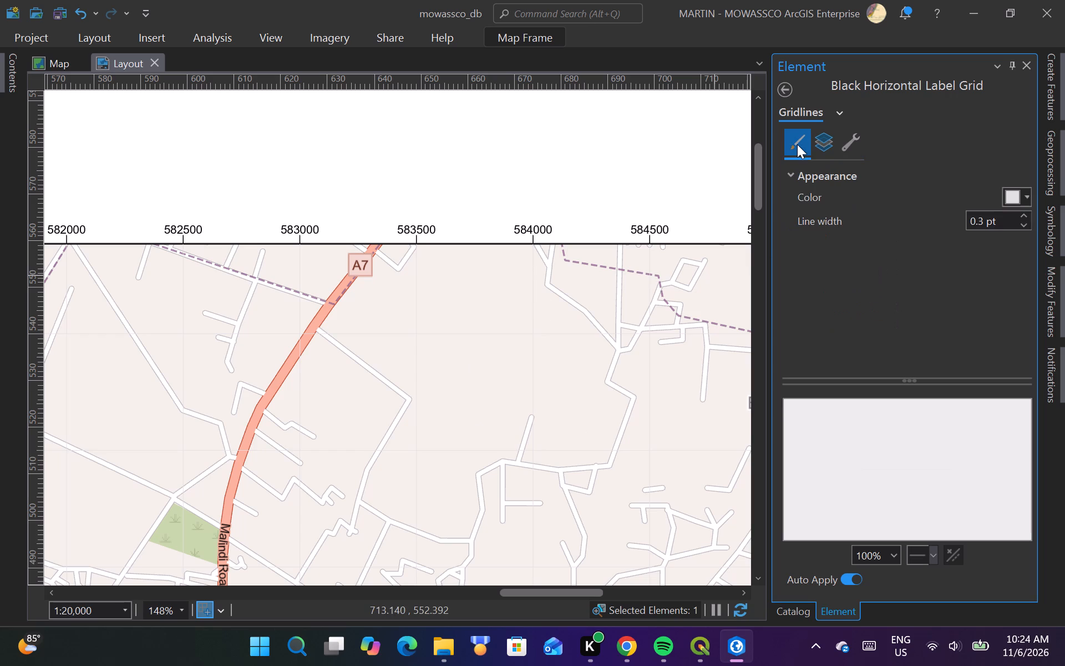
{"action": "left_click", "coordinate": [1024, 196]}
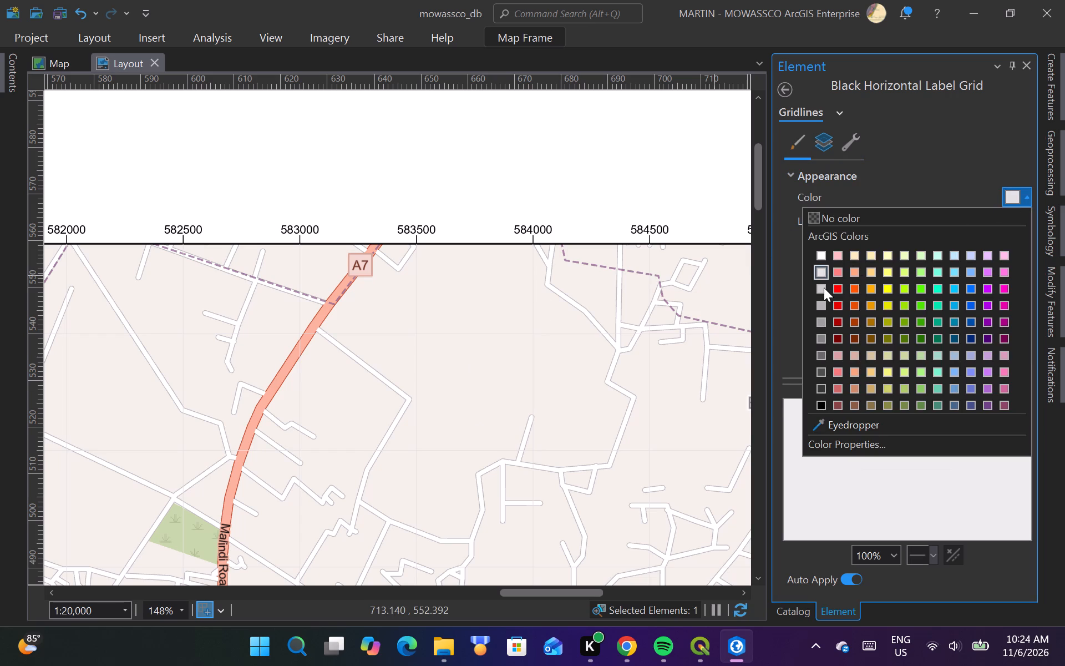
{"action": "left_click", "coordinate": [821, 287]}
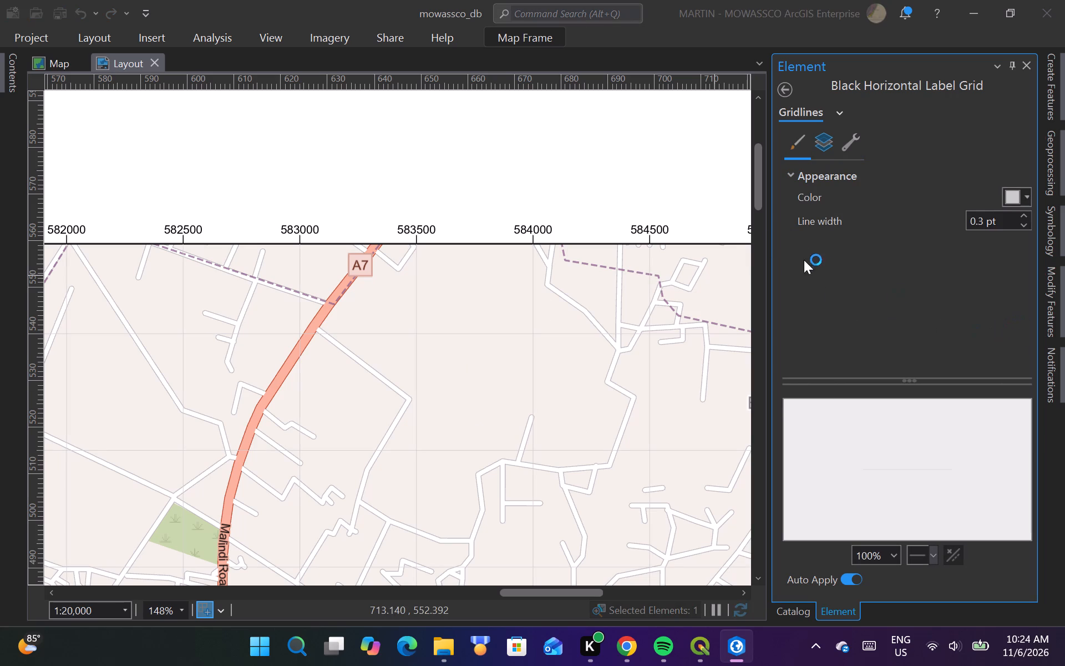
{"action": "scroll", "coordinate": [688, 236], "scroll_direction": "down", "scroll_amount": 1}
{"action": "scroll", "coordinate": [610, 274], "scroll_direction": "down", "scroll_amount": 1}
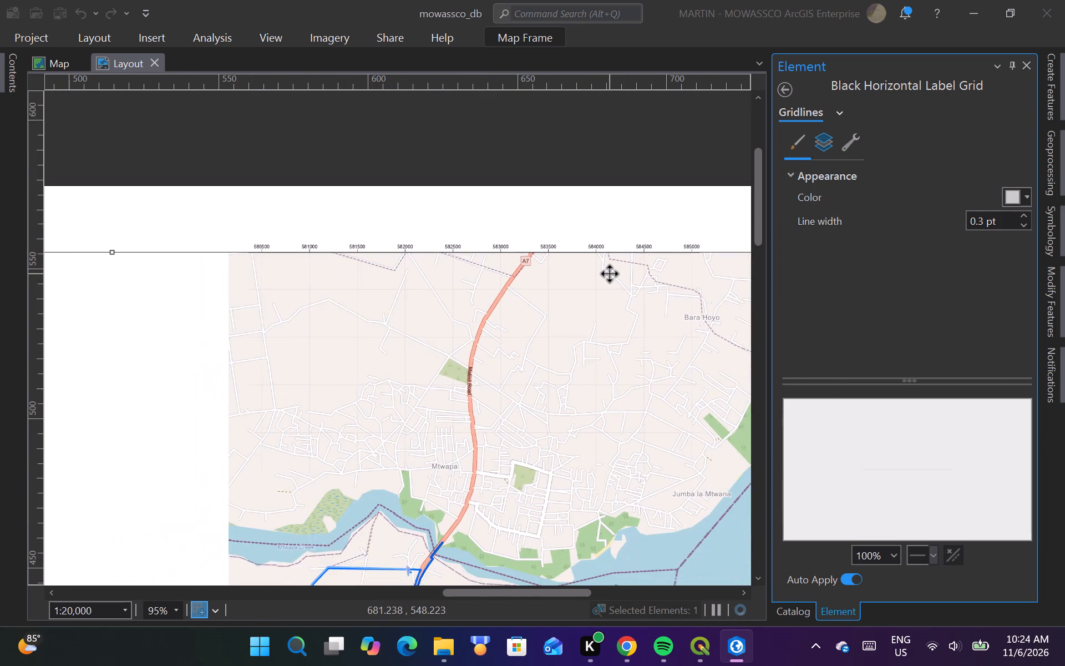
{"action": "scroll", "coordinate": [610, 274], "scroll_direction": "down", "scroll_amount": 1}
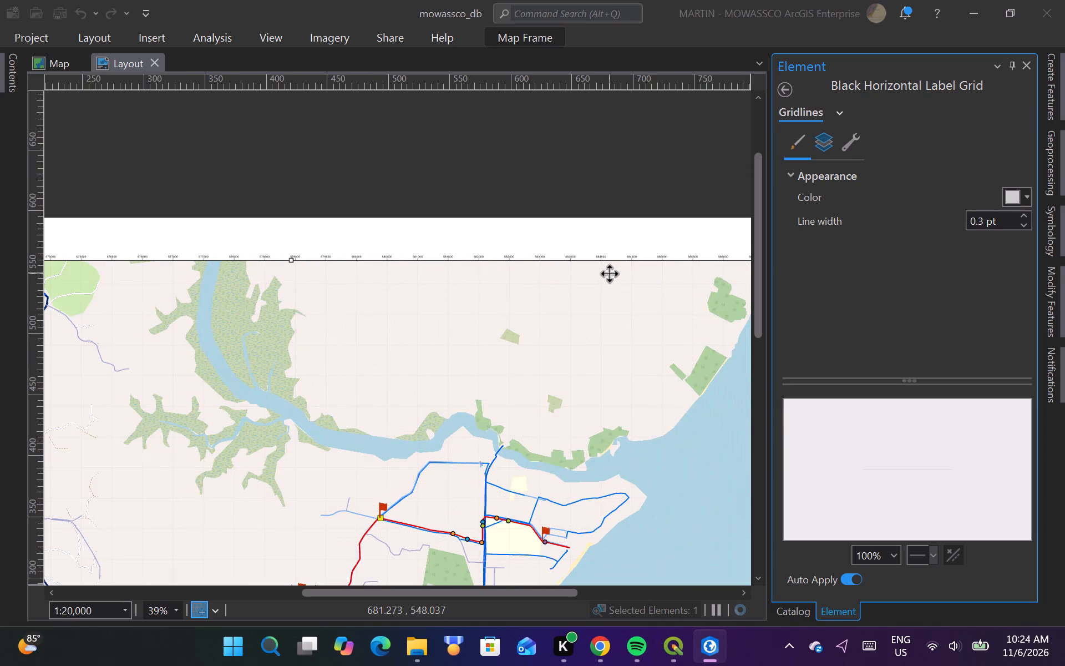
{"action": "scroll", "coordinate": [610, 274], "scroll_direction": "down", "scroll_amount": 2}
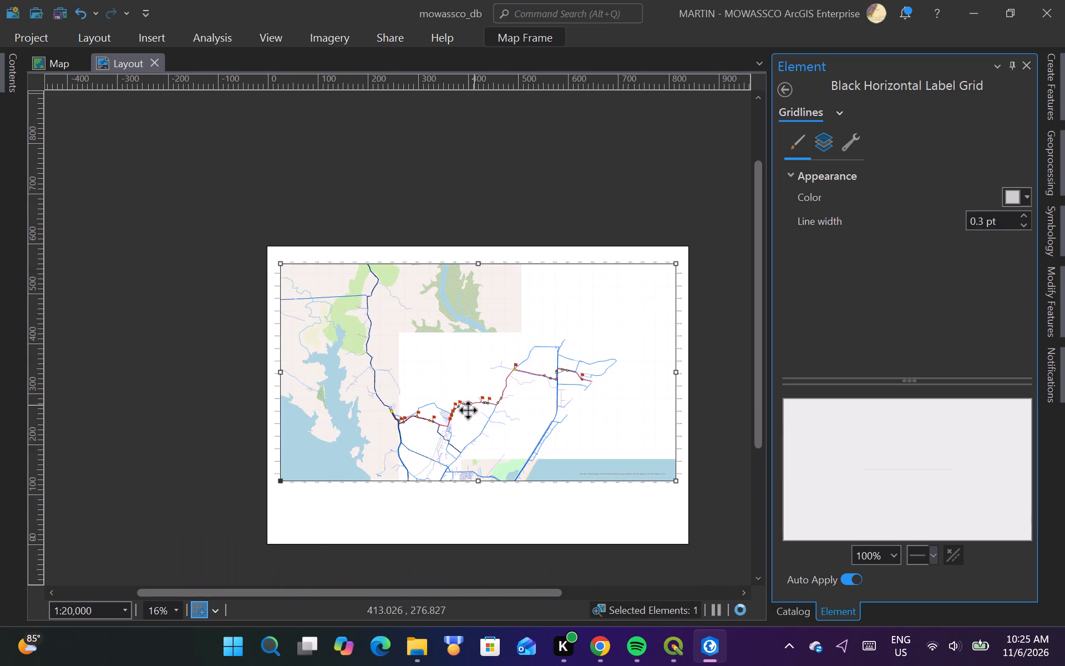
{"action": "scroll", "coordinate": [437, 465], "scroll_direction": "up", "scroll_amount": 2}
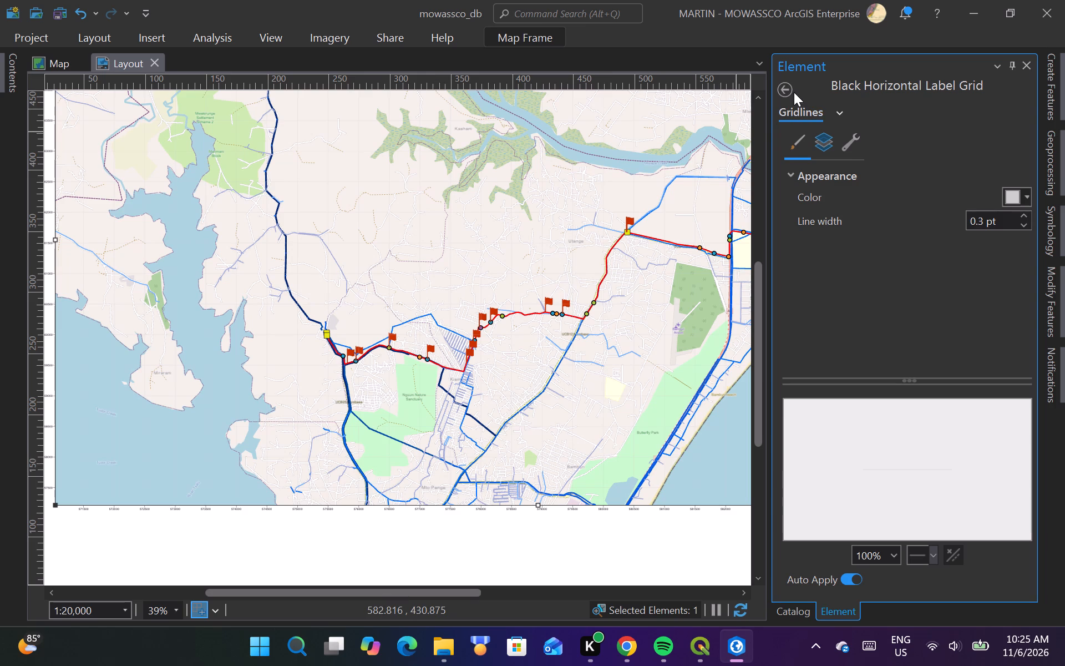
{"action": "scroll", "coordinate": [530, 301], "scroll_direction": "up", "scroll_amount": 2}
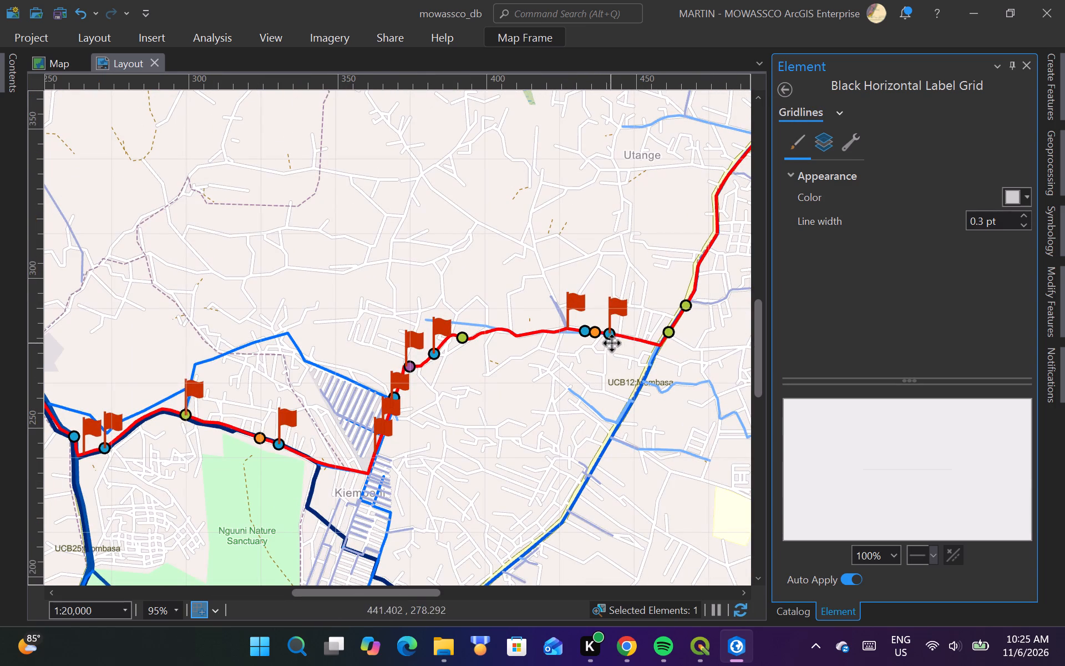
Examine the symbol color and line width of the grid's Ticks component.
{"action": "left_click", "coordinate": [790, 89]}
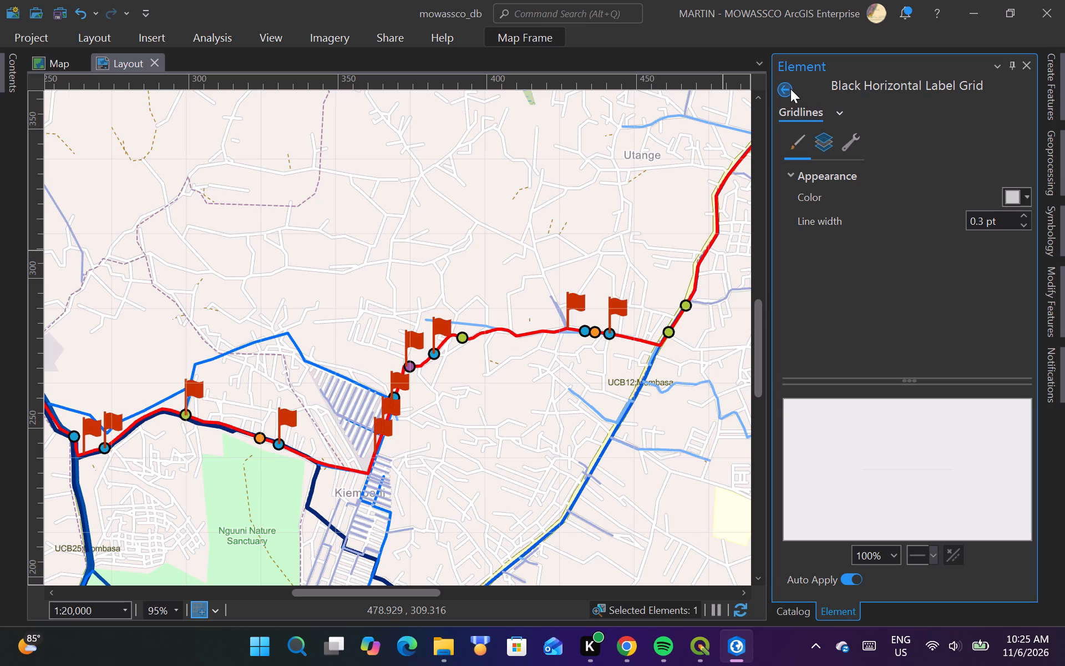
{"action": "left_click", "coordinate": [814, 223]}
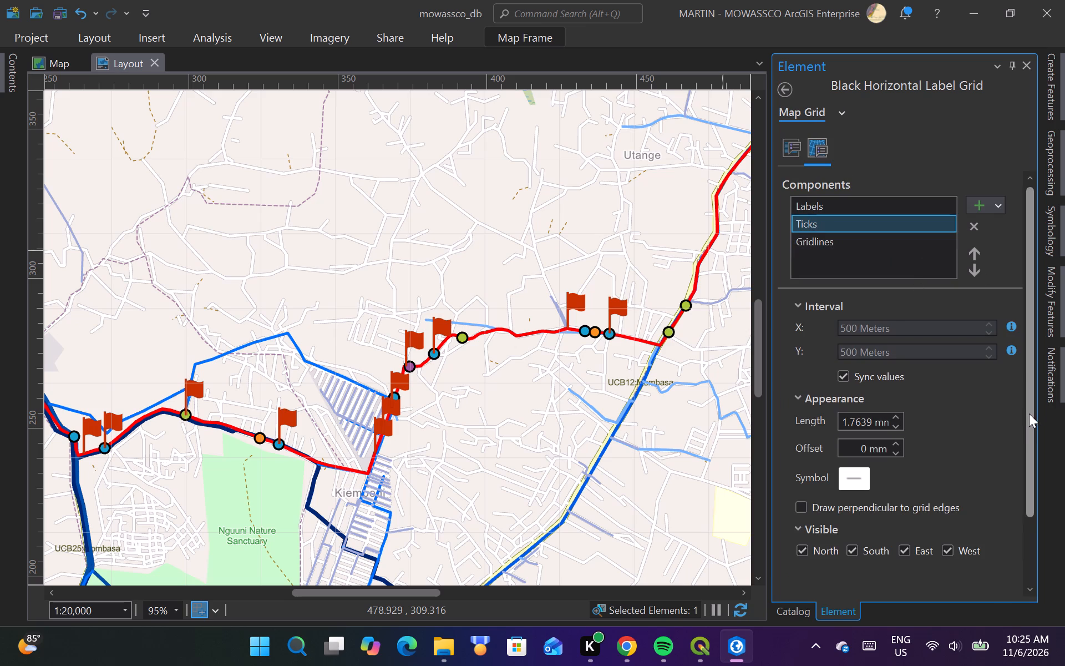
{"action": "left_click", "coordinate": [856, 480]}
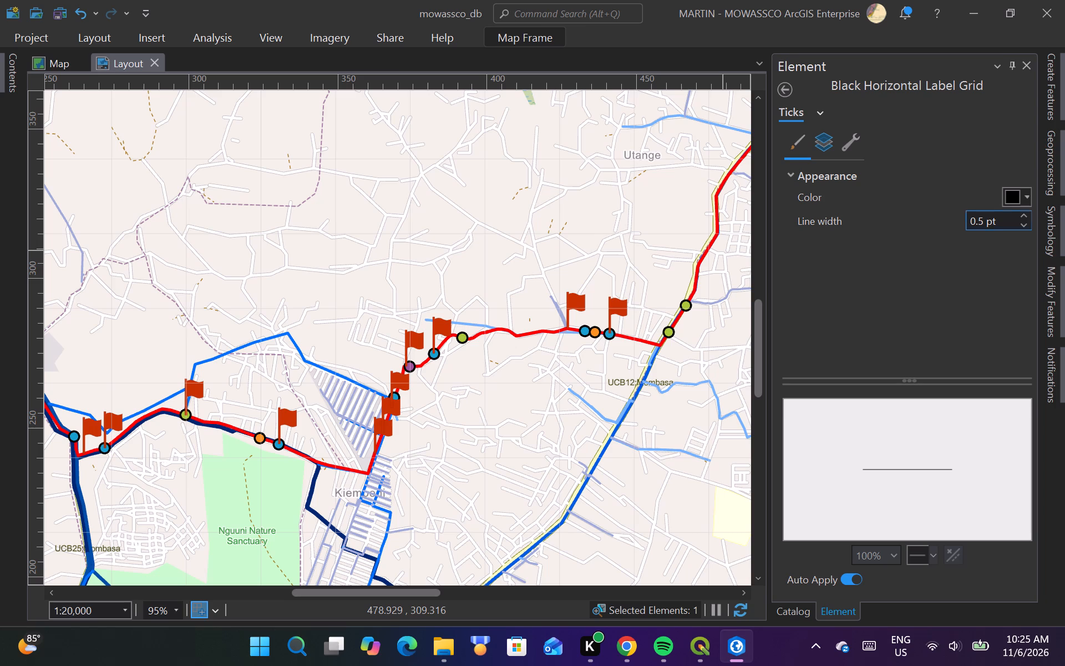
{"action": "left_click", "coordinate": [782, 92]}
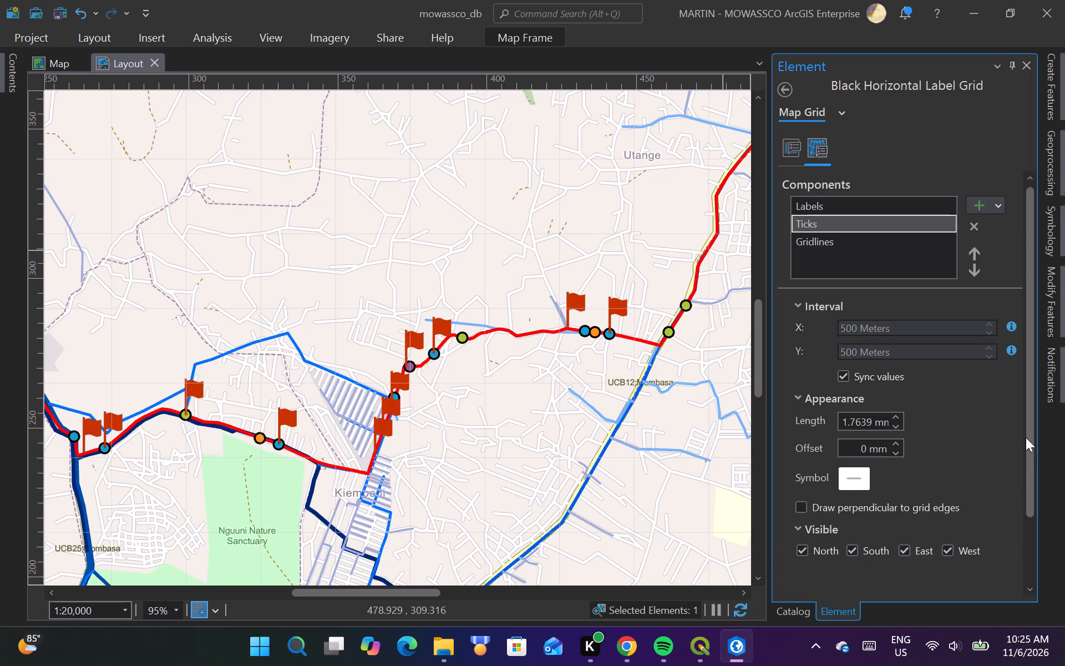
Set the font of the grid's Labels component to Book Antiqua with the Italic style.
{"action": "left_click", "coordinate": [808, 207]}
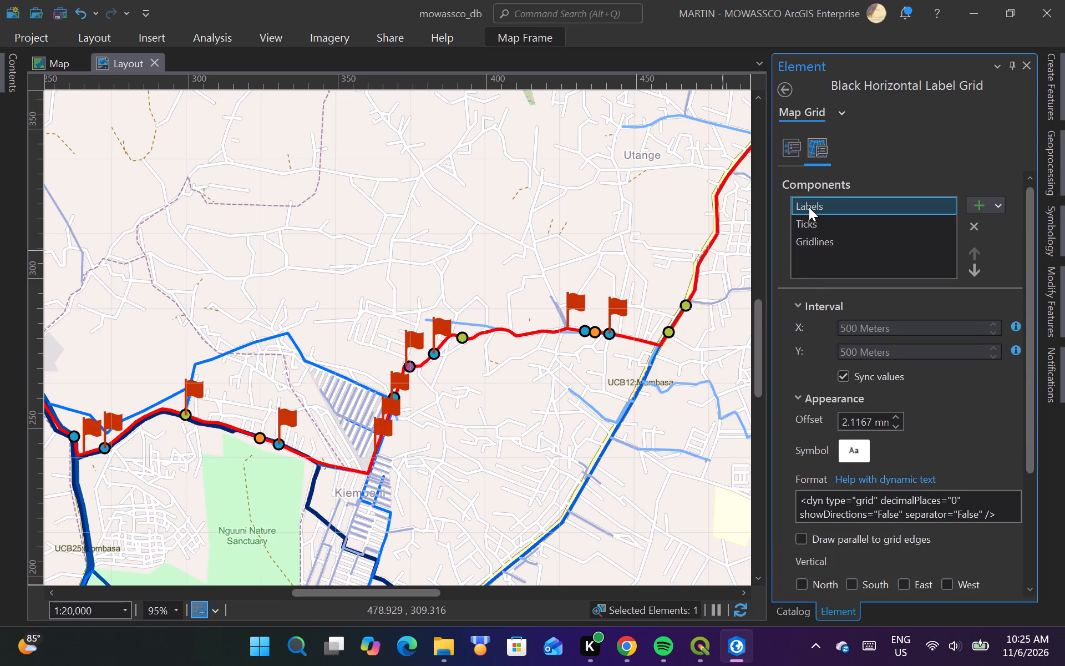
{"action": "left_click", "coordinate": [856, 455]}
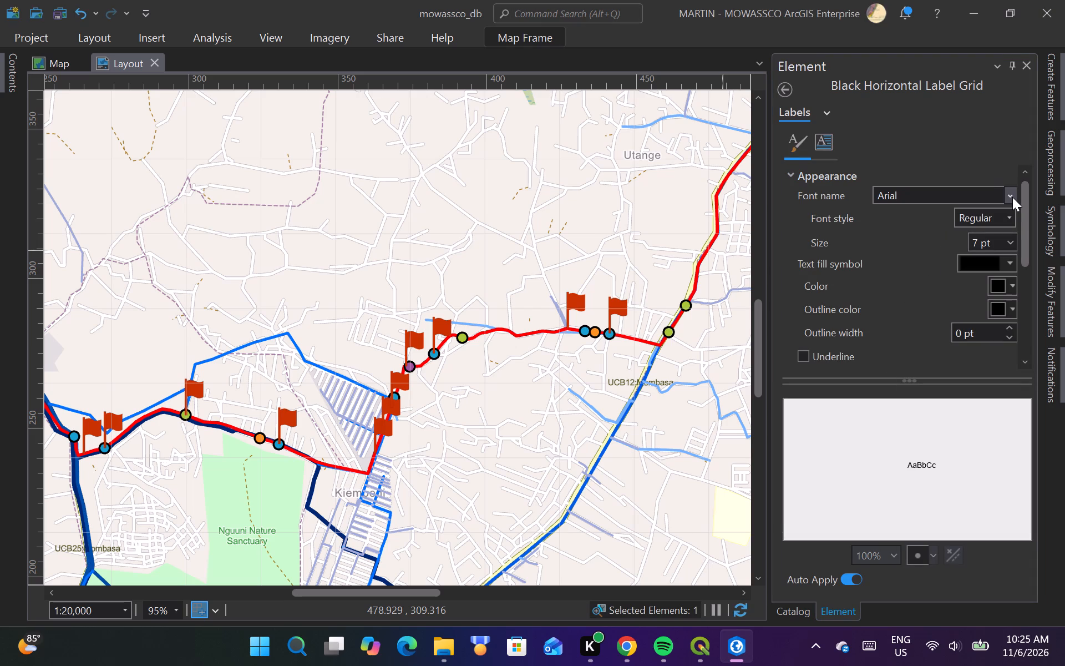
{"action": "left_click", "coordinate": [1012, 197]}
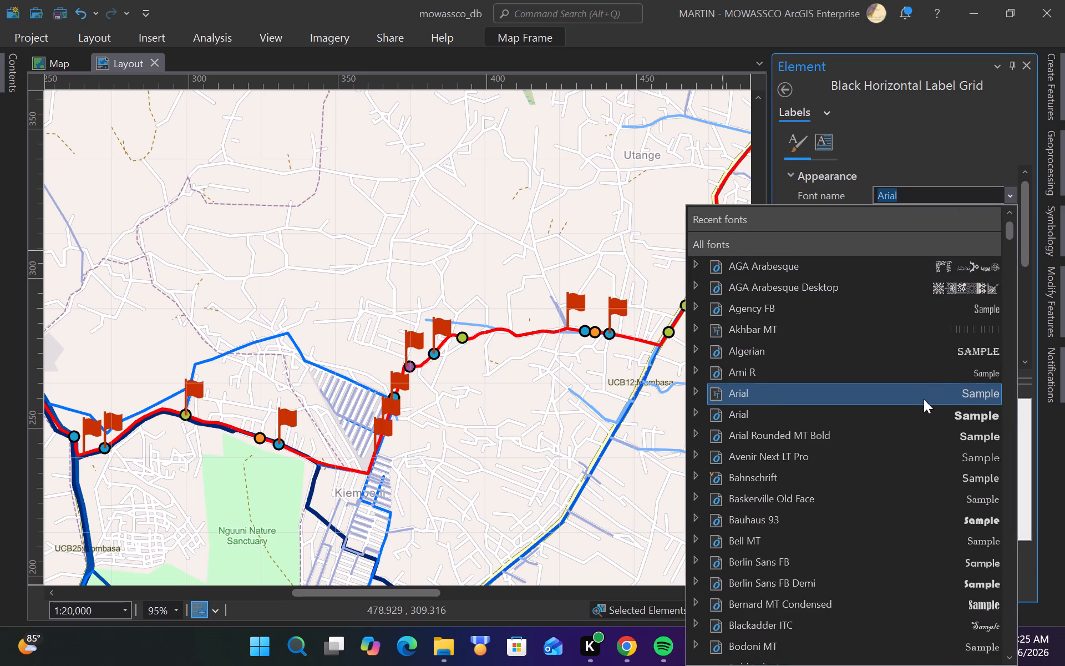
{"action": "scroll", "coordinate": [924, 399], "scroll_direction": "down", "scroll_amount": 3}
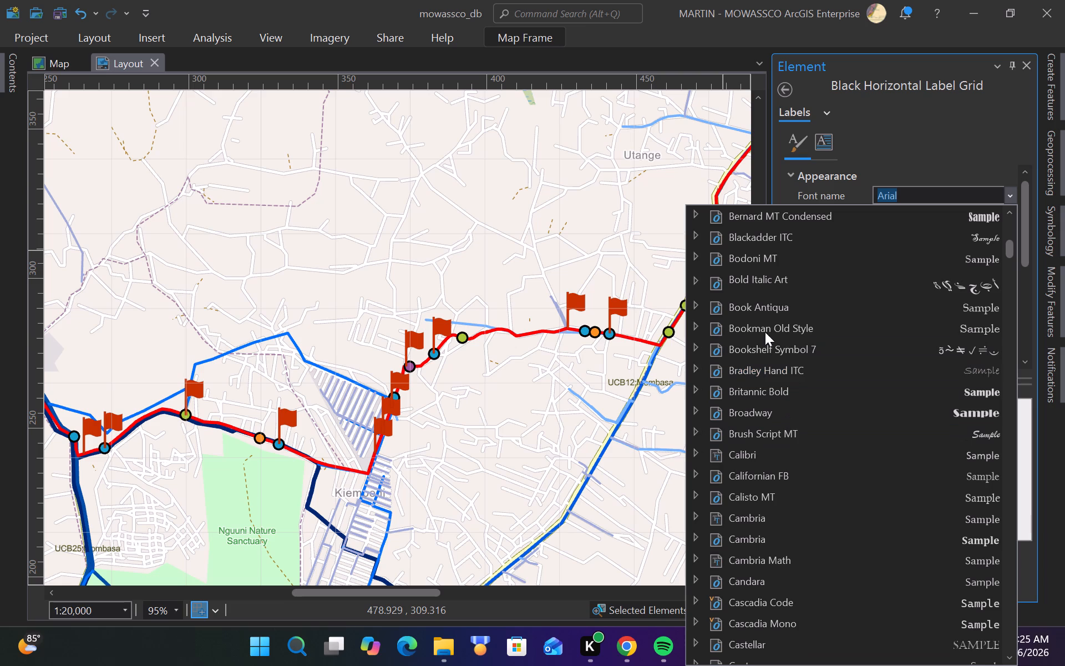
{"action": "left_click", "coordinate": [768, 305]}
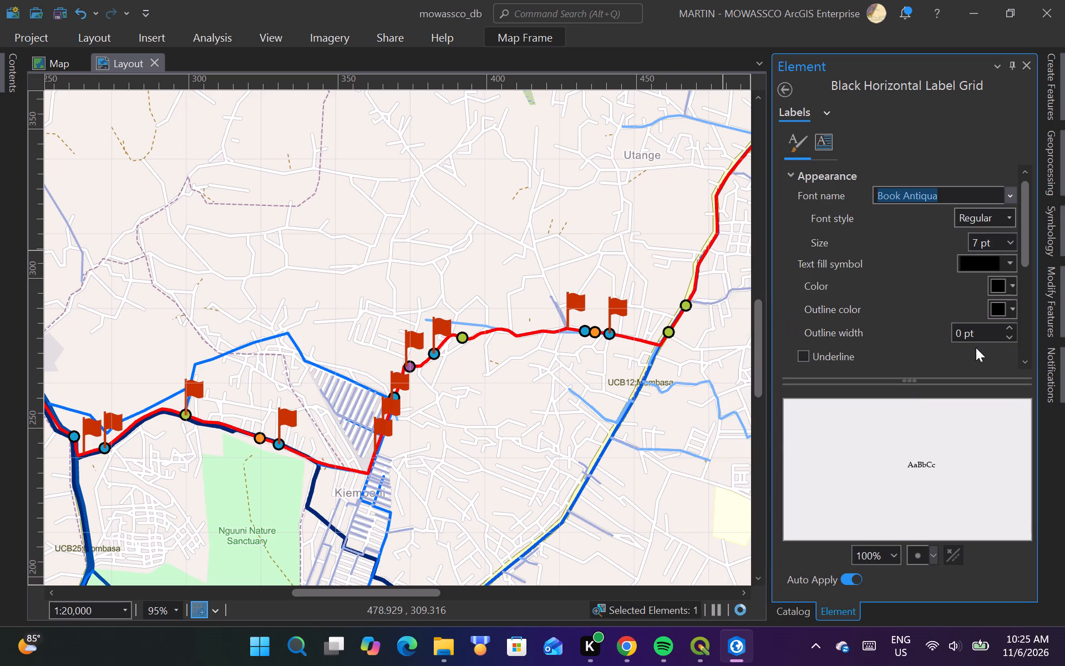
{"action": "scroll", "coordinate": [537, 462], "scroll_direction": "down", "scroll_amount": 3}
{"action": "scroll", "coordinate": [545, 191], "scroll_direction": "up", "scroll_amount": 3}
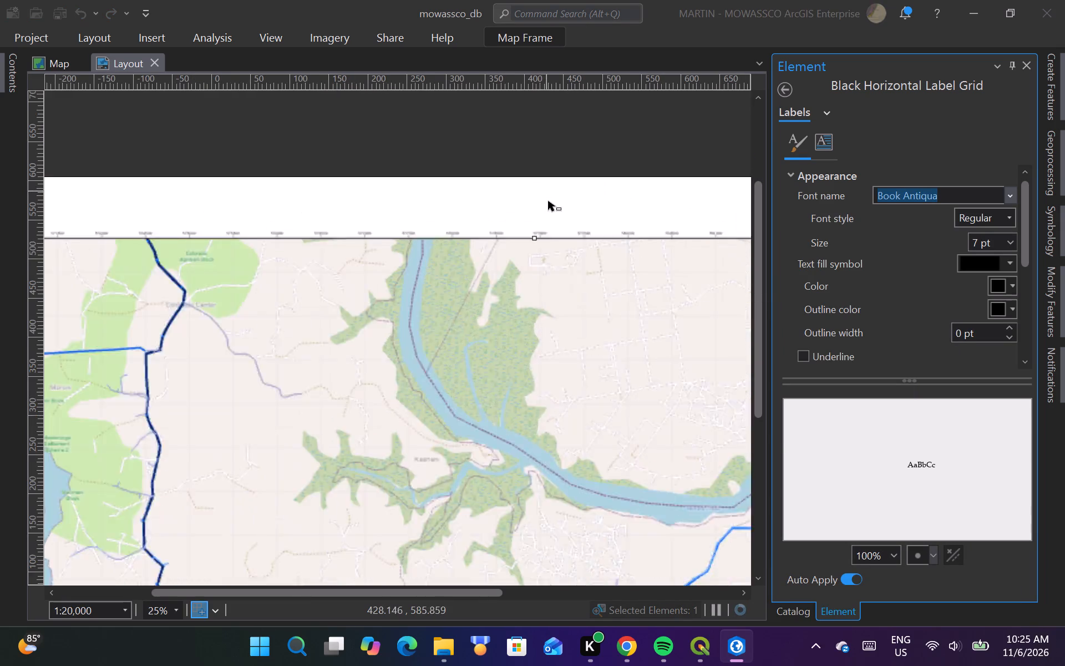
{"action": "scroll", "coordinate": [552, 238], "scroll_direction": "up", "scroll_amount": 2}
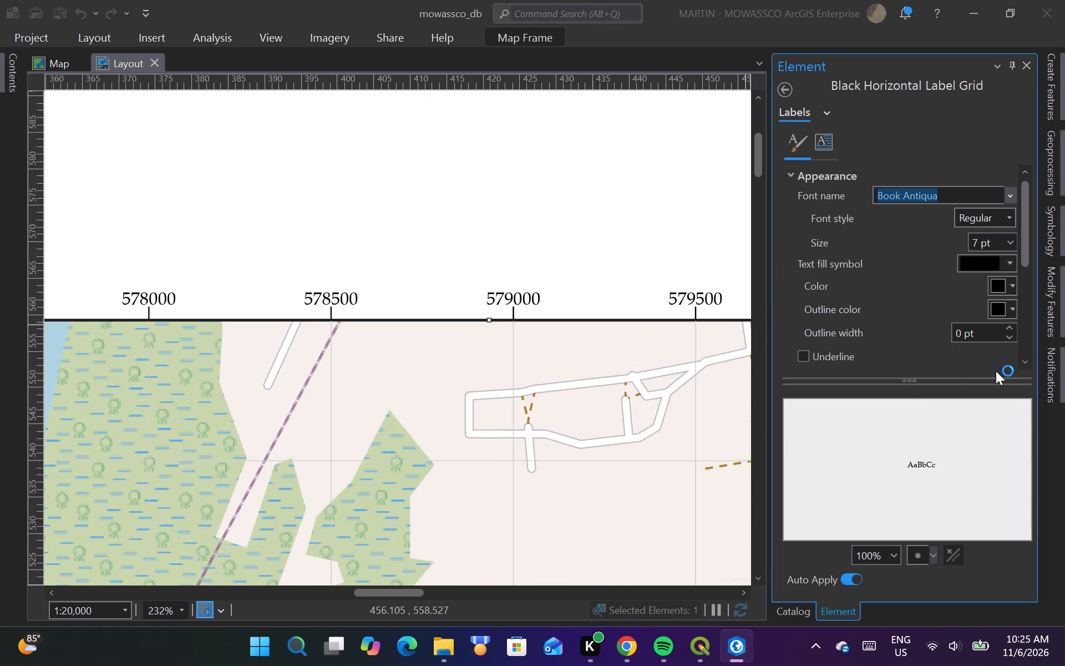
{"action": "left_click", "coordinate": [1015, 215]}
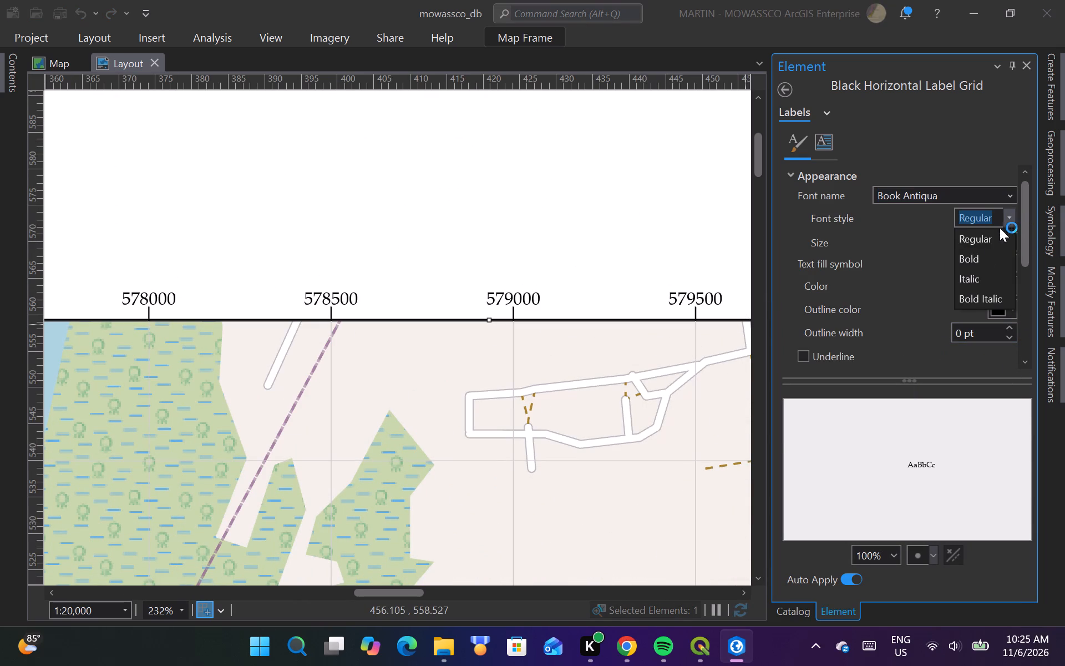
{"action": "left_click", "coordinate": [974, 273]}
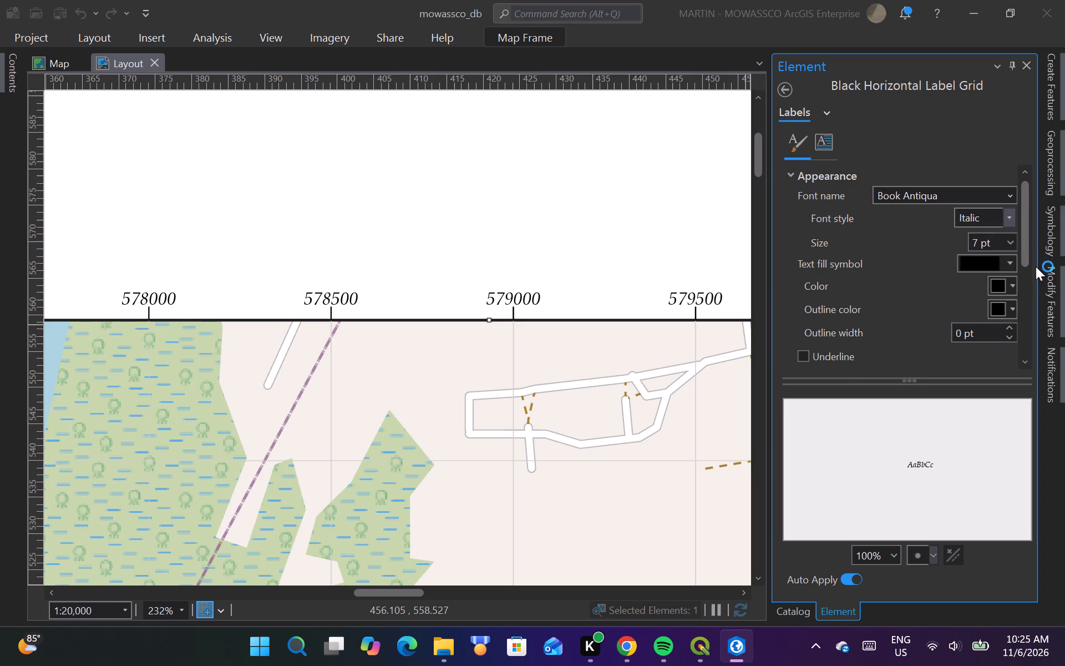
Make the coordinate grid's labels draw parallel to the grid edges.
{"action": "left_click", "coordinate": [1012, 240]}
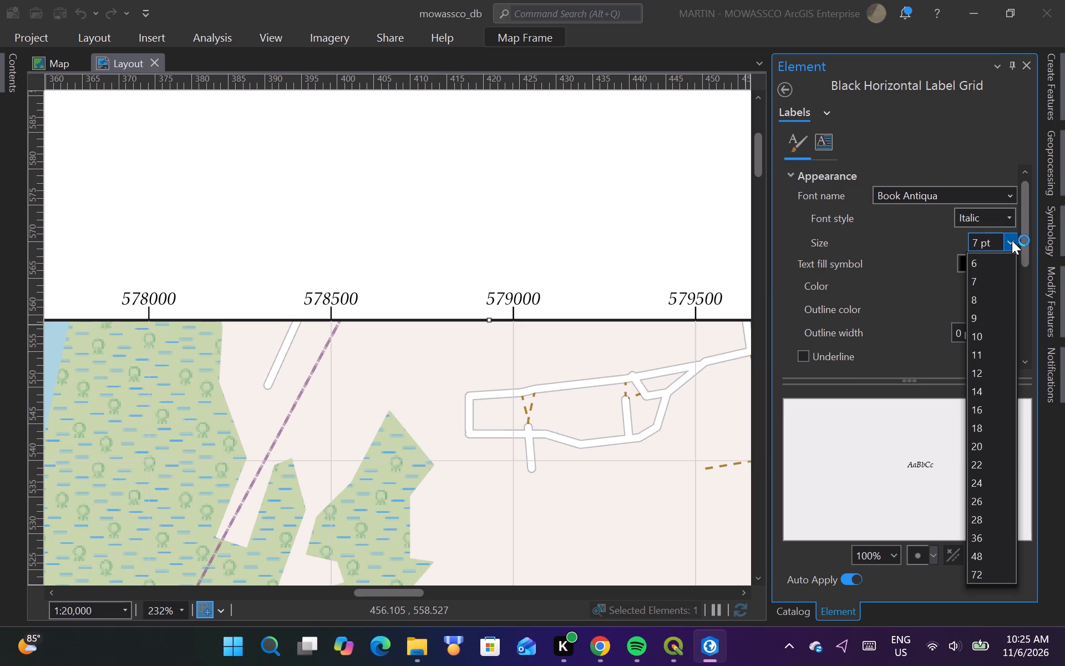
{"action": "left_click", "coordinate": [1010, 243]}
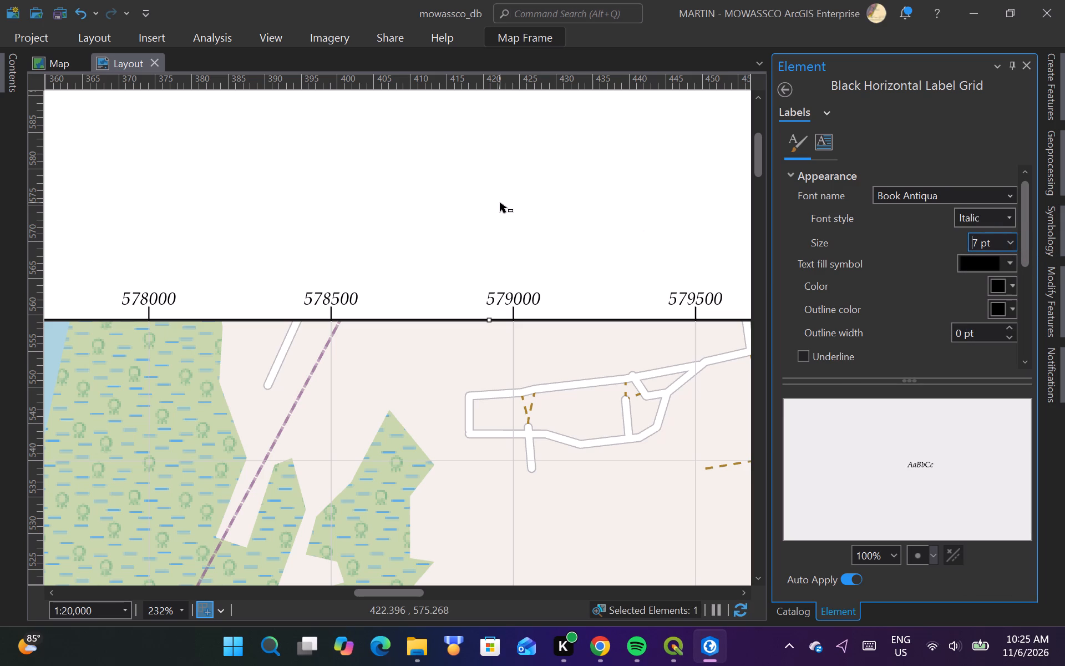
{"action": "left_click", "coordinate": [787, 90]}
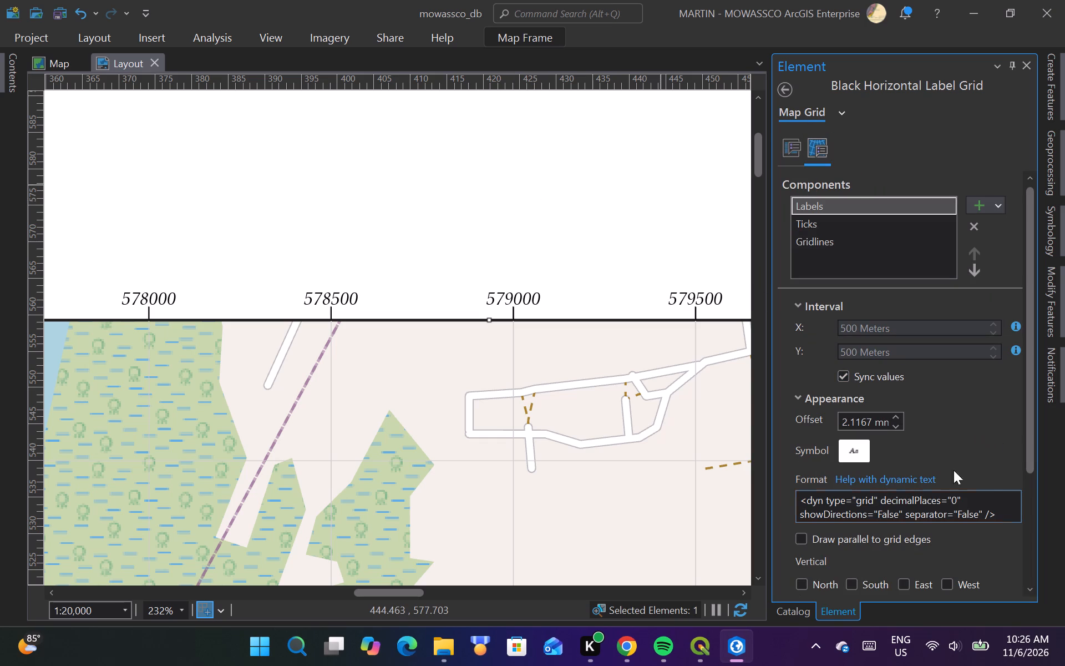
{"action": "left_click", "coordinate": [804, 538]}
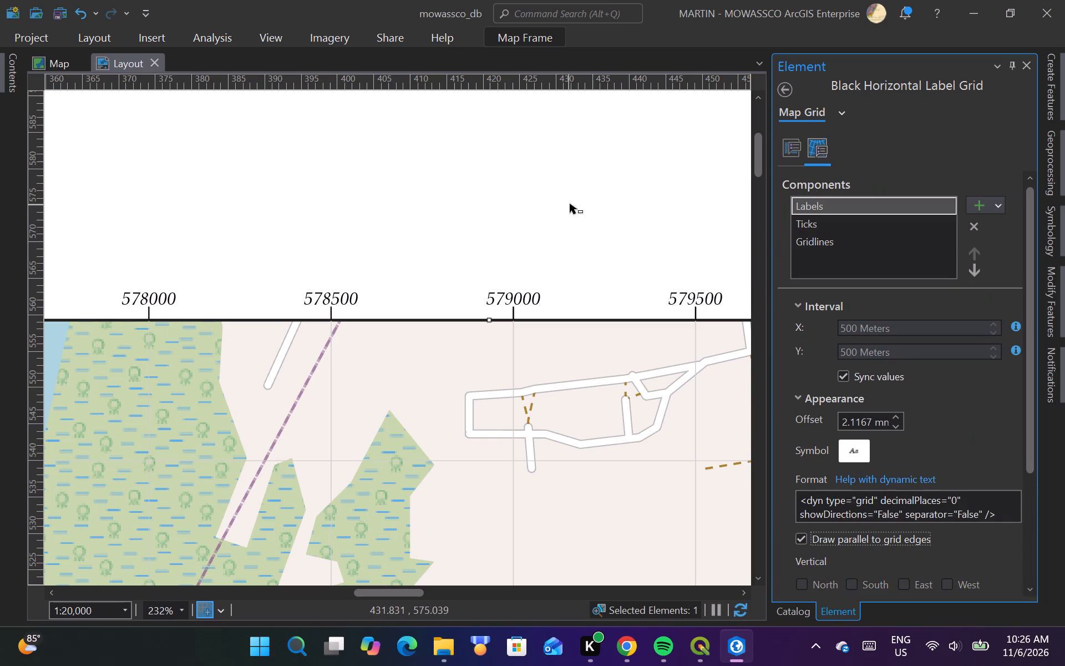
Extend the map frame's top edge toward the page's top edge, to a frame height of about 458.5 mm.
{"action": "scroll", "coordinate": [577, 204], "scroll_direction": "down", "scroll_amount": 4}
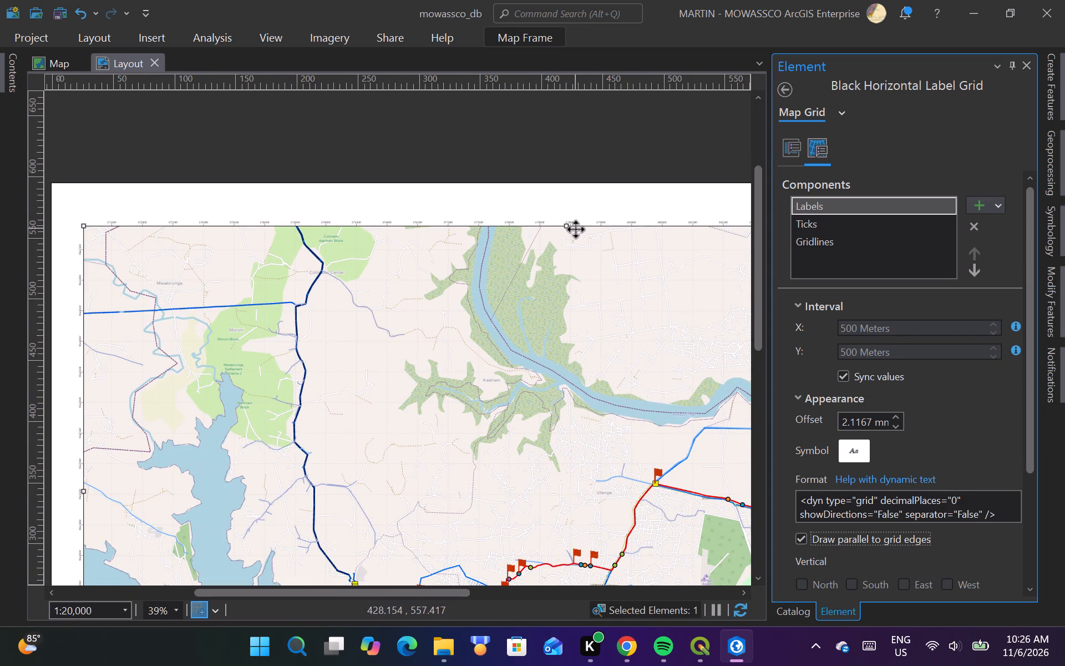
{"action": "scroll", "coordinate": [584, 234], "scroll_direction": "up", "scroll_amount": 2}
{"action": "scroll", "coordinate": [549, 149], "scroll_direction": "up", "scroll_amount": 2}
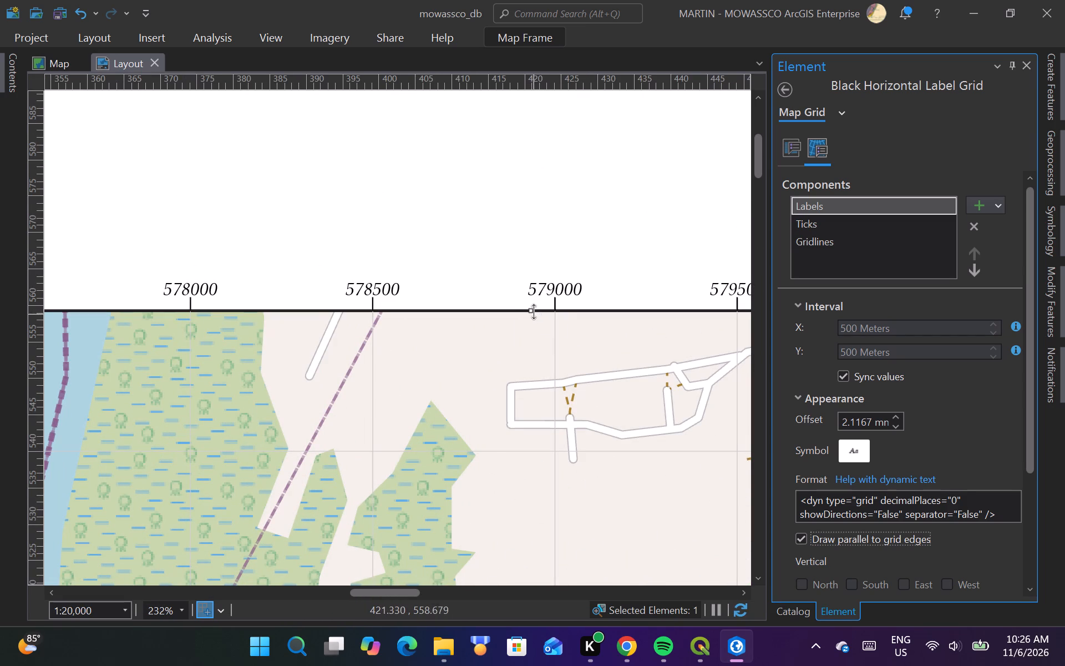
{"action": "left_click_drag", "start_coordinate": [530, 309], "coordinate": [534, 193]}
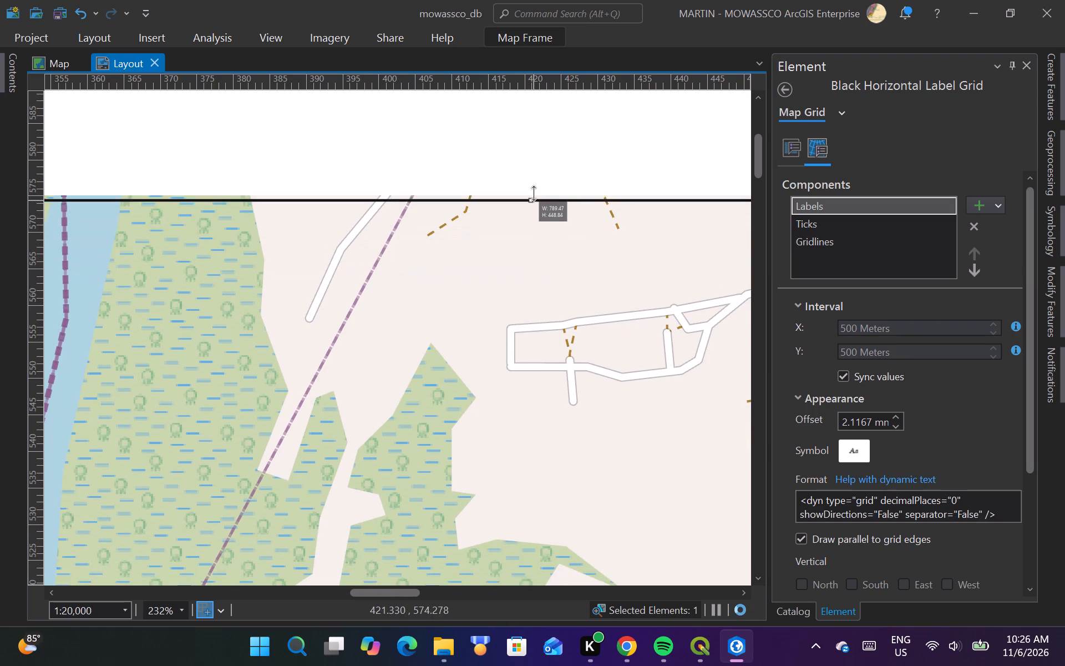
{"action": "left_click_drag", "start_coordinate": [534, 193], "coordinate": [536, 196]}
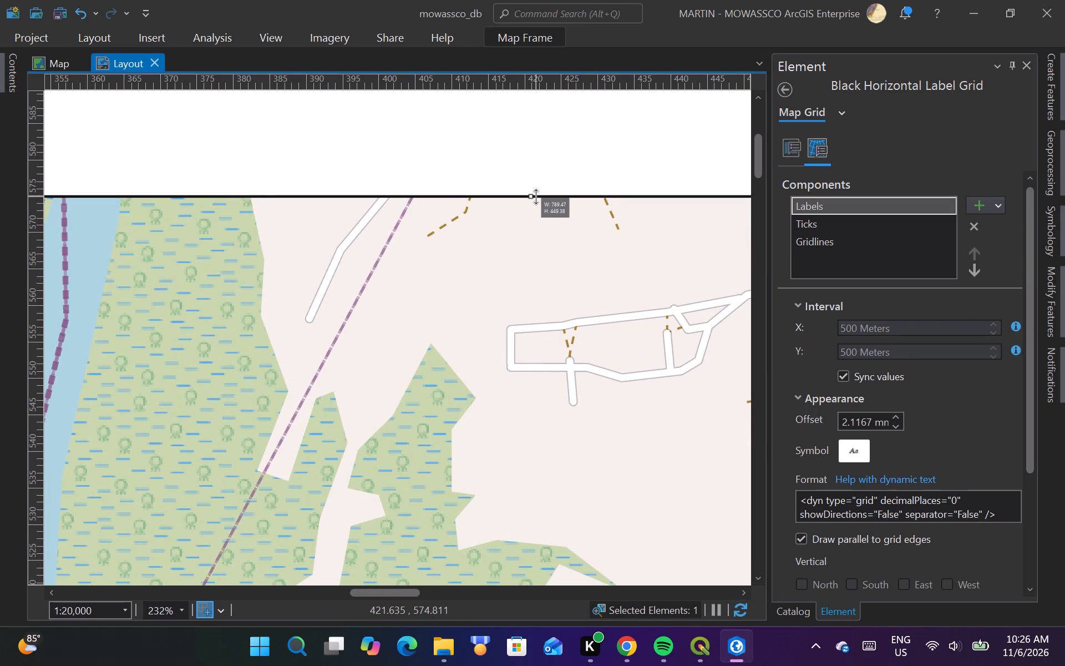
{"action": "left_click_drag", "start_coordinate": [536, 196], "coordinate": [536, 194]}
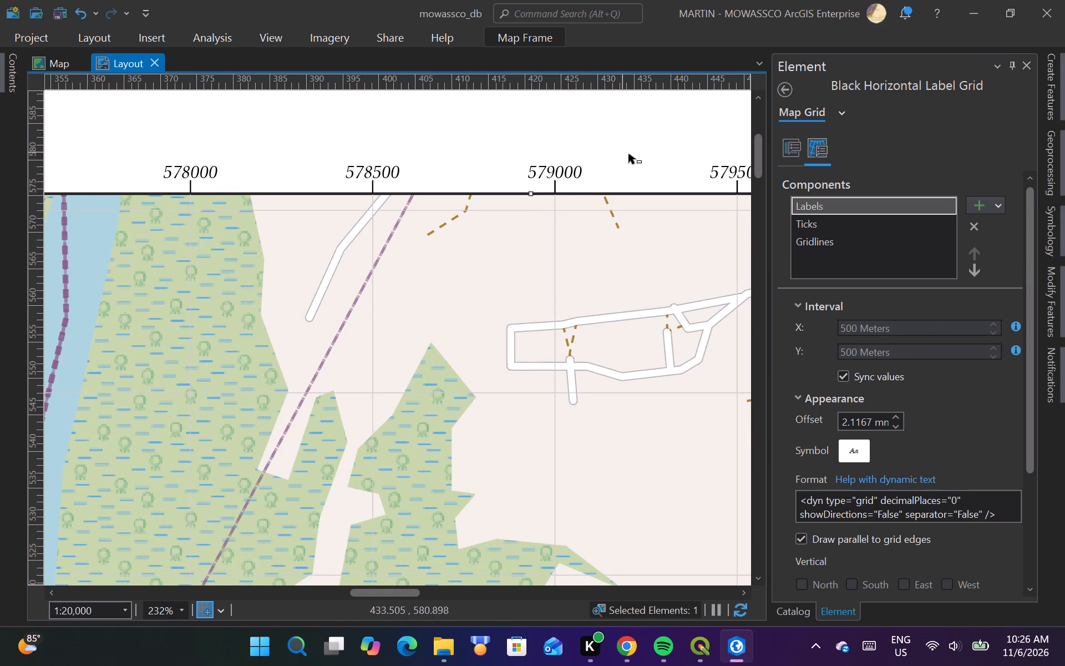
{"action": "left_click_drag", "start_coordinate": [759, 164], "coordinate": [758, 147]}
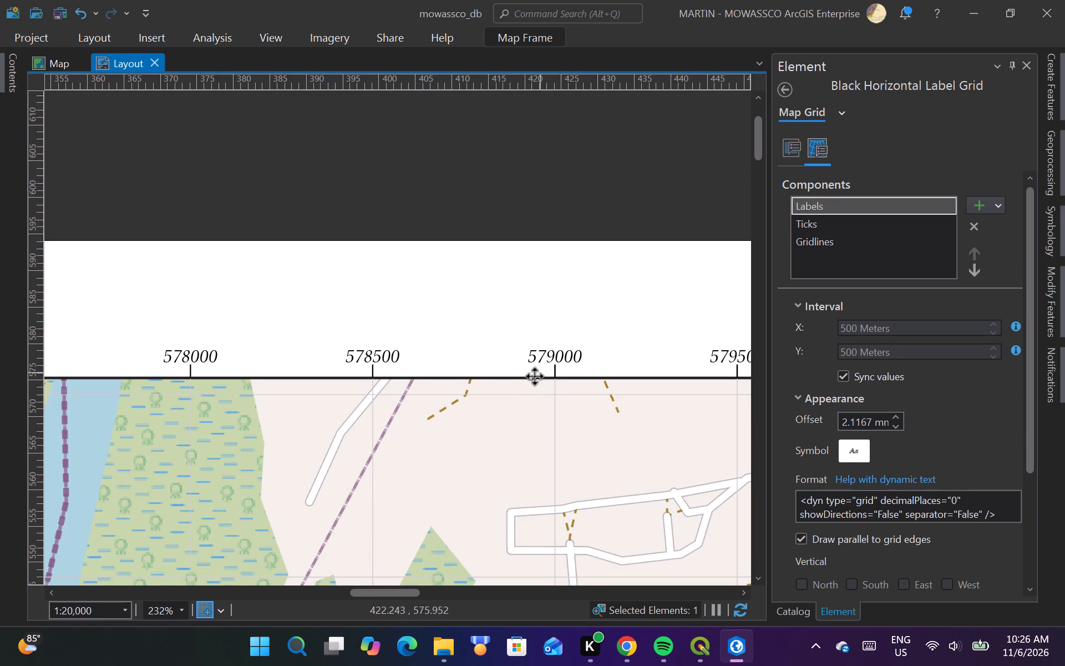
{"action": "left_click_drag", "start_coordinate": [531, 376], "coordinate": [531, 341]}
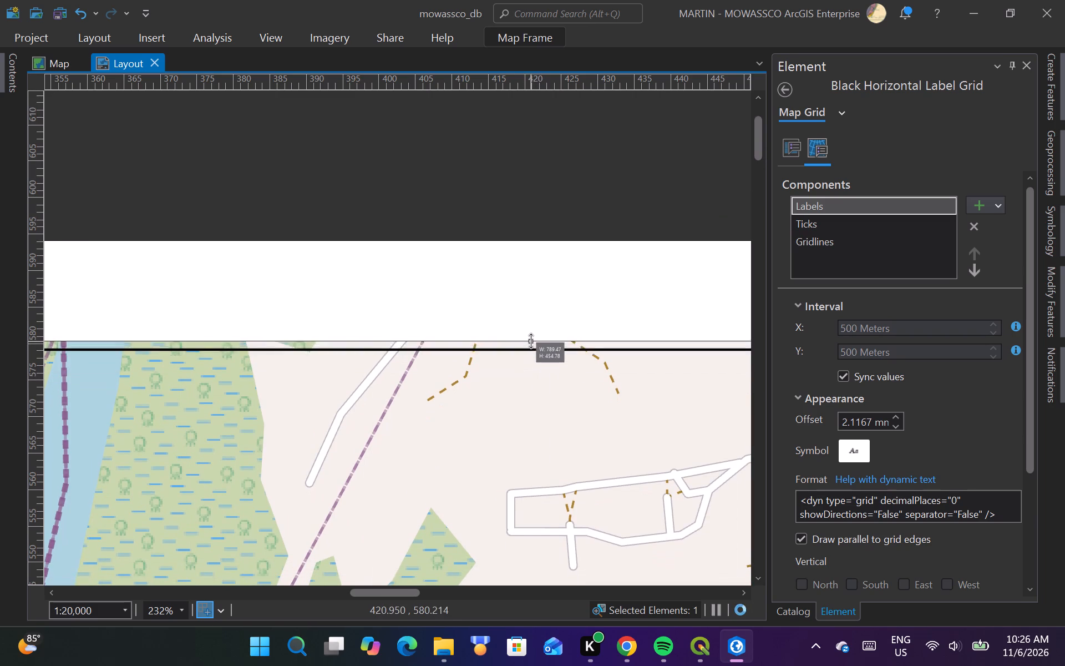
{"action": "left_click_drag", "start_coordinate": [531, 341], "coordinate": [532, 342]}
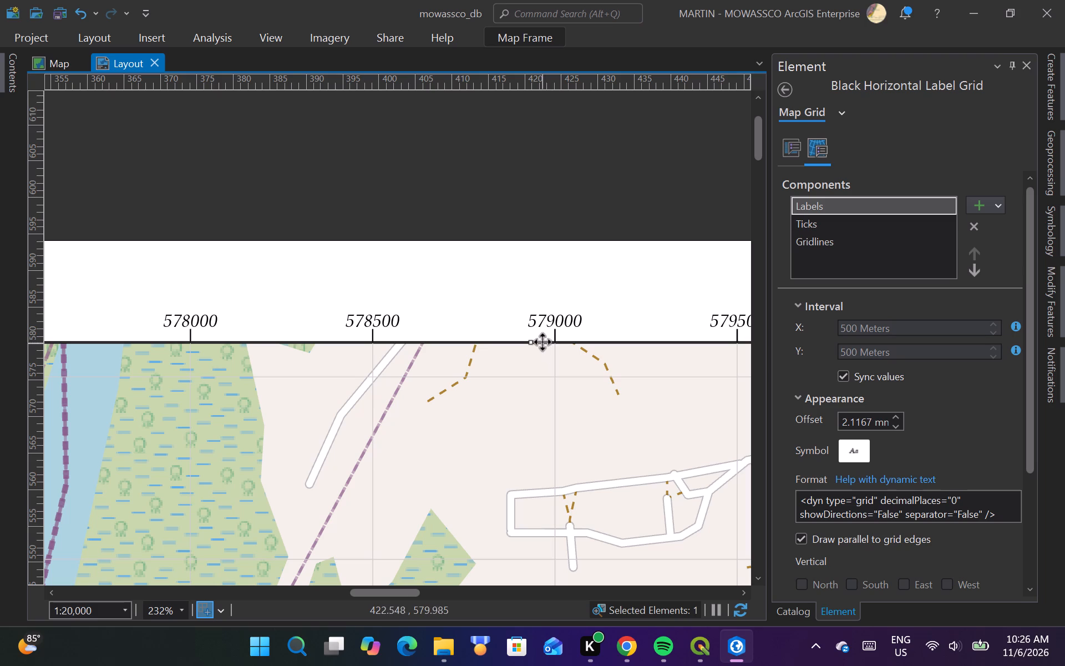
{"action": "left_click_drag", "start_coordinate": [532, 340], "coordinate": [532, 331]}
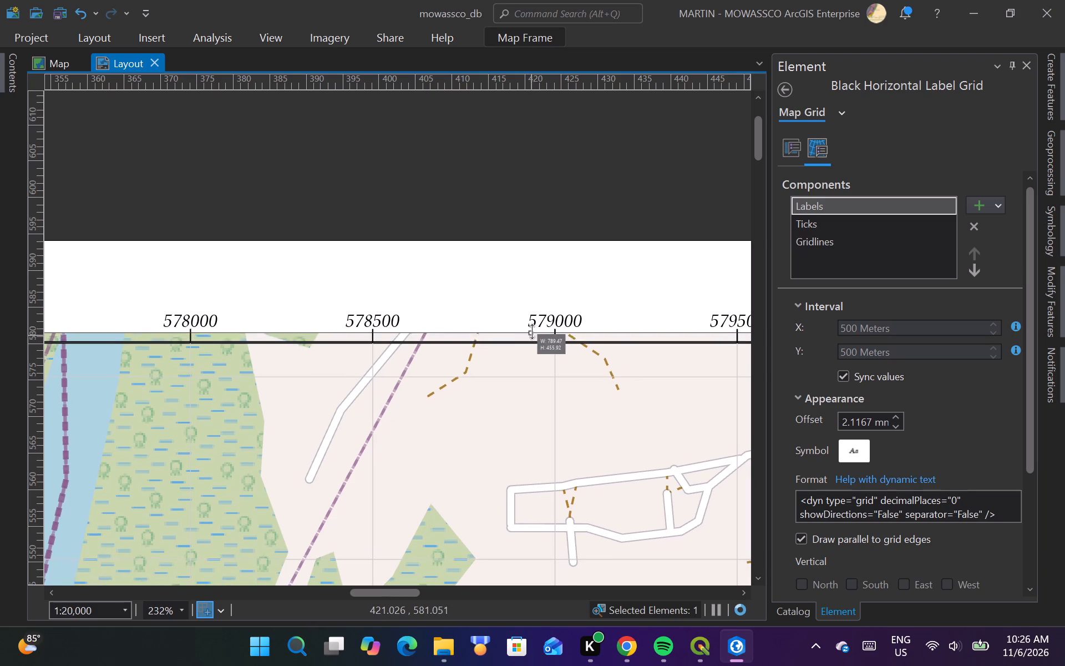
{"action": "left_click_drag", "start_coordinate": [532, 331], "coordinate": [534, 322]}
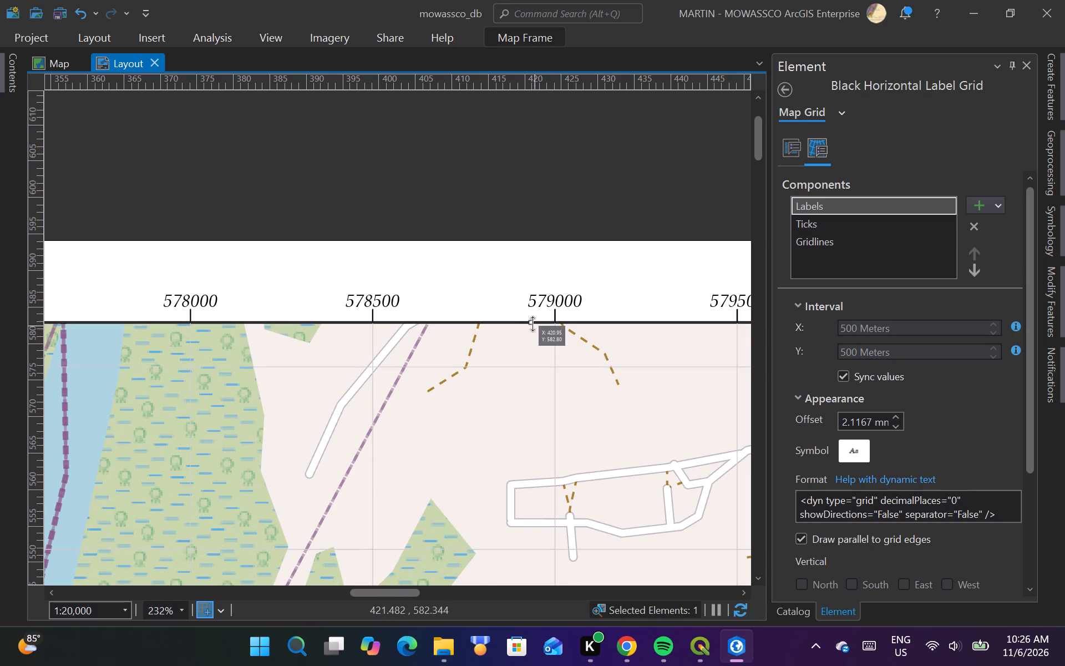
{"action": "left_click_drag", "start_coordinate": [531, 322], "coordinate": [534, 316]}
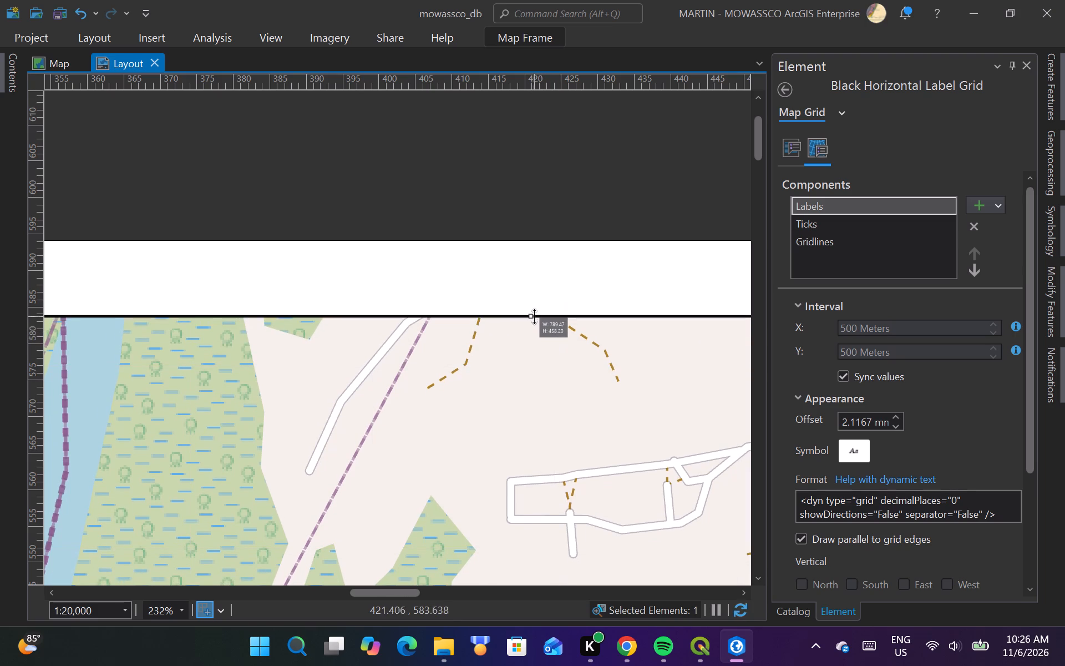
{"action": "left_click_drag", "start_coordinate": [534, 316], "coordinate": [536, 314]}
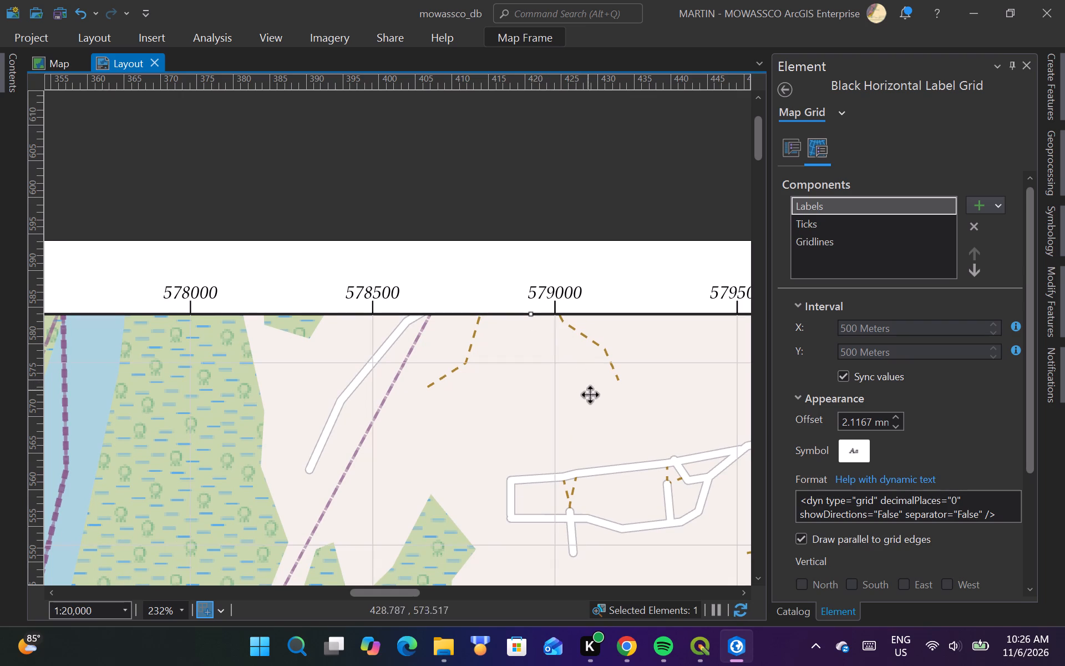
Extend the map frame's left edge outward to about 10 mm from the page's left edge.
{"action": "scroll", "coordinate": [550, 180], "scroll_direction": "down", "scroll_amount": 3}
{"action": "scroll", "coordinate": [610, 241], "scroll_direction": "down", "scroll_amount": 1}
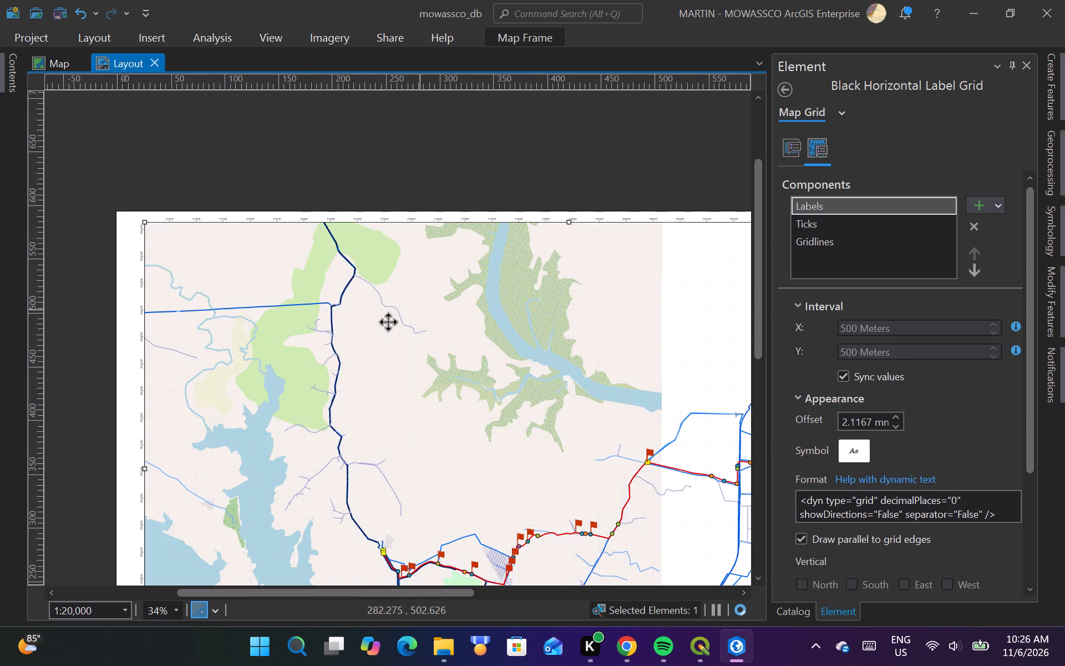
{"action": "scroll", "coordinate": [129, 503], "scroll_direction": "up", "scroll_amount": 3}
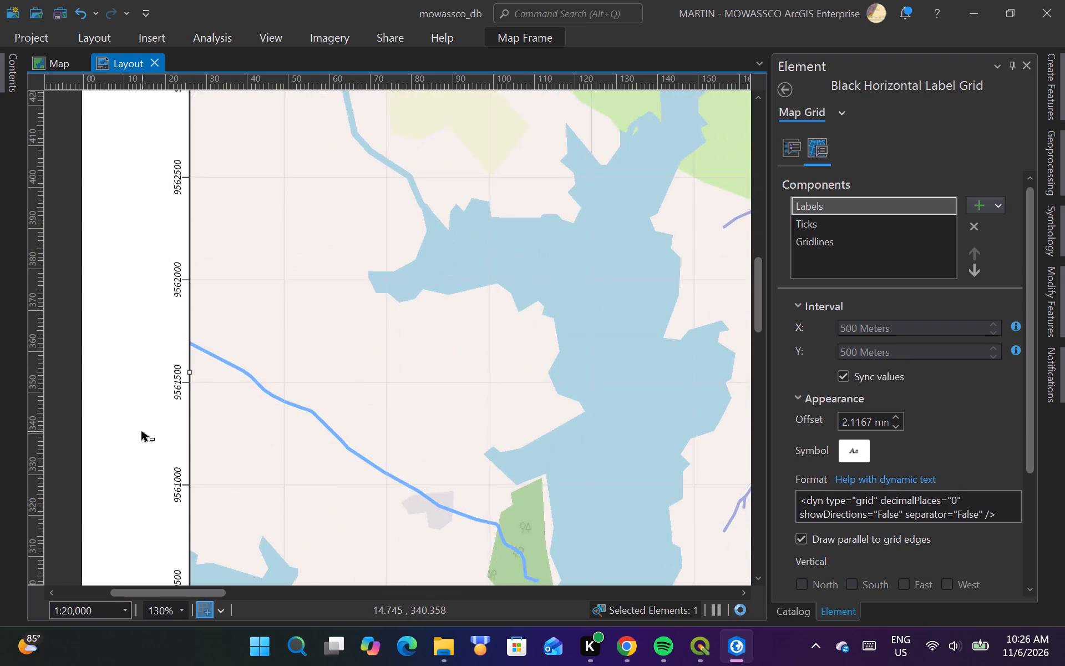
{"action": "scroll", "coordinate": [141, 431], "scroll_direction": "up", "scroll_amount": 1}
{"action": "scroll", "coordinate": [325, 389], "scroll_direction": "down", "scroll_amount": 2}
{"action": "scroll", "coordinate": [214, 394], "scroll_direction": "up", "scroll_amount": 3}
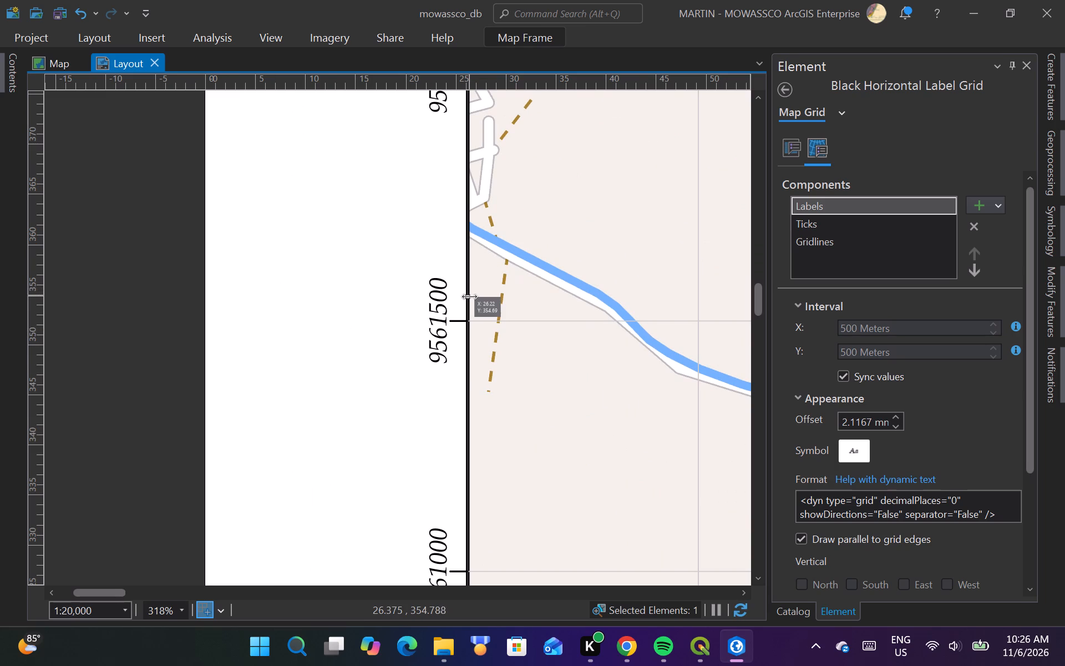
{"action": "left_click_drag", "start_coordinate": [469, 296], "coordinate": [381, 282]}
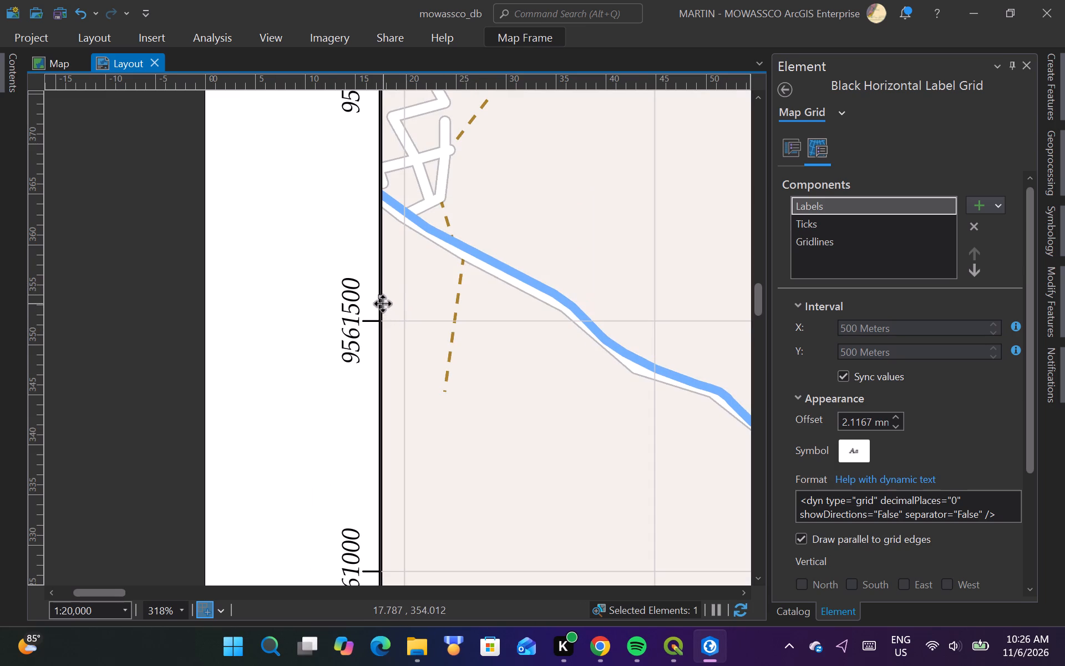
{"action": "left_click_drag", "start_coordinate": [379, 296], "coordinate": [362, 293]}
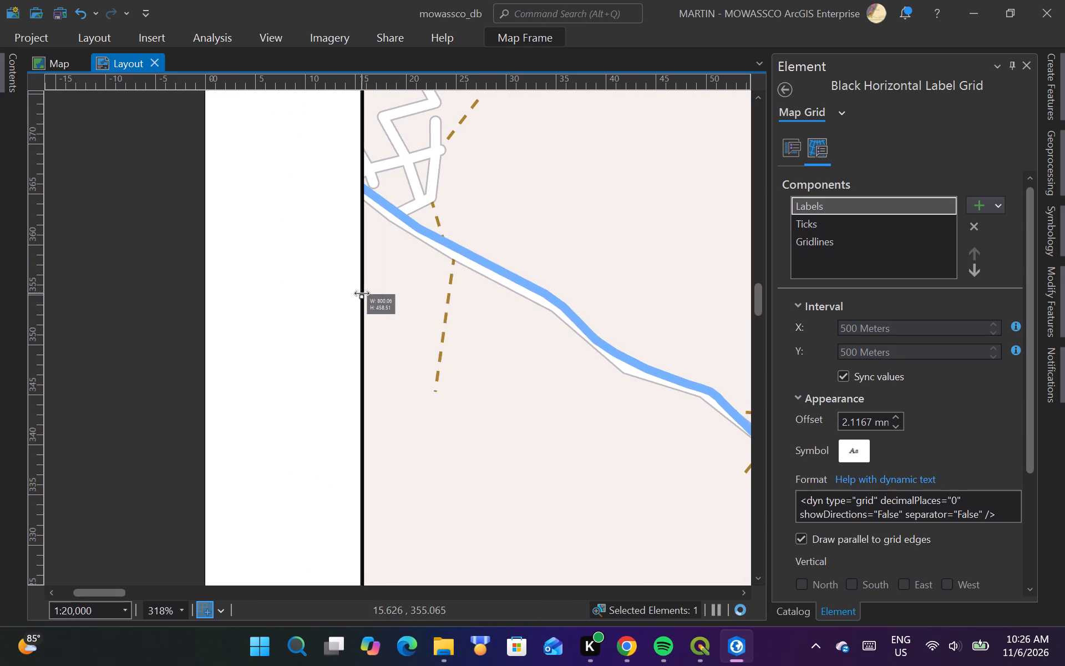
{"action": "left_click_drag", "start_coordinate": [362, 293], "coordinate": [357, 290]}
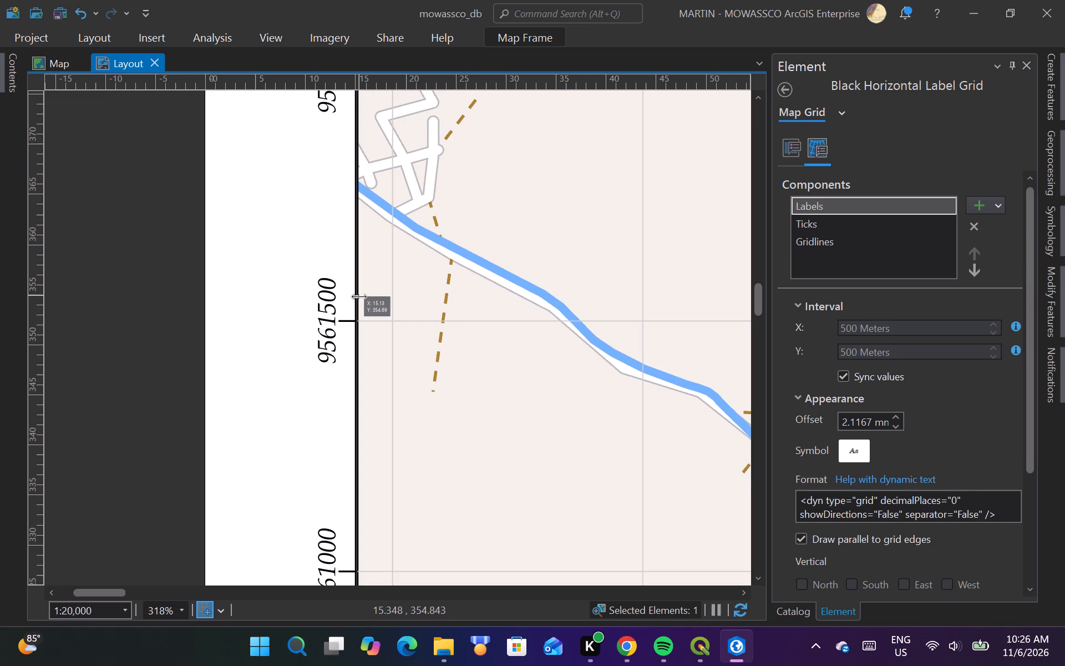
{"action": "left_click_drag", "start_coordinate": [359, 296], "coordinate": [334, 291]}
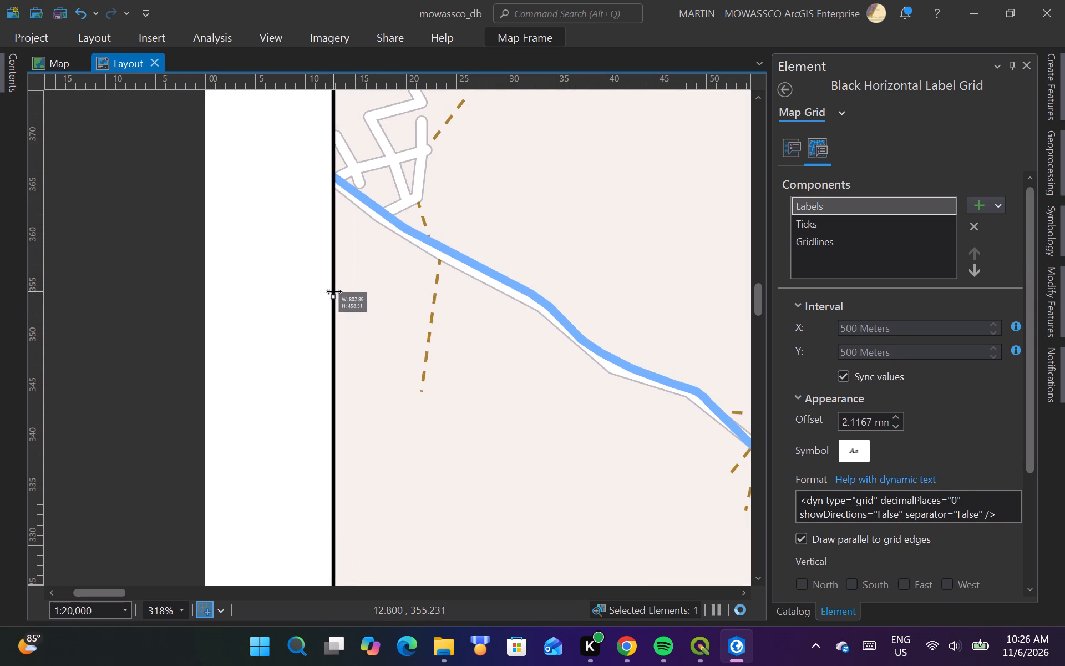
{"action": "left_click_drag", "start_coordinate": [334, 291], "coordinate": [336, 291]}
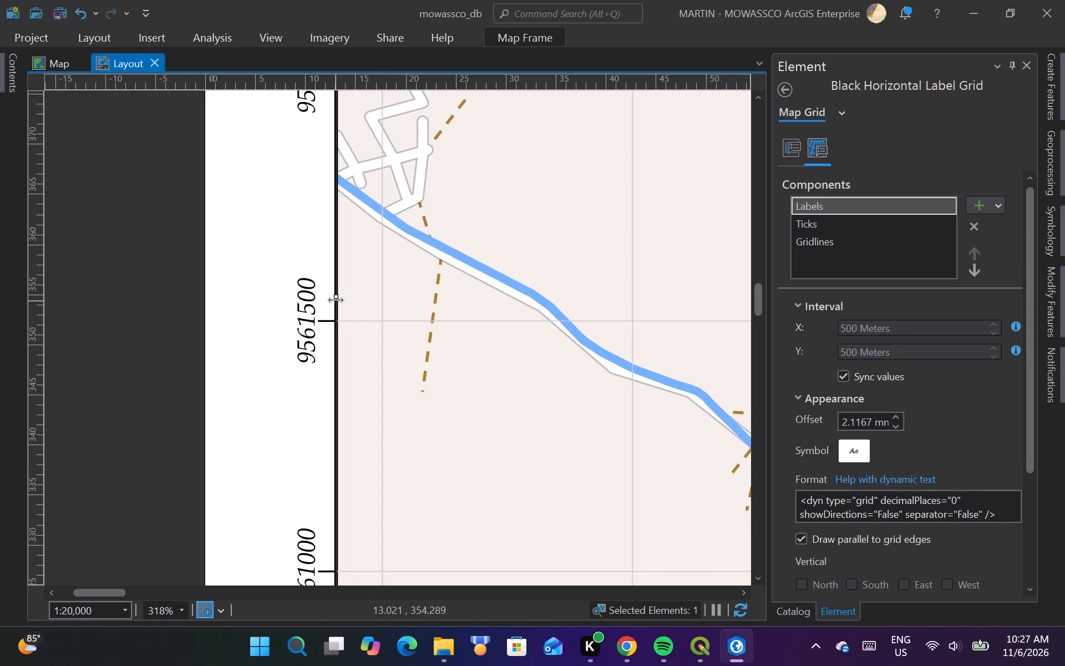
{"action": "left_click_drag", "start_coordinate": [336, 296], "coordinate": [323, 292]}
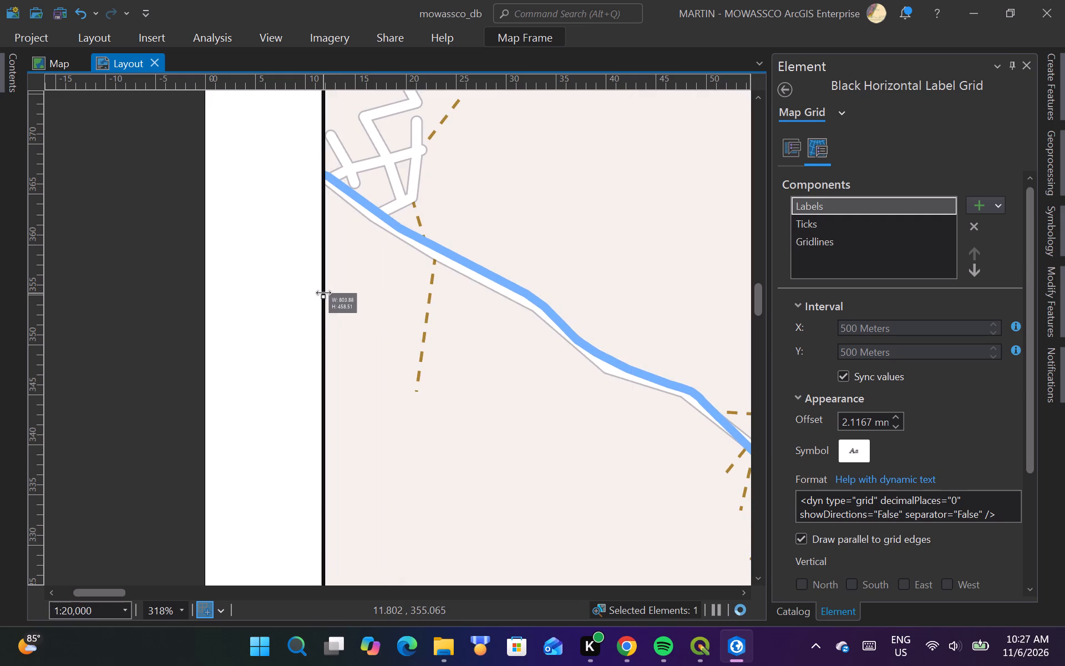
{"action": "left_click_drag", "start_coordinate": [323, 292], "coordinate": [325, 292]}
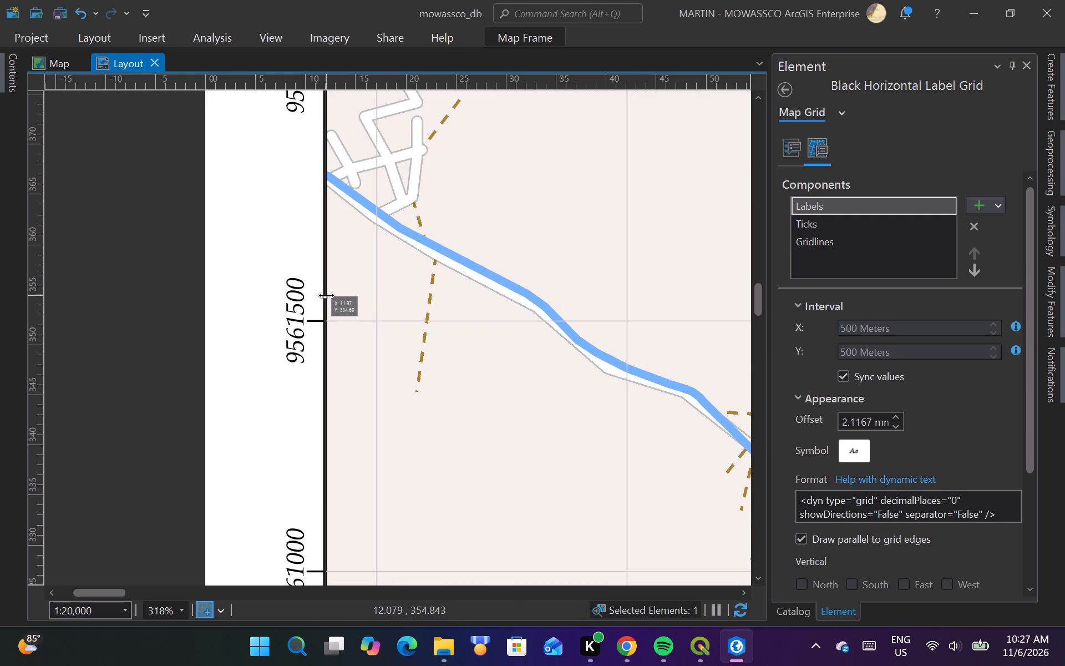
{"action": "left_click_drag", "start_coordinate": [326, 295], "coordinate": [315, 295]}
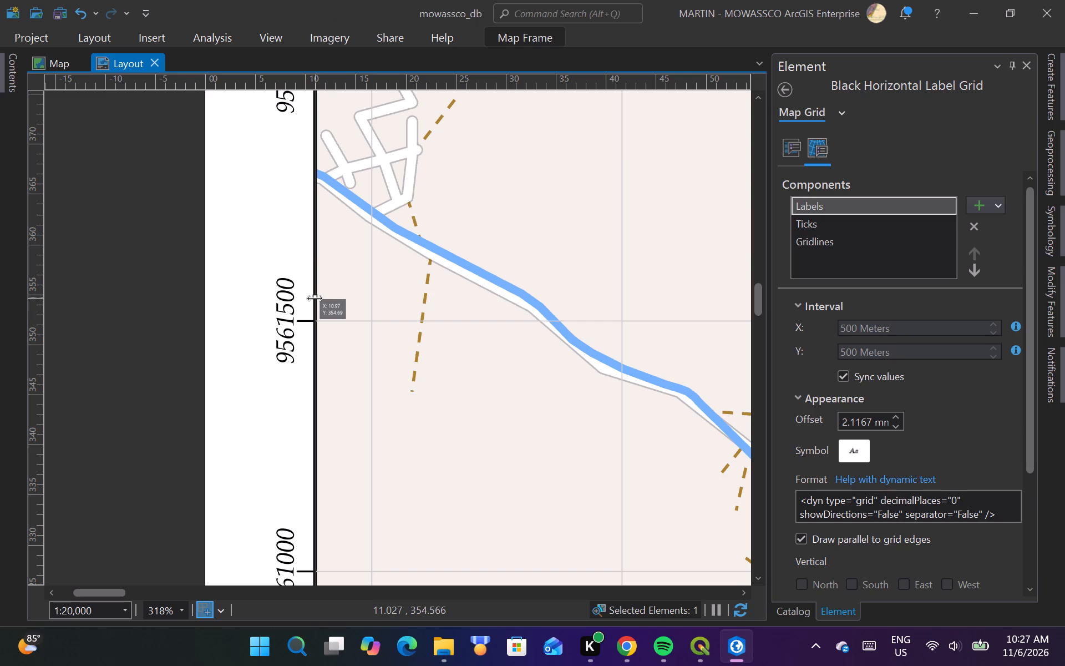
{"action": "left_click_drag", "start_coordinate": [315, 298], "coordinate": [306, 296]}
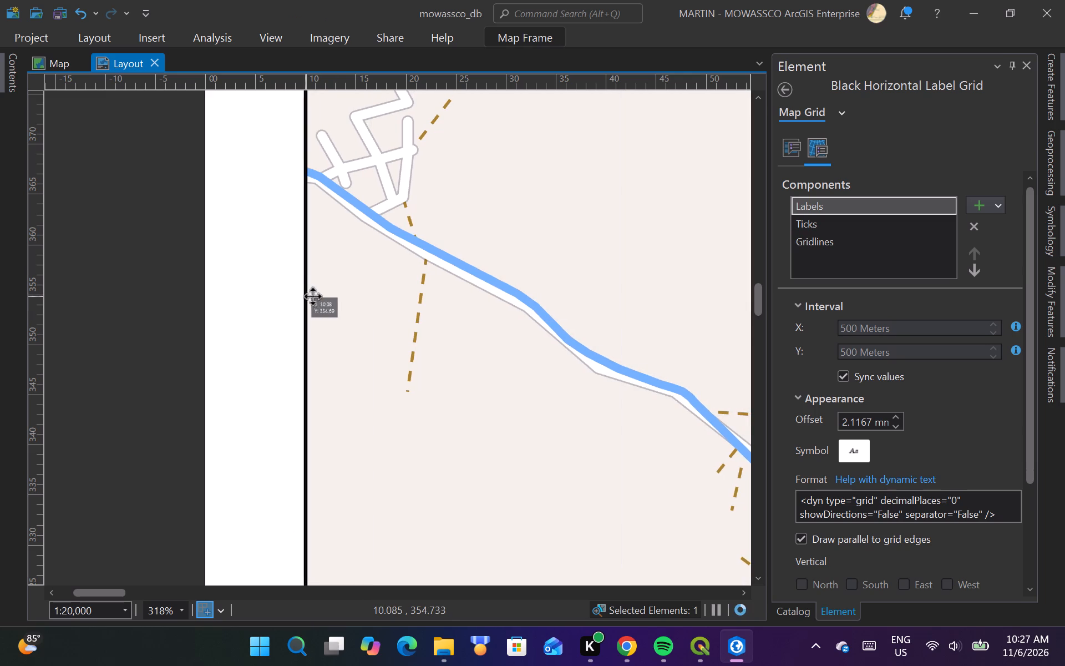
Check the resized map frame's top margin and grid labels, and its overall fit on the page.
{"action": "scroll", "coordinate": [257, 347], "scroll_direction": "down", "scroll_amount": 4}
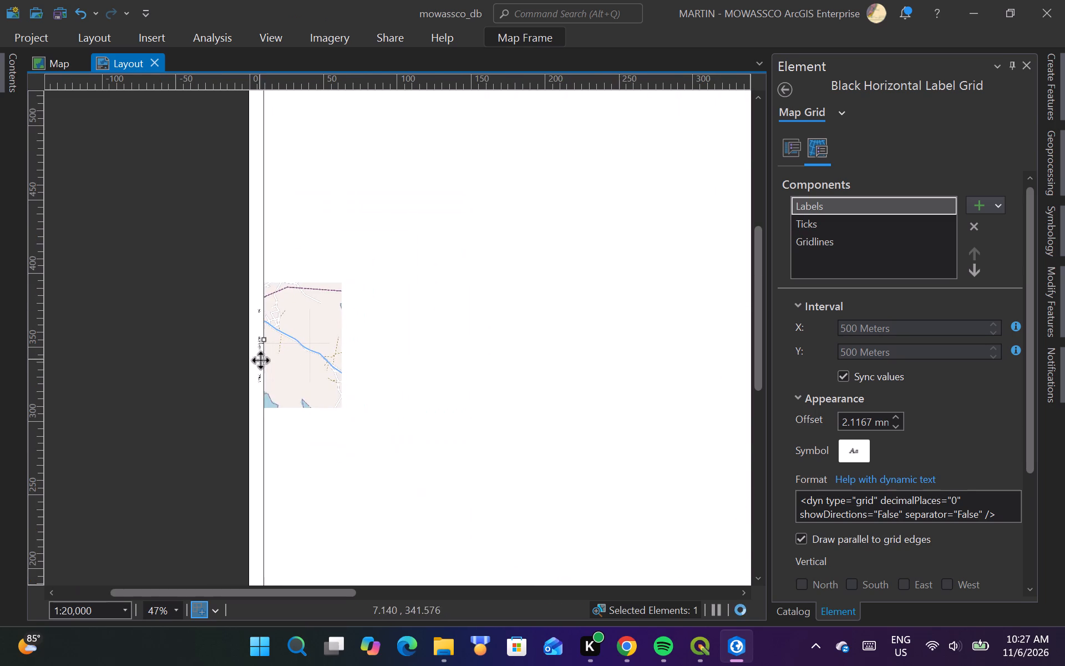
{"action": "scroll", "coordinate": [262, 367], "scroll_direction": "down", "scroll_amount": 2}
{"action": "scroll", "coordinate": [532, 210], "scroll_direction": "up", "scroll_amount": 2}
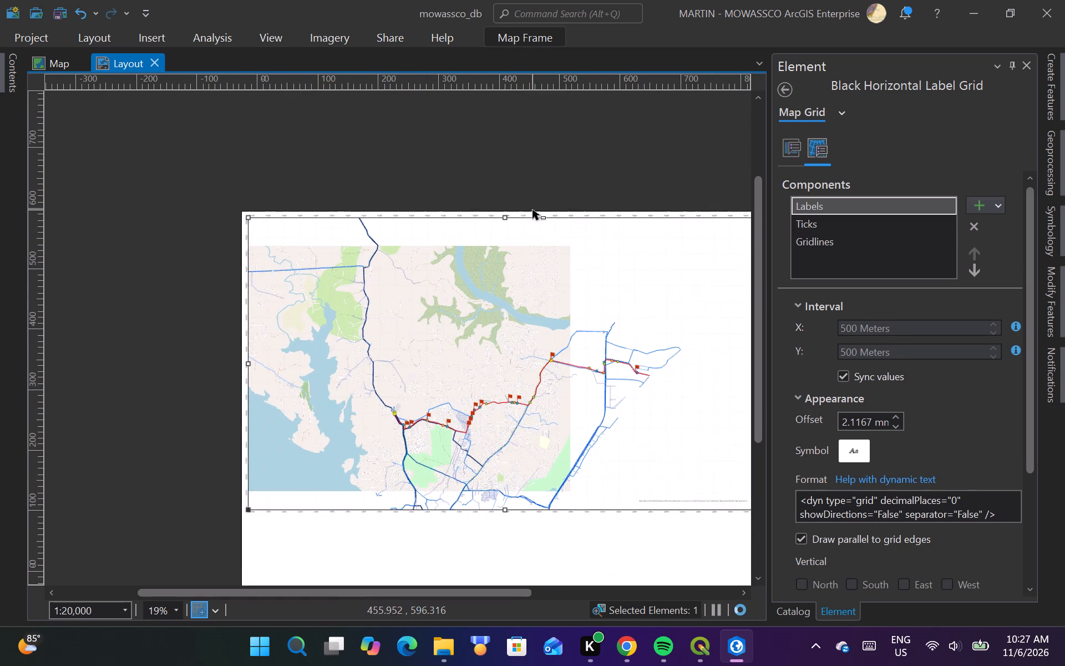
{"action": "scroll", "coordinate": [532, 210], "scroll_direction": "up", "scroll_amount": 1}
{"action": "scroll", "coordinate": [456, 199], "scroll_direction": "up", "scroll_amount": 1}
{"action": "scroll", "coordinate": [337, 229], "scroll_direction": "up", "scroll_amount": 3}
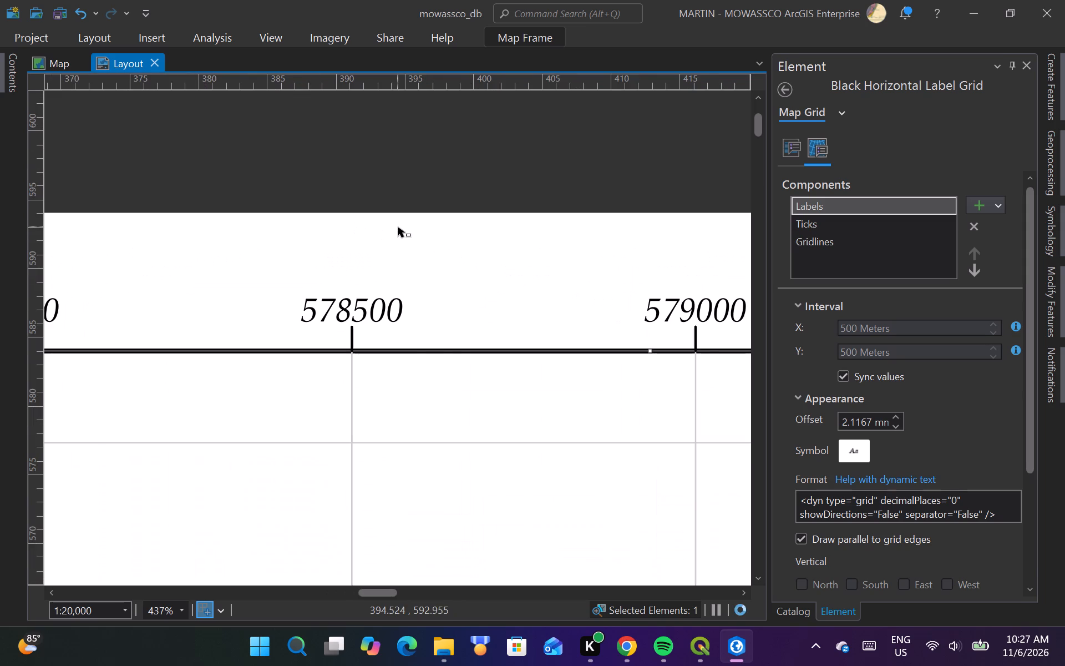
{"action": "scroll", "coordinate": [516, 198], "scroll_direction": "down", "scroll_amount": 4}
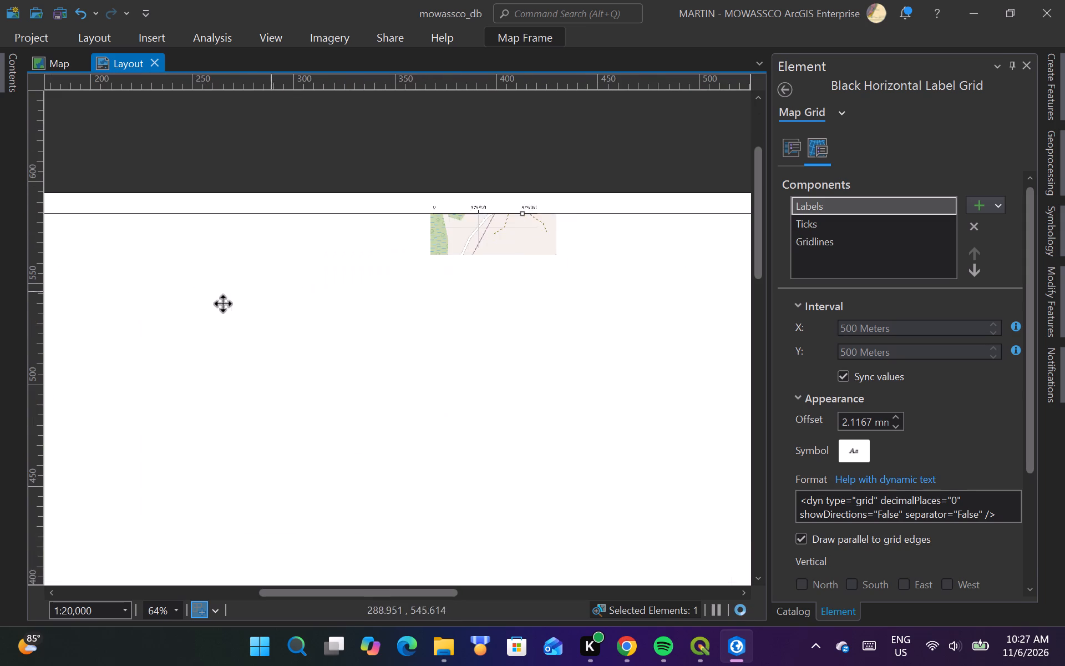
{"action": "scroll", "coordinate": [200, 309], "scroll_direction": "down", "scroll_amount": 2}
{"action": "scroll", "coordinate": [392, 300], "scroll_direction": "down", "scroll_amount": 2}
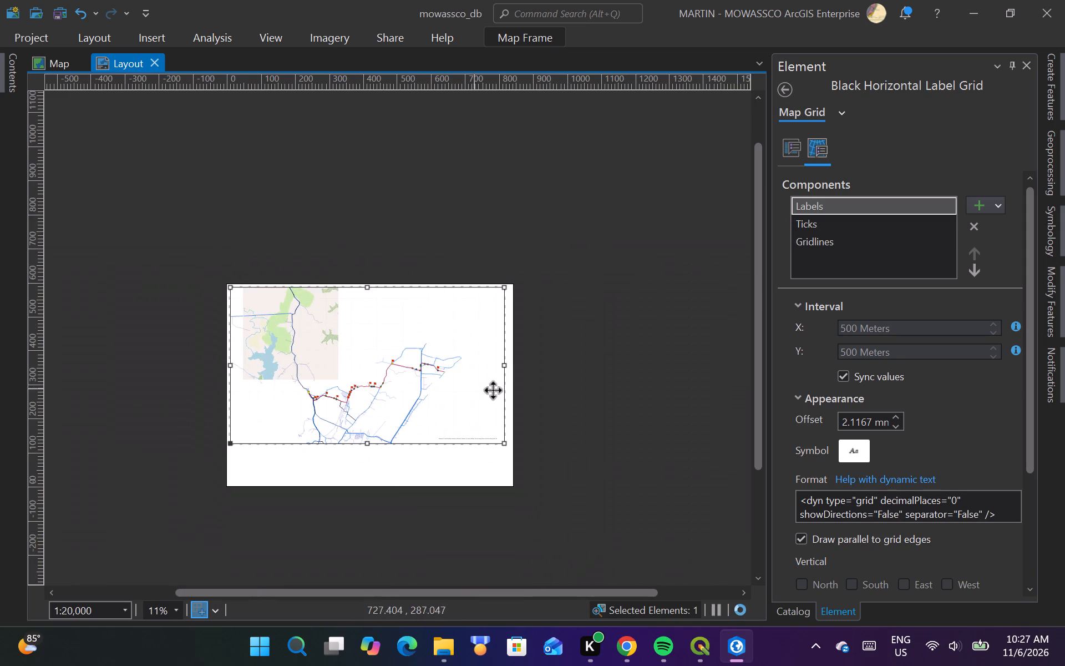
Extend the map frame's right edge outward to about 7.5 mm from the page's right edge.
{"action": "scroll", "coordinate": [511, 380], "scroll_direction": "up", "scroll_amount": 5}
{"action": "scroll", "coordinate": [507, 335], "scroll_direction": "up", "scroll_amount": 1}
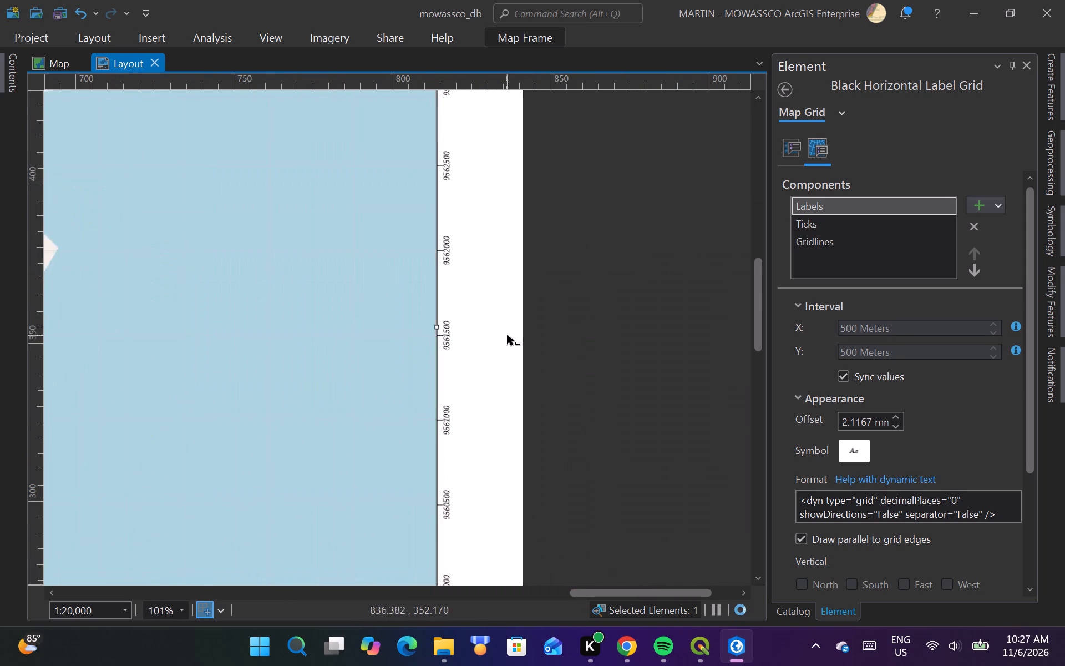
{"action": "scroll", "coordinate": [507, 335], "scroll_direction": "up", "scroll_amount": 2}
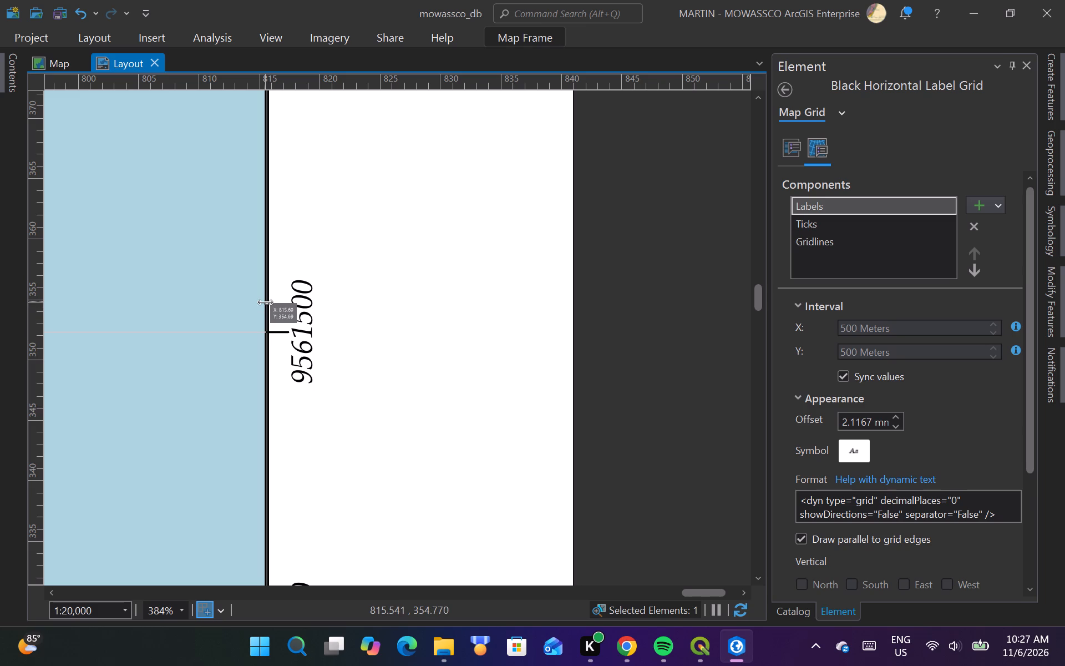
{"action": "left_click_drag", "start_coordinate": [265, 302], "coordinate": [430, 323]}
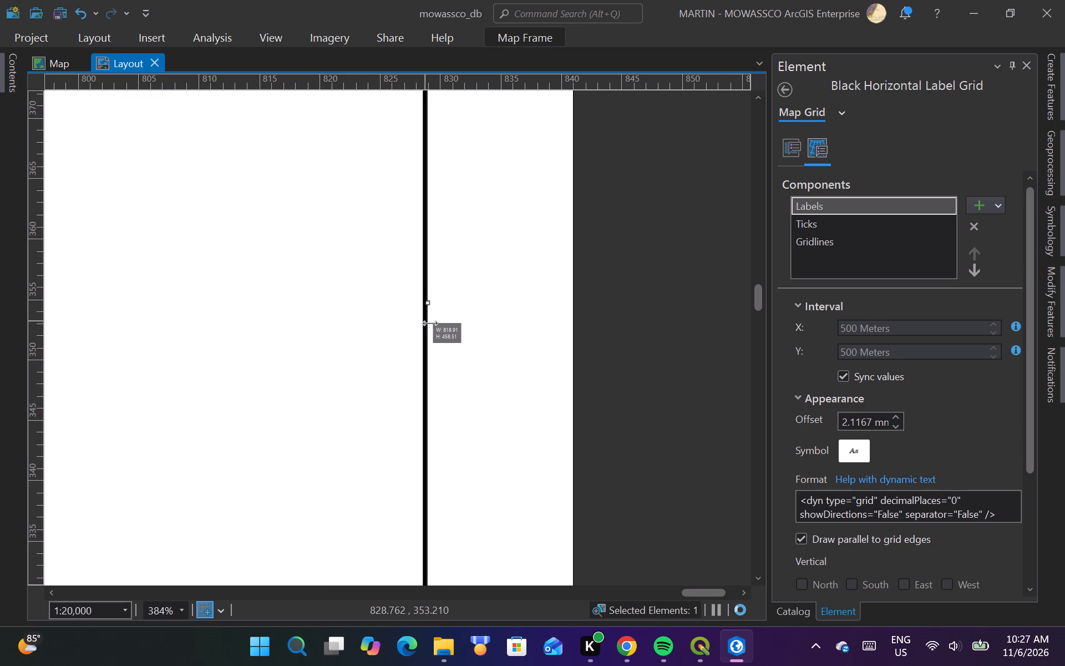
{"action": "left_click_drag", "start_coordinate": [430, 323], "coordinate": [441, 326]}
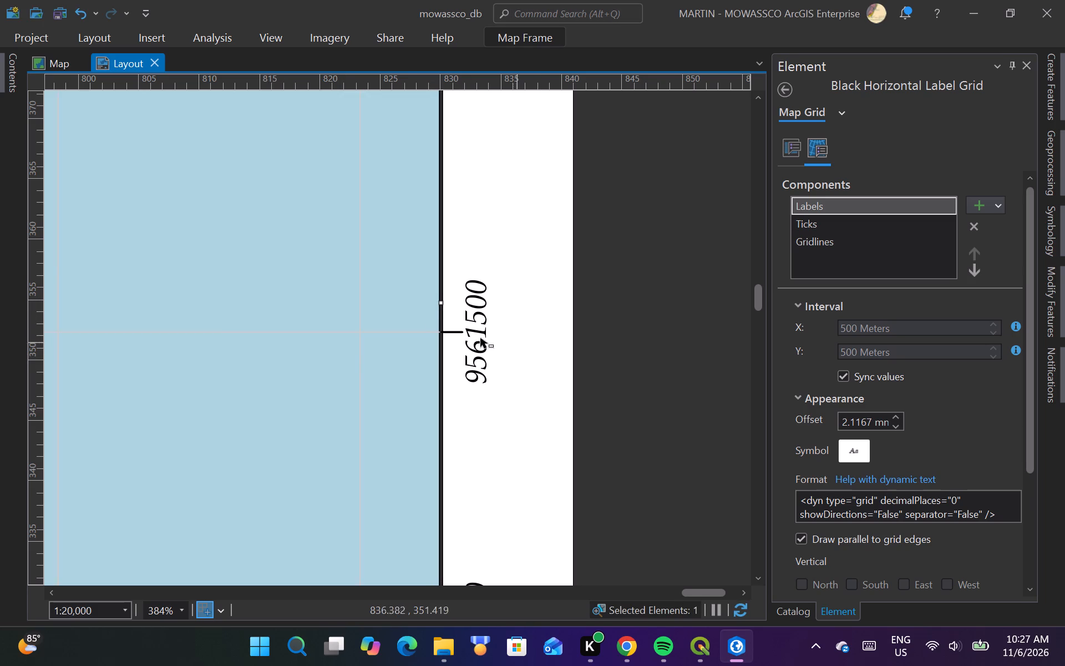
{"action": "left_click_drag", "start_coordinate": [444, 304], "coordinate": [449, 304]}
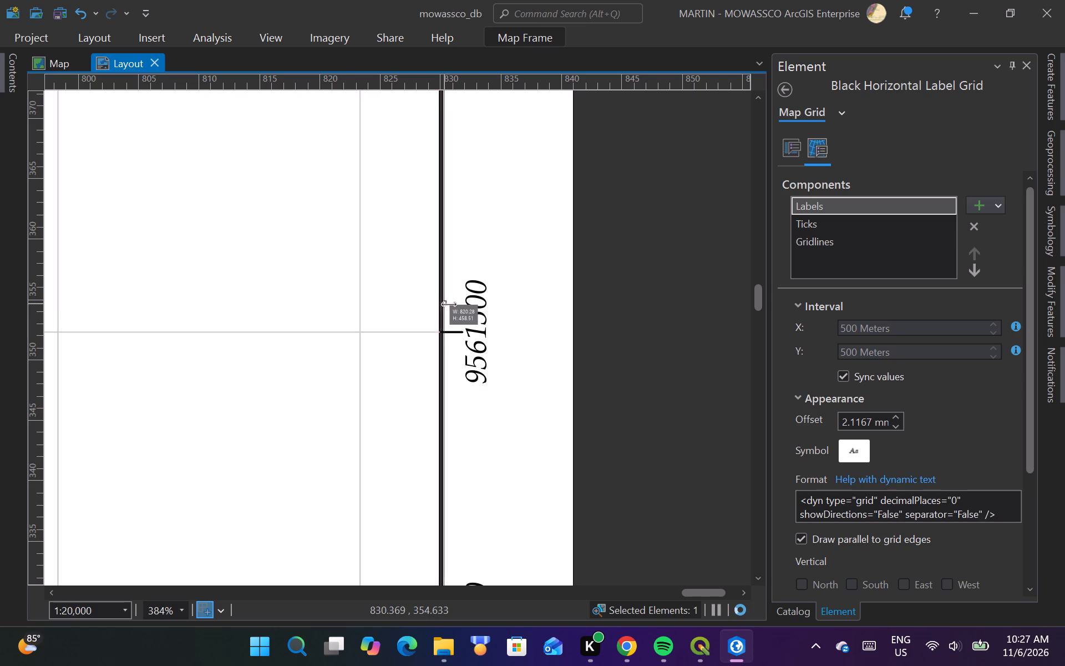
{"action": "left_click_drag", "start_coordinate": [449, 304], "coordinate": [464, 309]}
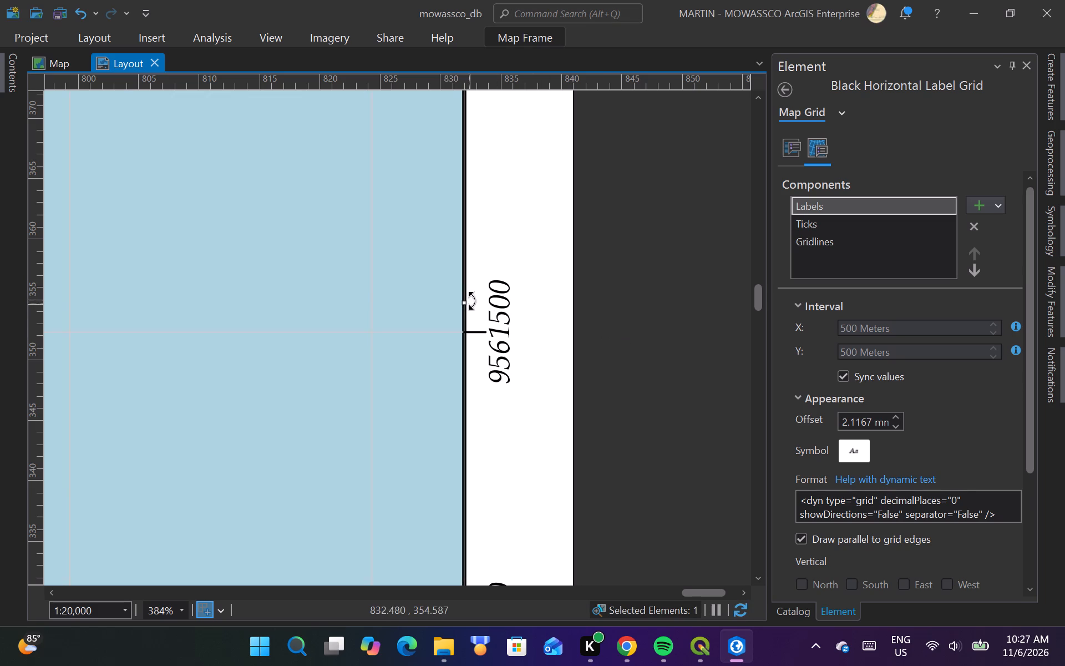
{"action": "left_click_drag", "start_coordinate": [465, 301], "coordinate": [477, 302]}
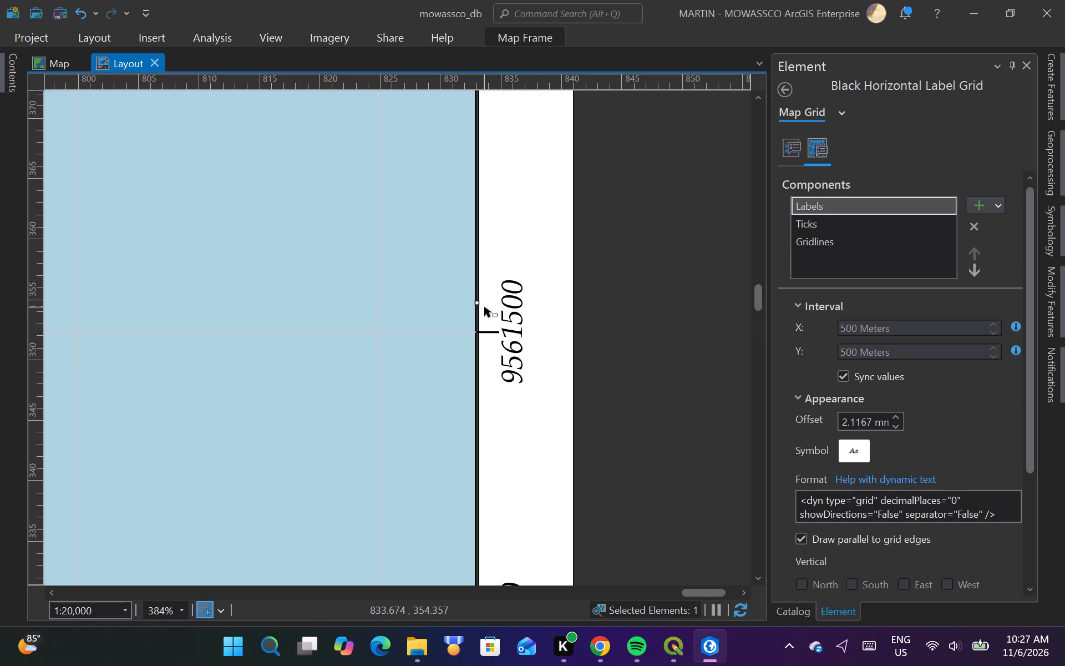
{"action": "left_click_drag", "start_coordinate": [476, 304], "coordinate": [482, 304]}
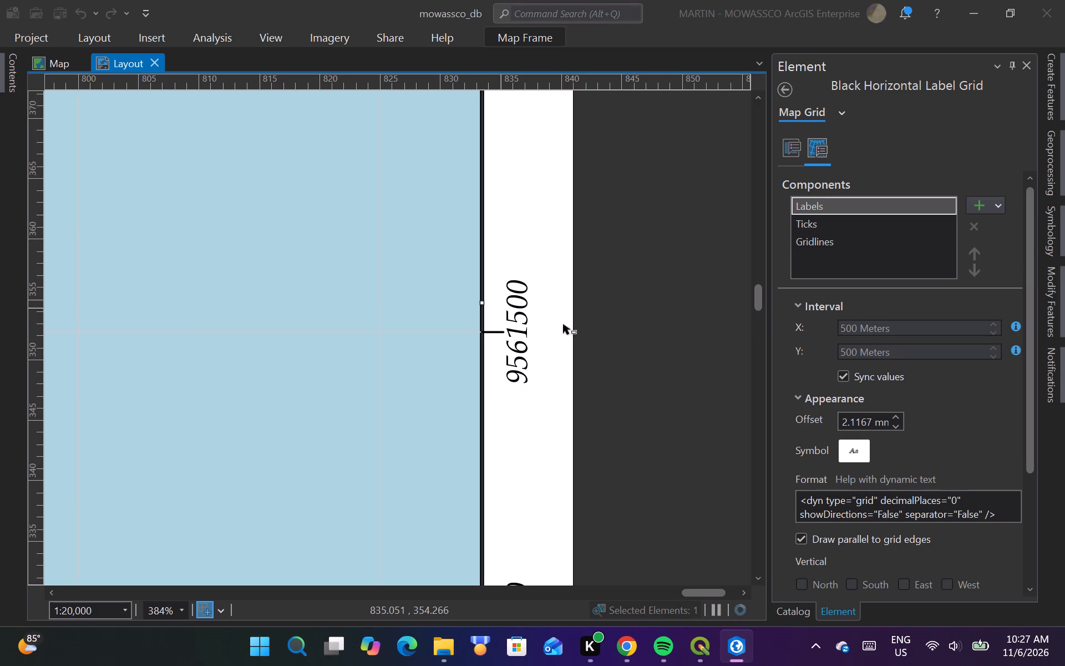
{"action": "scroll", "coordinate": [618, 333], "scroll_direction": "down", "scroll_amount": 5}
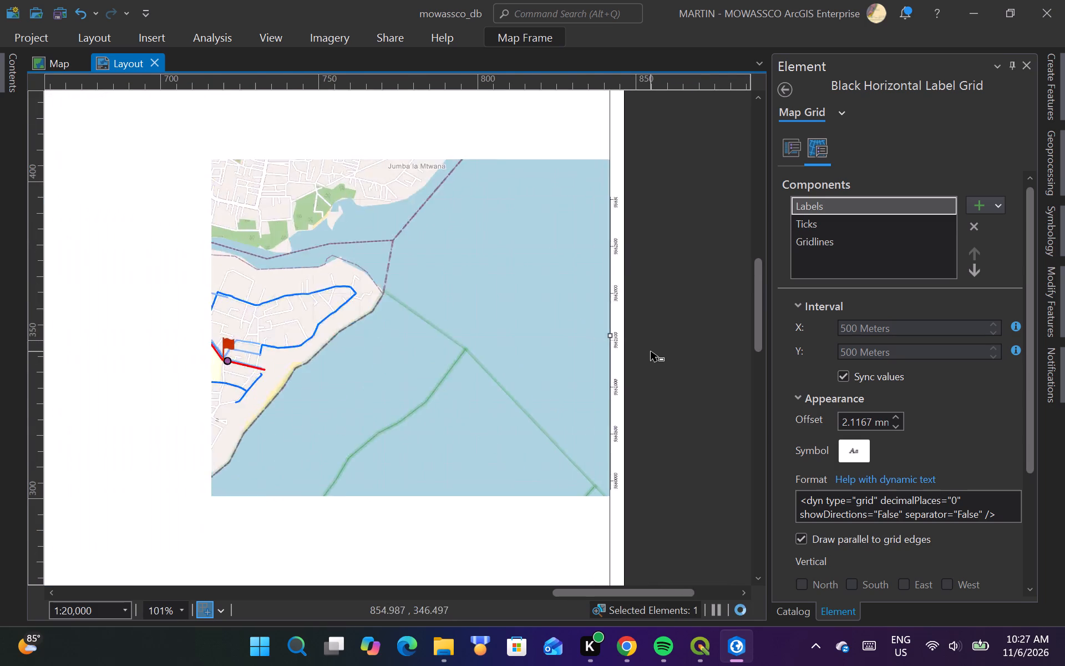
{"action": "scroll", "coordinate": [693, 341], "scroll_direction": "down", "scroll_amount": 1}
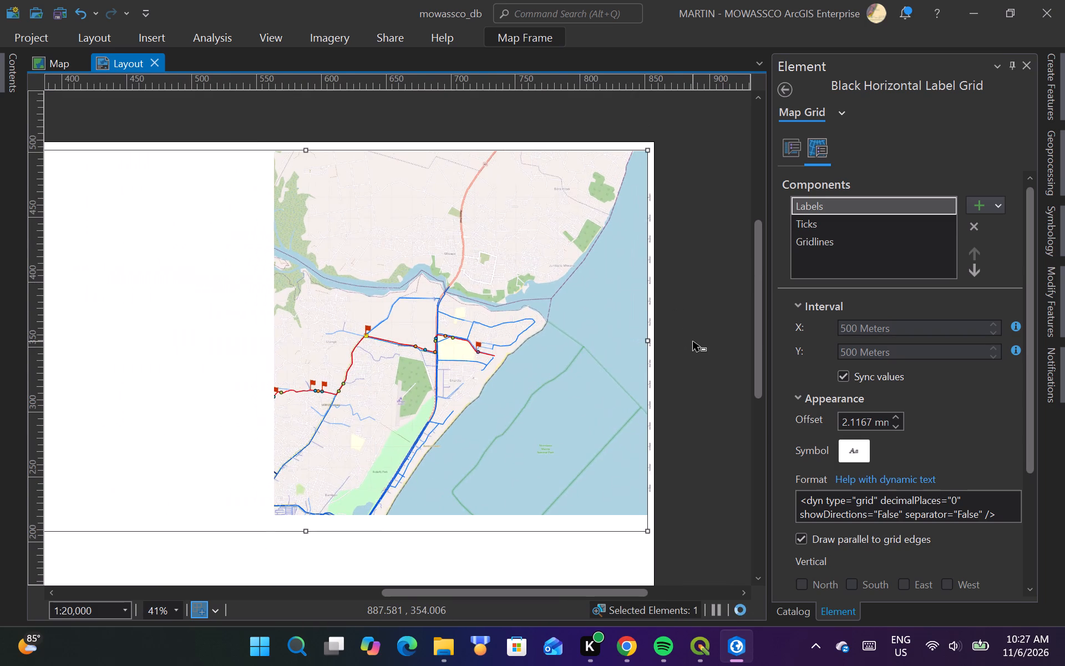
{"action": "scroll", "coordinate": [700, 331], "scroll_direction": "down", "scroll_amount": 1}
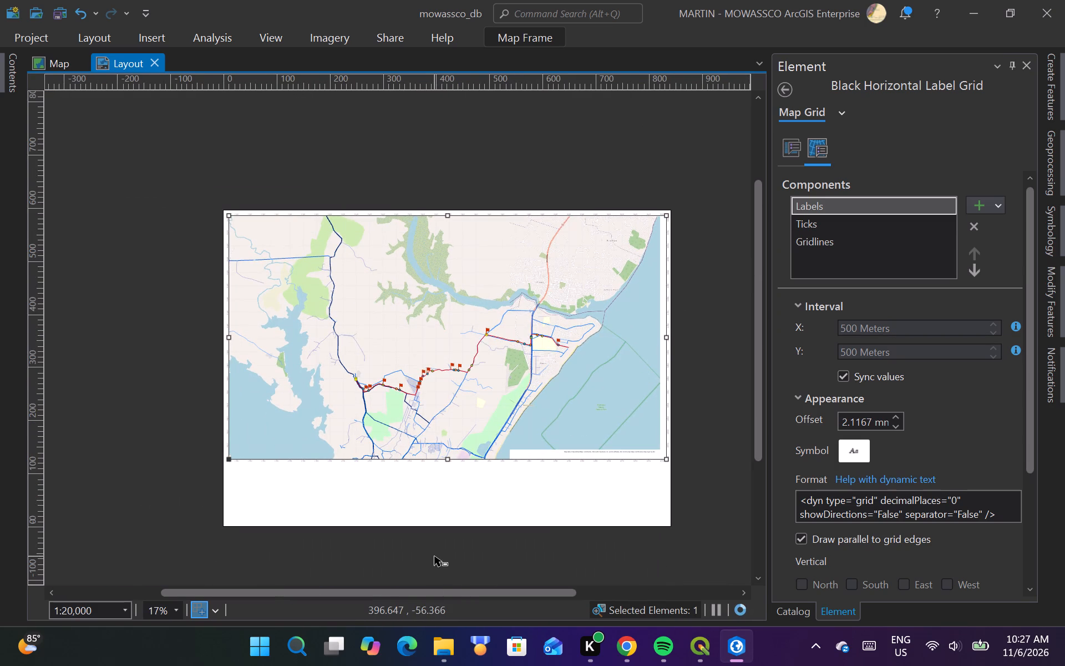
{"action": "scroll", "coordinate": [434, 556], "scroll_direction": "up", "scroll_amount": 1}
{"action": "scroll", "coordinate": [343, 490], "scroll_direction": "down", "scroll_amount": 1}
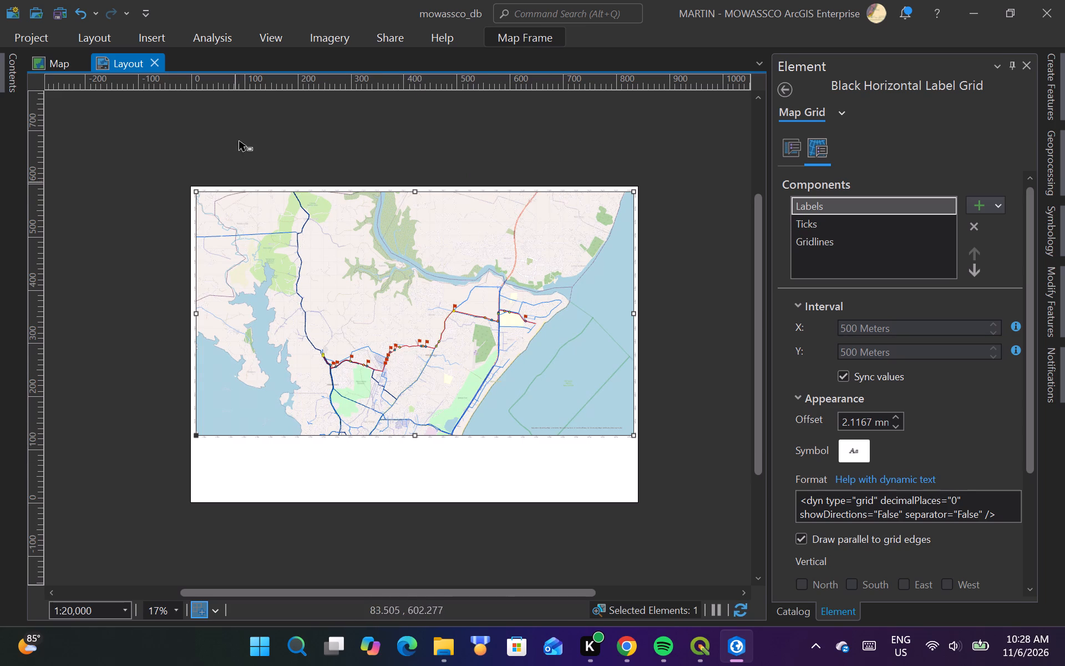
Draw a rectangle graphic about 268 mm wide and 64 mm high in the blank area below the map frame.
{"action": "left_click", "coordinate": [146, 39]}
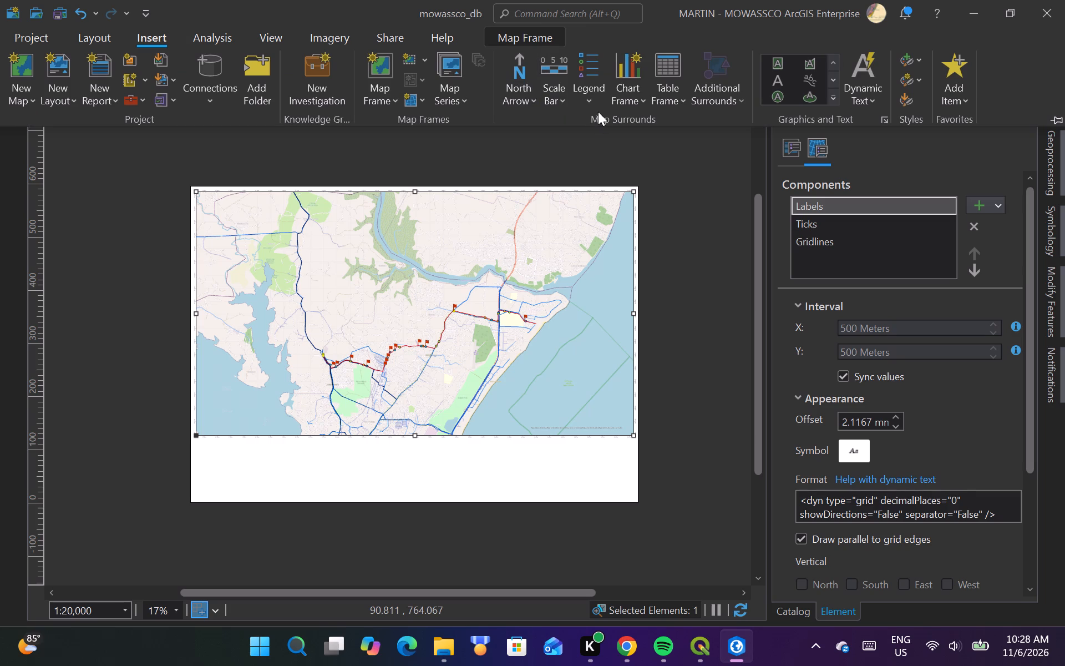
{"action": "left_click", "coordinate": [830, 100]}
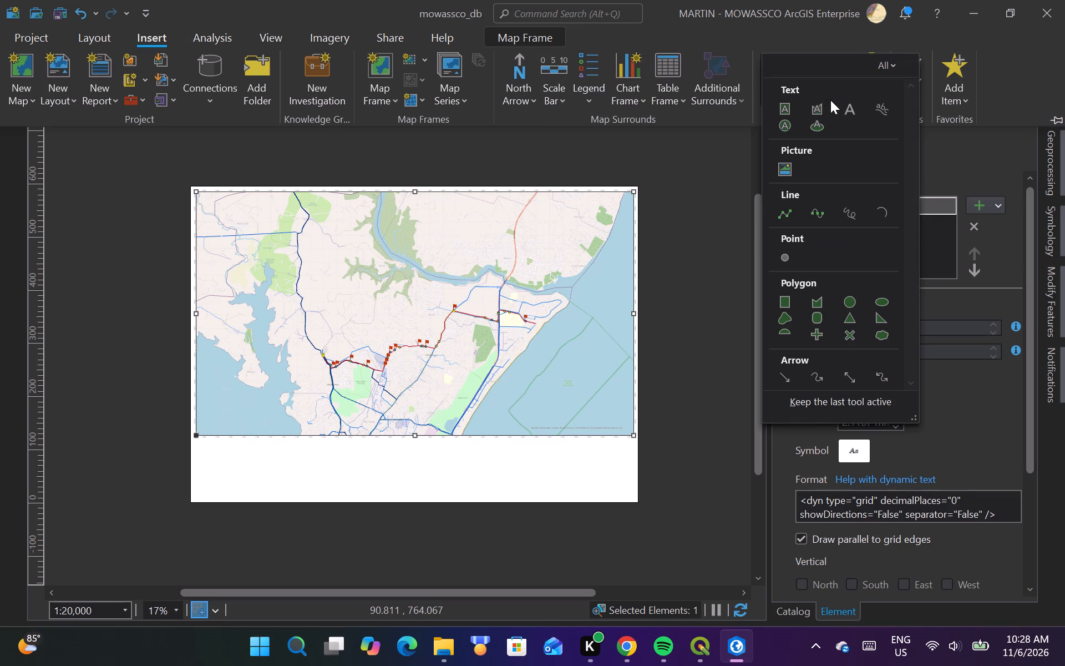
{"action": "left_click", "coordinate": [779, 305]}
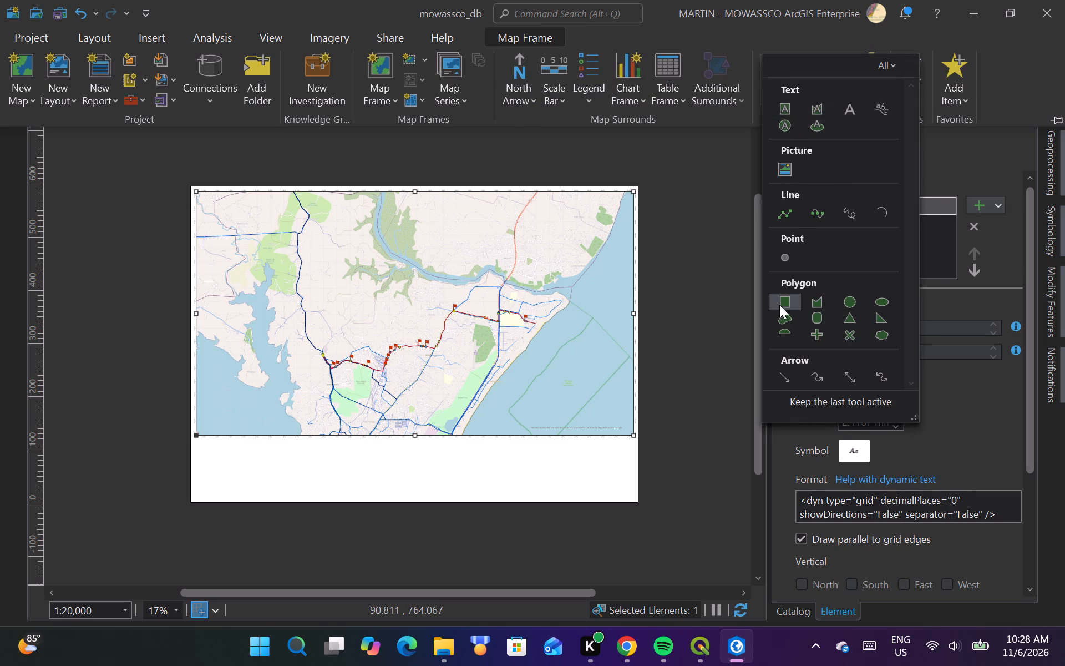
{"action": "scroll", "coordinate": [267, 546], "scroll_direction": "up", "scroll_amount": 1}
{"action": "scroll", "coordinate": [211, 480], "scroll_direction": "up", "scroll_amount": 1}
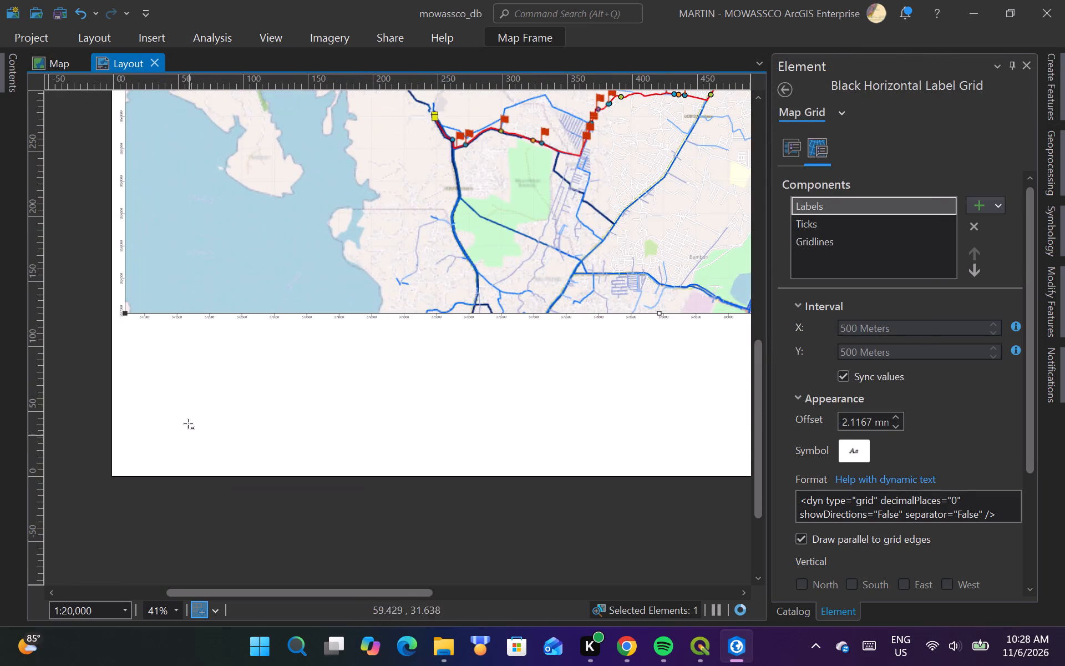
{"action": "left_click_drag", "start_coordinate": [150, 375], "coordinate": [498, 457]}
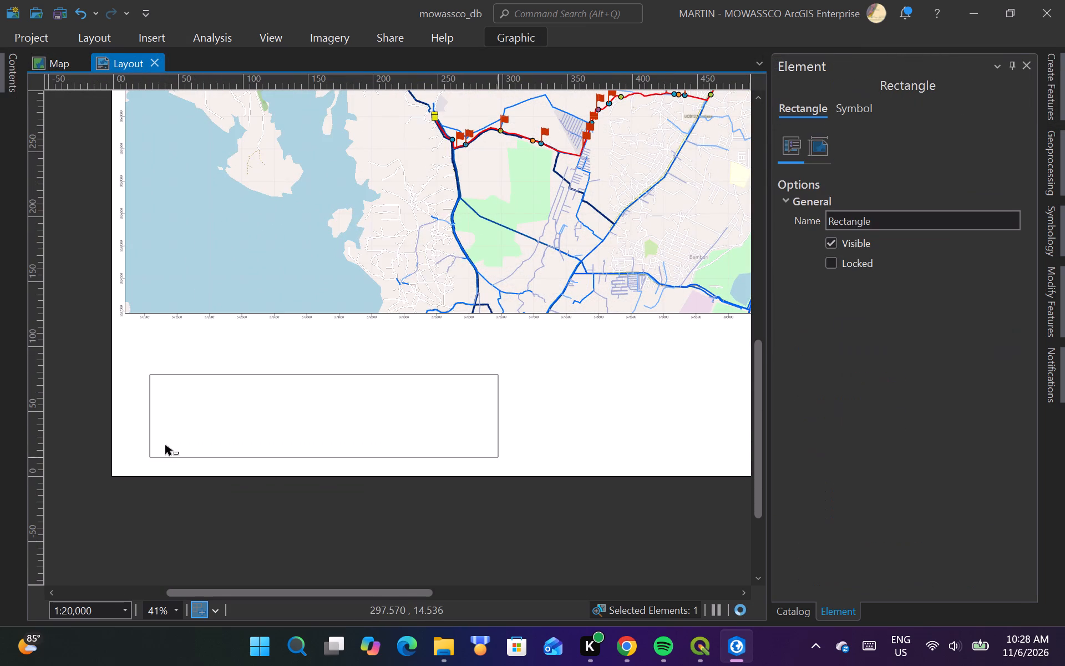
Extend the rectangle's left edge to align with the map frame's left edge, about 10 mm from the page's left edge.
{"action": "scroll", "coordinate": [136, 453], "scroll_direction": "up", "scroll_amount": 2}
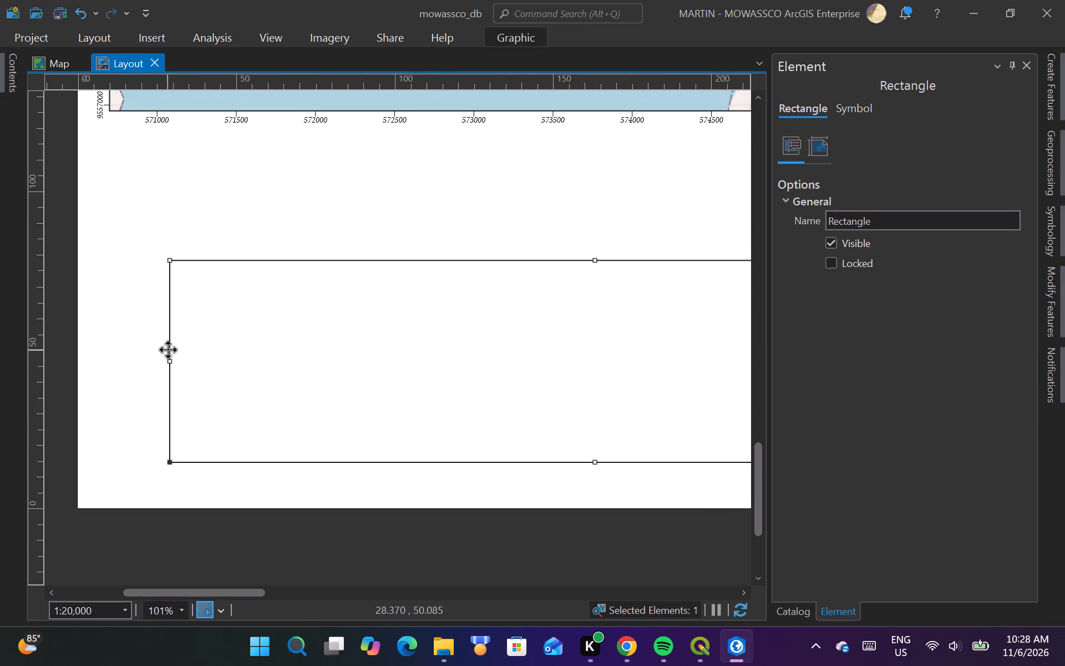
{"action": "left_click_drag", "start_coordinate": [171, 360], "coordinate": [113, 349]}
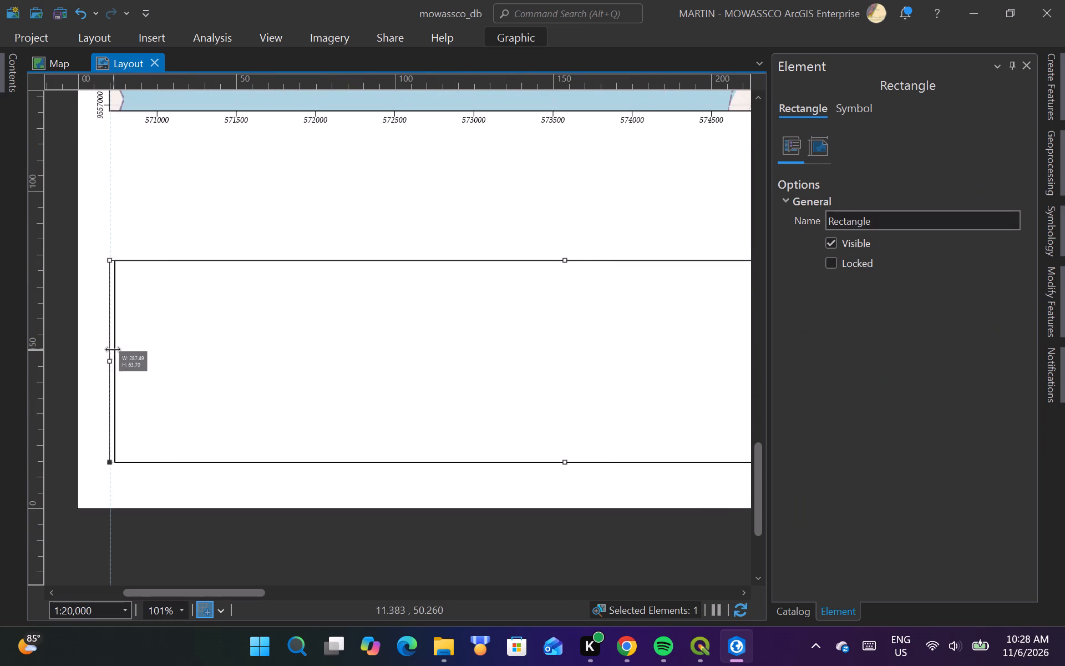
{"action": "left_click_drag", "start_coordinate": [113, 349], "coordinate": [112, 349]}
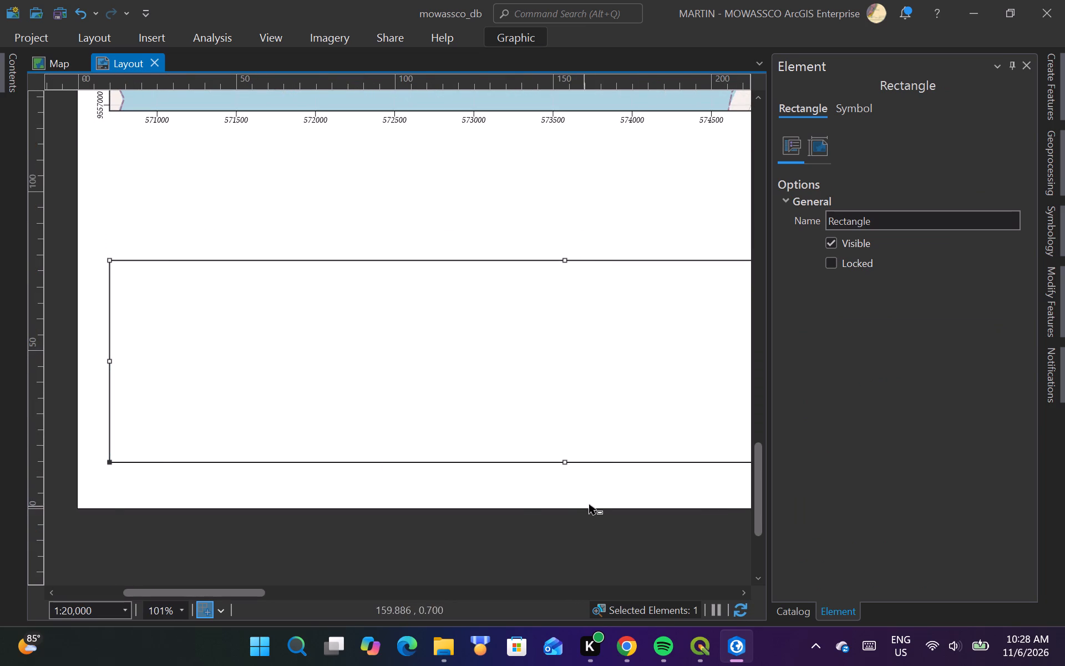
Lower the rectangle's bottom edge to about 5 mm above the page's bottom edge, for a height of about 73.3 mm.
{"action": "left_click_drag", "start_coordinate": [565, 462], "coordinate": [565, 470]}
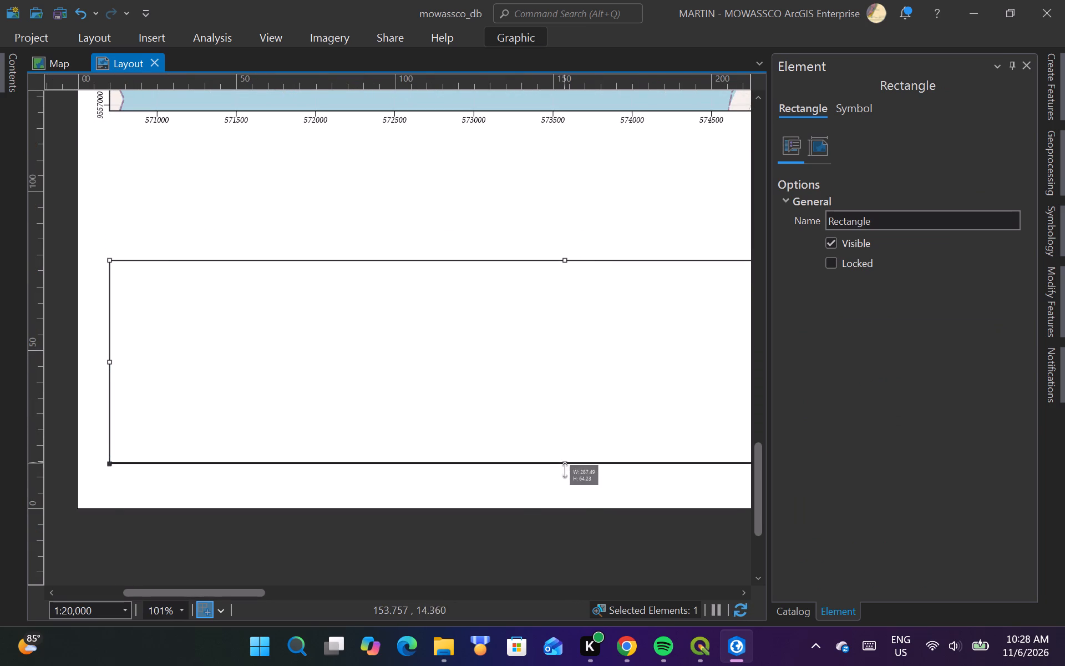
{"action": "left_click_drag", "start_coordinate": [565, 470], "coordinate": [567, 483]}
{"action": "scroll", "coordinate": [574, 507], "scroll_direction": "up", "scroll_amount": 5}
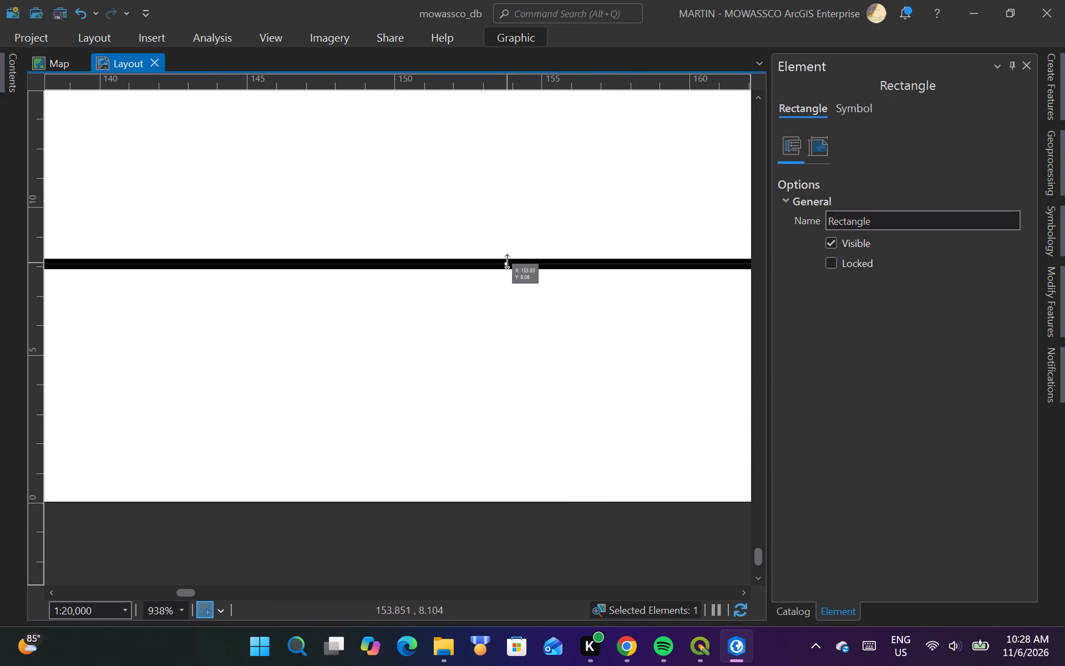
{"action": "left_click_drag", "start_coordinate": [507, 261], "coordinate": [524, 358]}
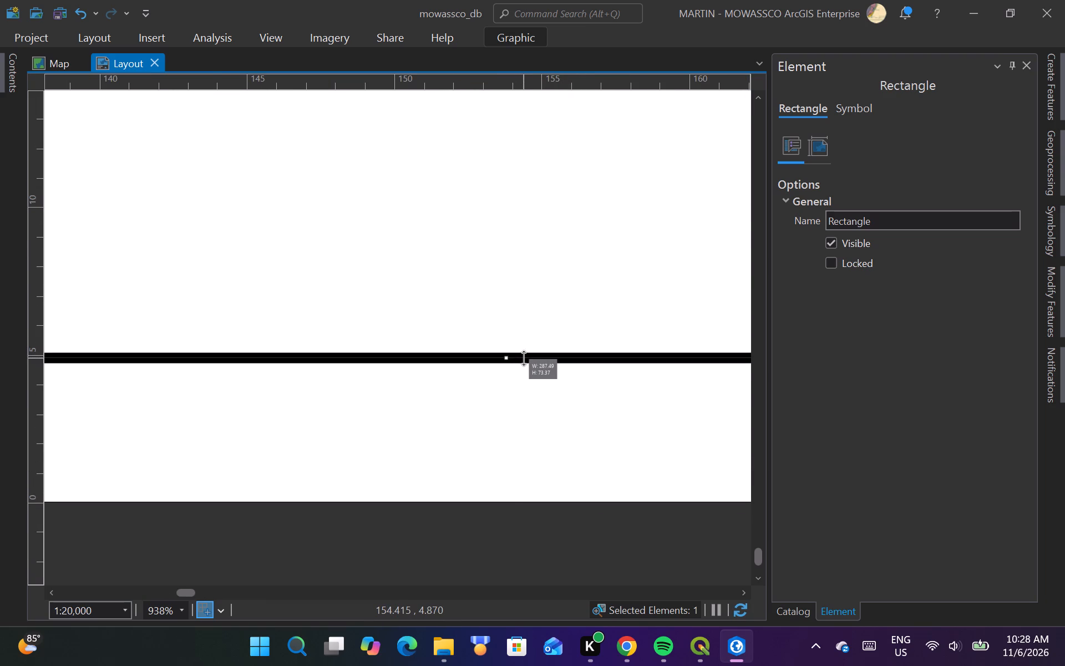
{"action": "left_click_drag", "start_coordinate": [524, 358], "coordinate": [523, 356]}
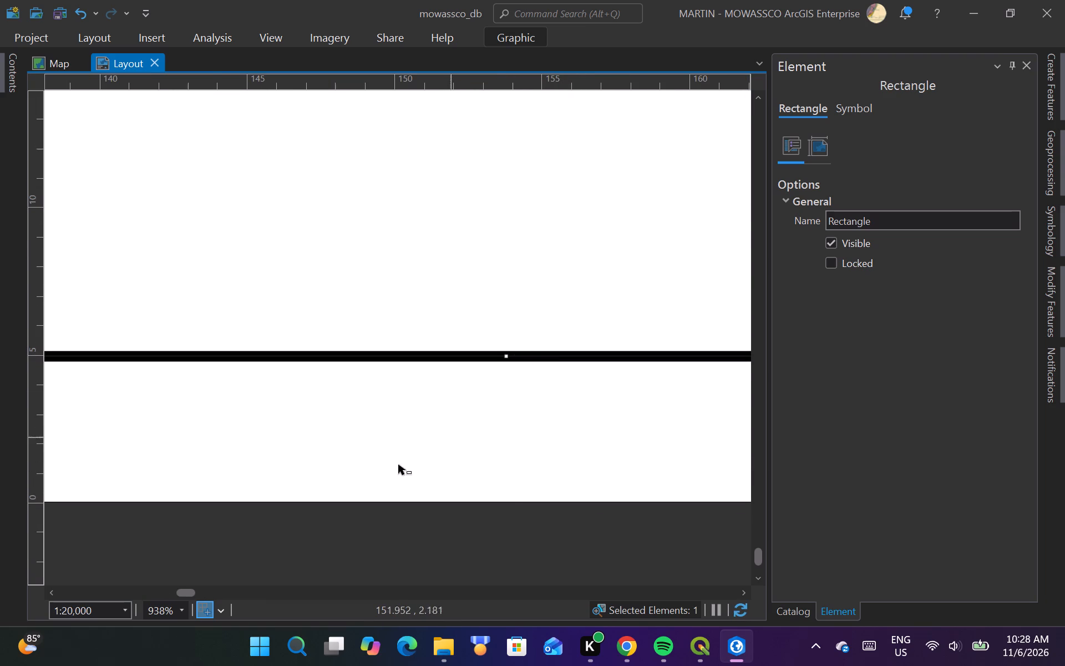
Extend the rectangle's right edge to align with the map frame's right edge, about 7.5 mm from the page's right edge.
{"action": "scroll", "coordinate": [348, 475], "scroll_direction": "down", "scroll_amount": 4}
{"action": "scroll", "coordinate": [300, 475], "scroll_direction": "down", "scroll_amount": 3}
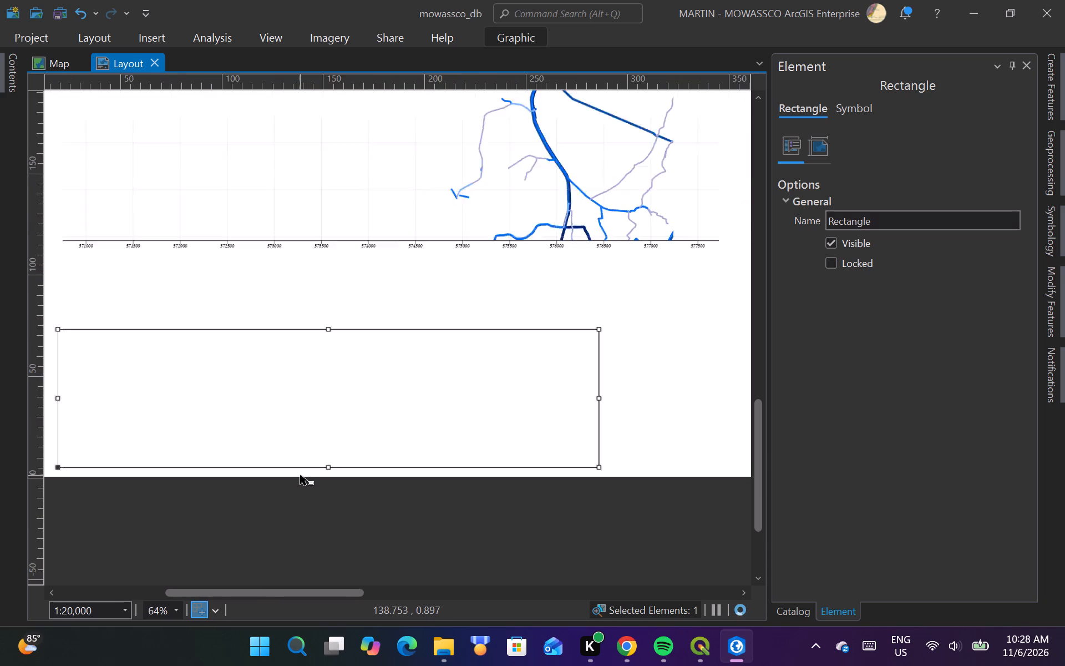
{"action": "scroll", "coordinate": [210, 466], "scroll_direction": "down", "scroll_amount": 2}
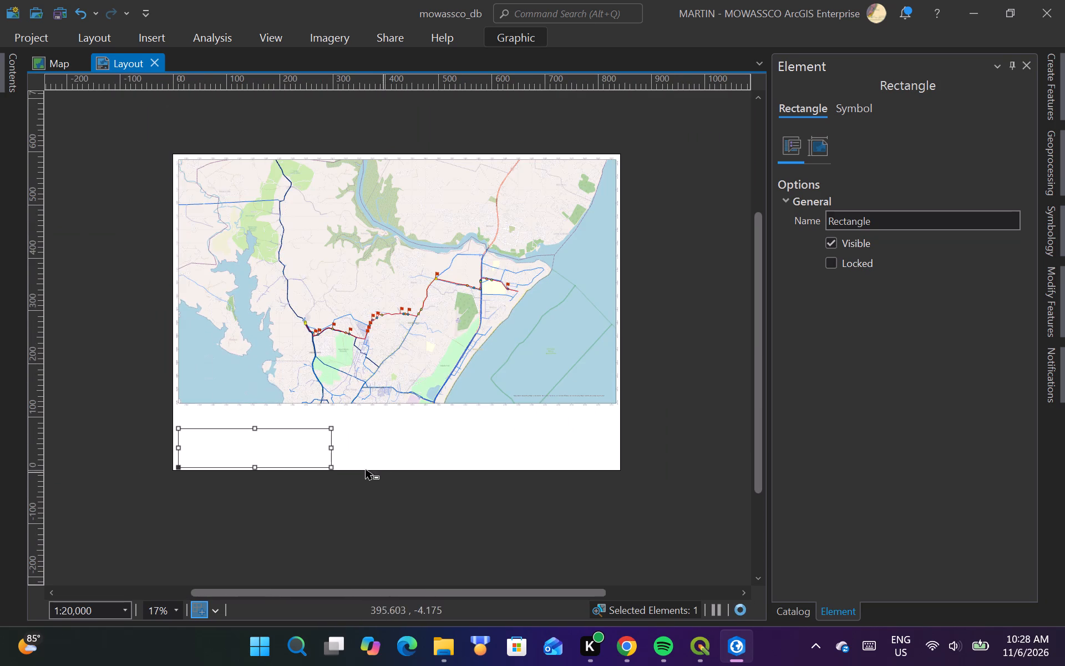
{"action": "left_click_drag", "start_coordinate": [332, 447], "coordinate": [515, 447]}
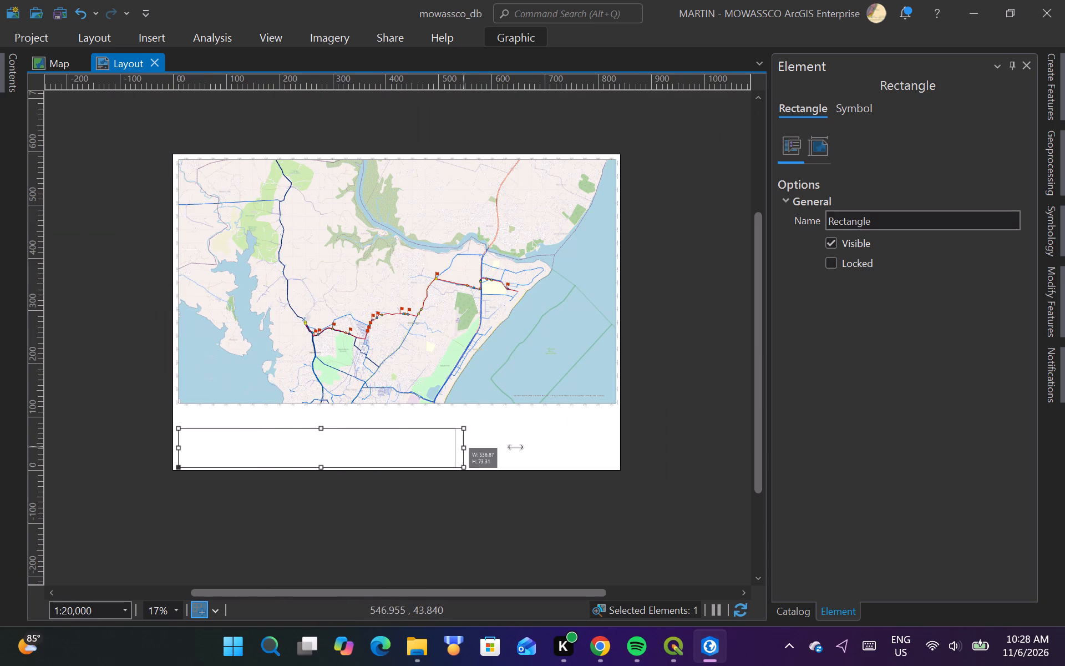
{"action": "left_click_drag", "start_coordinate": [515, 447], "coordinate": [596, 455]}
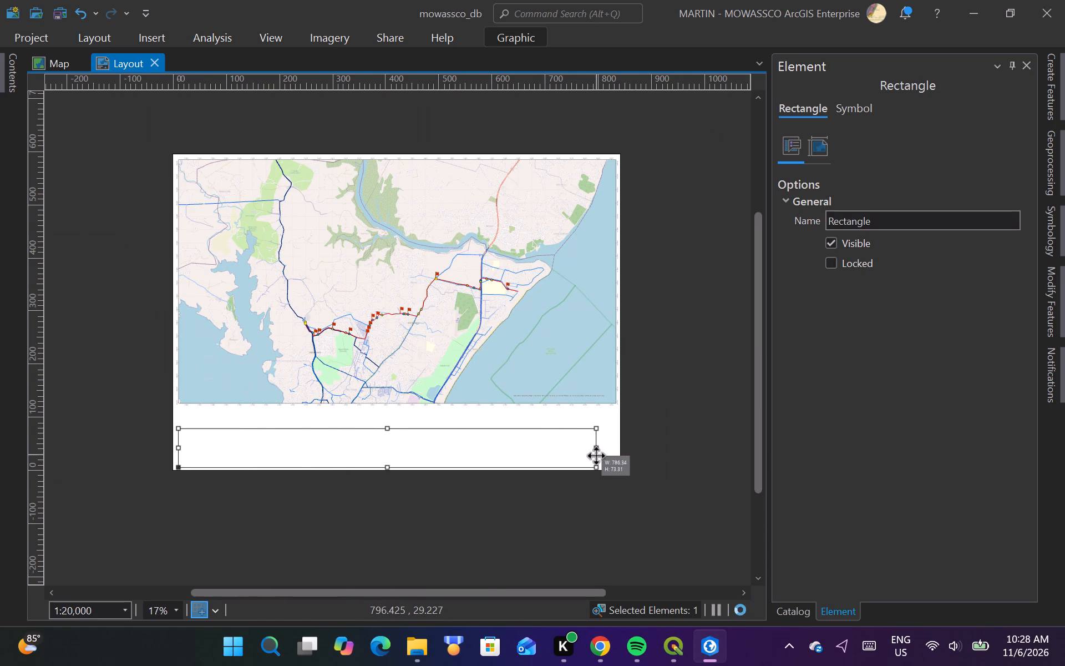
{"action": "scroll", "coordinate": [626, 456], "scroll_direction": "up", "scroll_amount": 5}
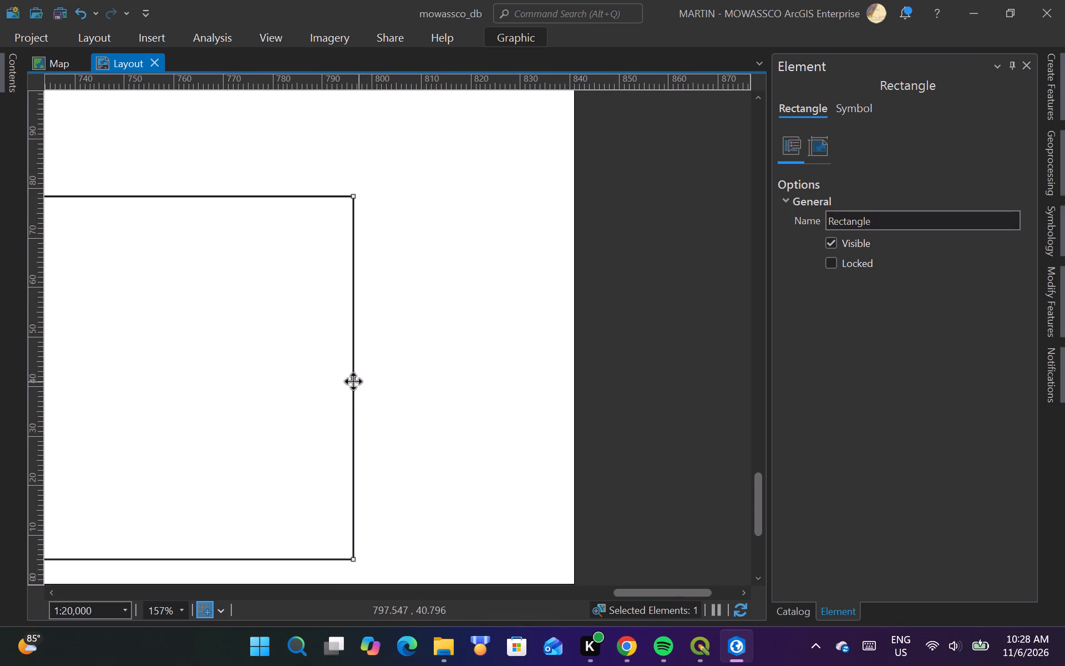
{"action": "left_click_drag", "start_coordinate": [356, 379], "coordinate": [562, 395]}
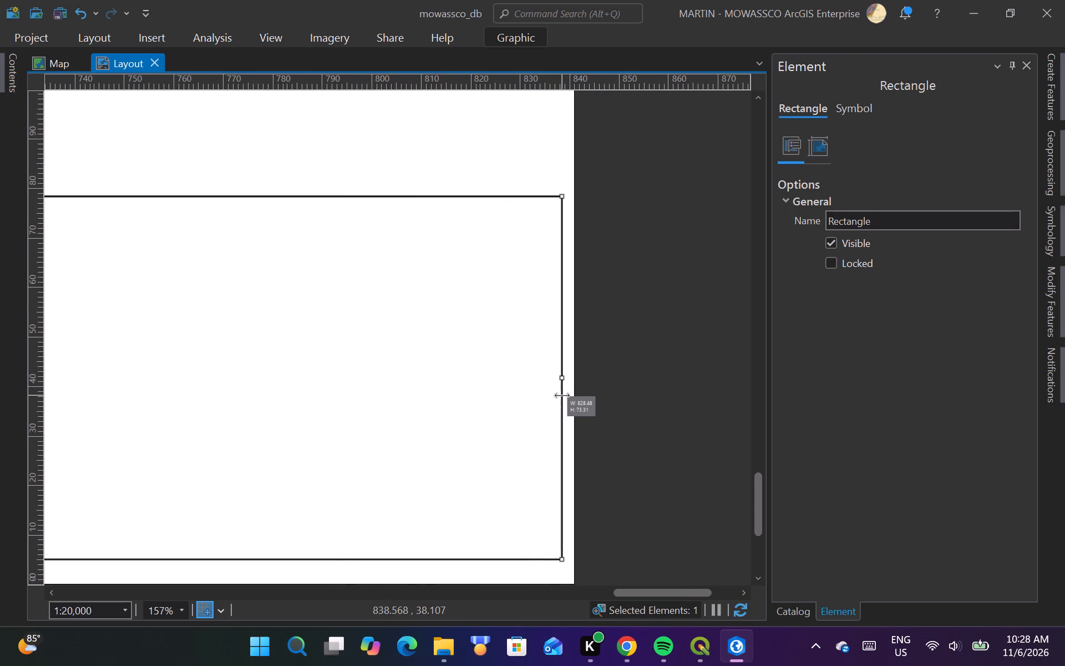
{"action": "left_click_drag", "start_coordinate": [562, 395], "coordinate": [537, 395]}
{"action": "scroll", "coordinate": [662, 371], "scroll_direction": "down", "scroll_amount": 2}
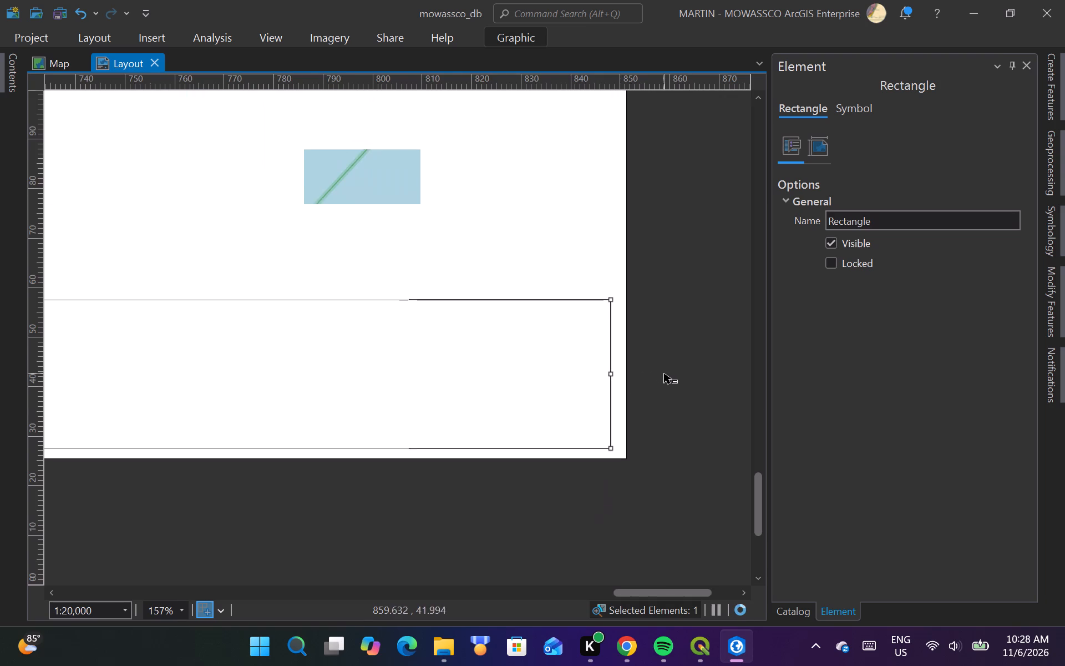
{"action": "scroll", "coordinate": [667, 379], "scroll_direction": "down", "scroll_amount": 1}
{"action": "scroll", "coordinate": [491, 337], "scroll_direction": "down", "scroll_amount": 2}
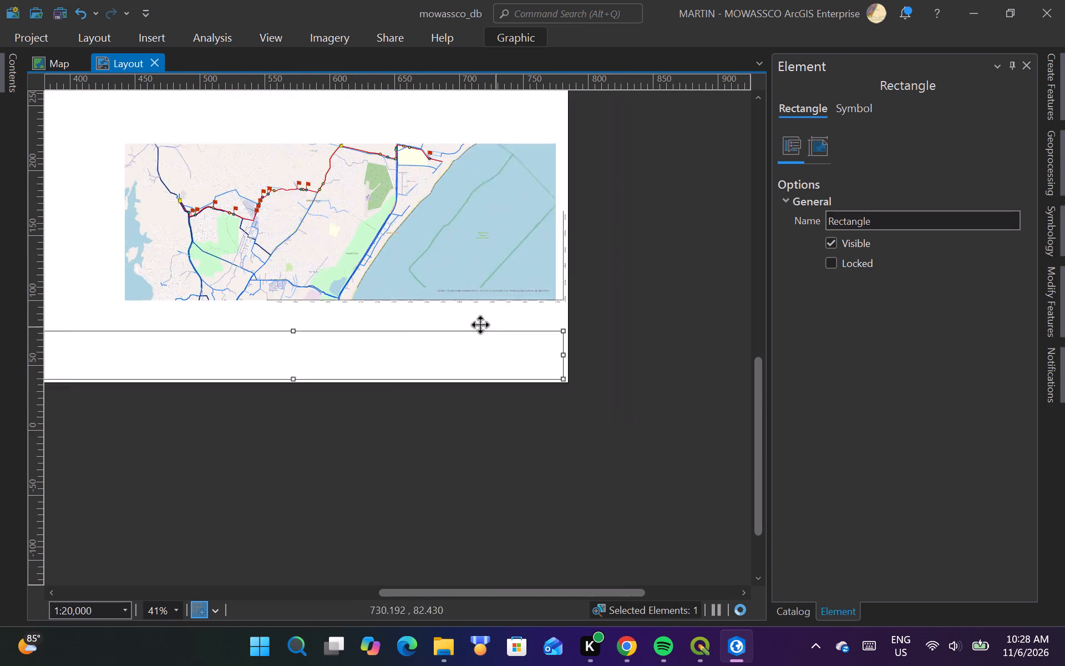
Raise the top edge of the rectangle below the map frame, for a height of about 84.5 mm.
{"action": "scroll", "coordinate": [307, 321], "scroll_direction": "up", "scroll_amount": 2}
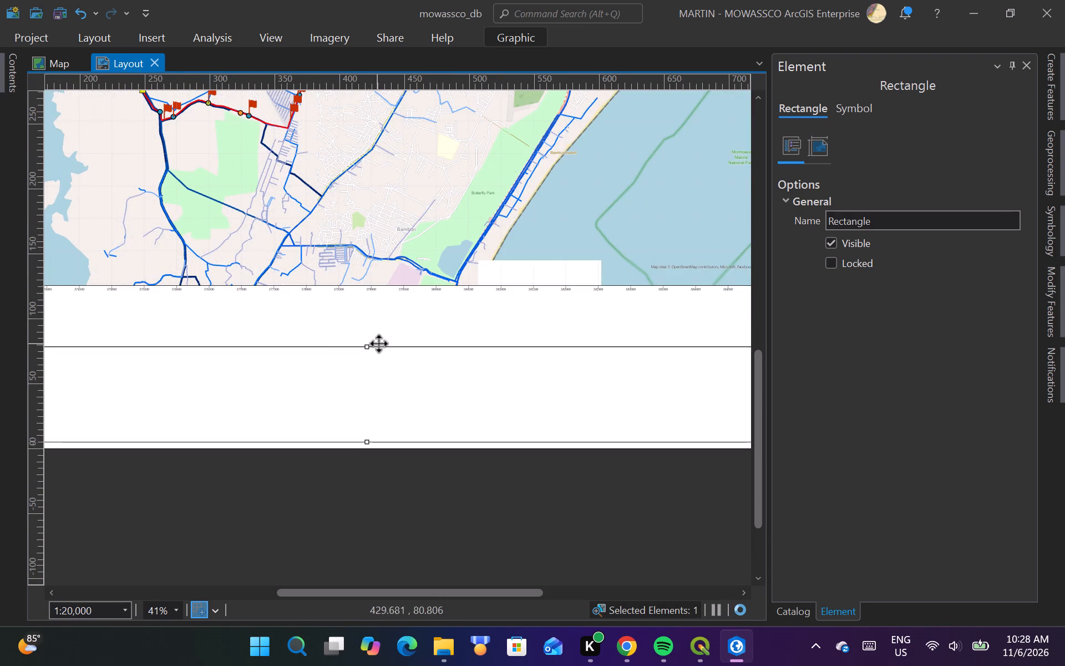
{"action": "scroll", "coordinate": [402, 357], "scroll_direction": "down", "scroll_amount": 2}
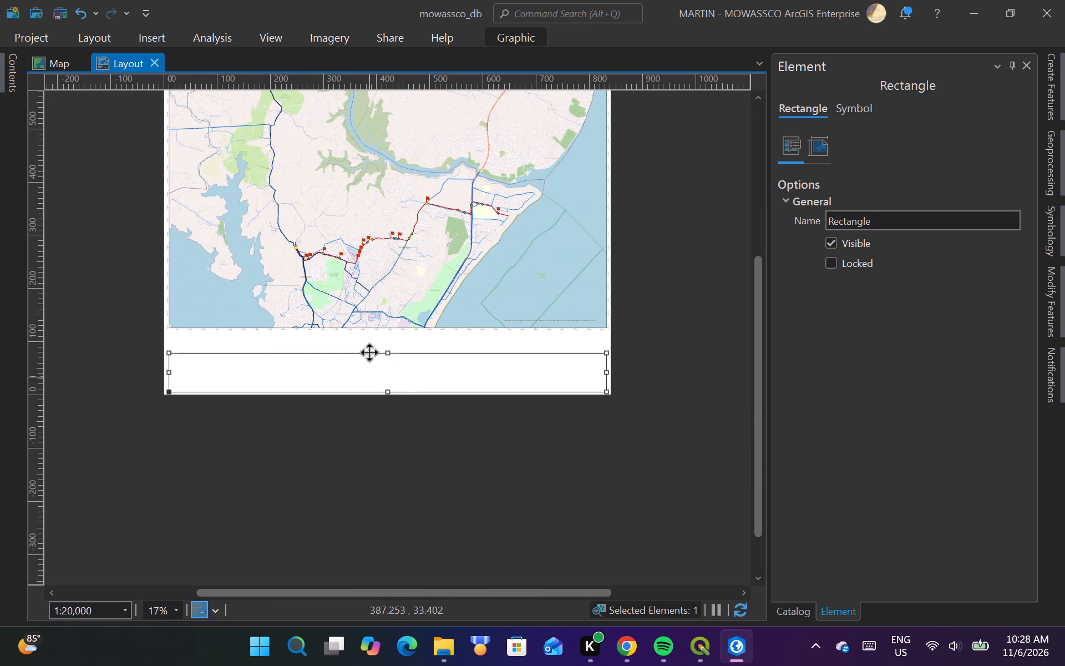
{"action": "scroll", "coordinate": [390, 336], "scroll_direction": "up", "scroll_amount": 4}
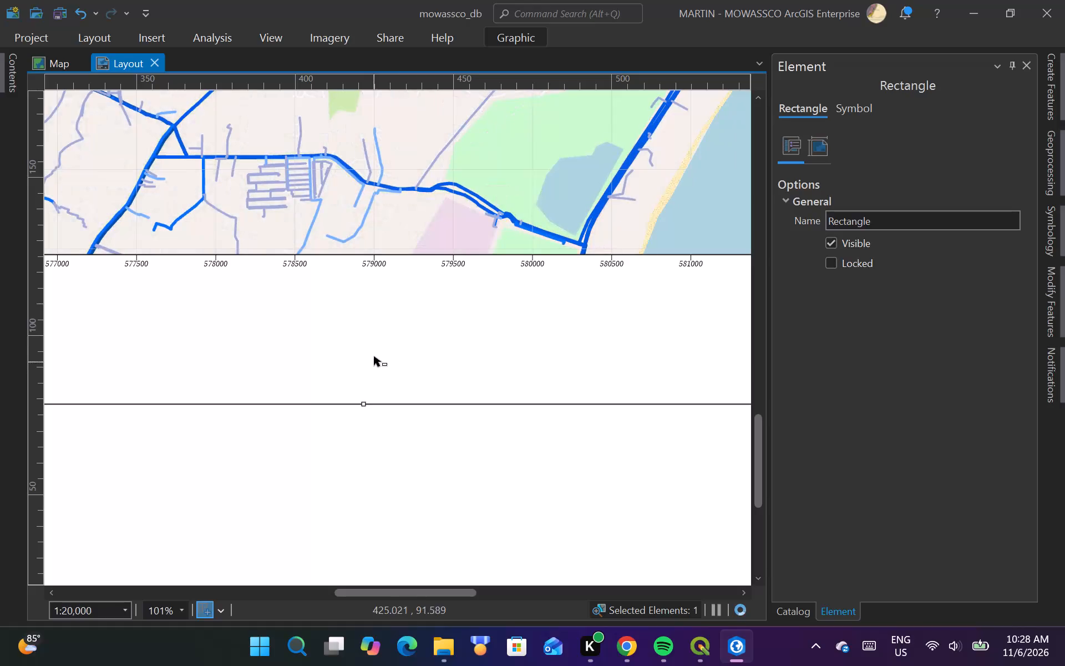
{"action": "scroll", "coordinate": [369, 397], "scroll_direction": "up", "scroll_amount": 2}
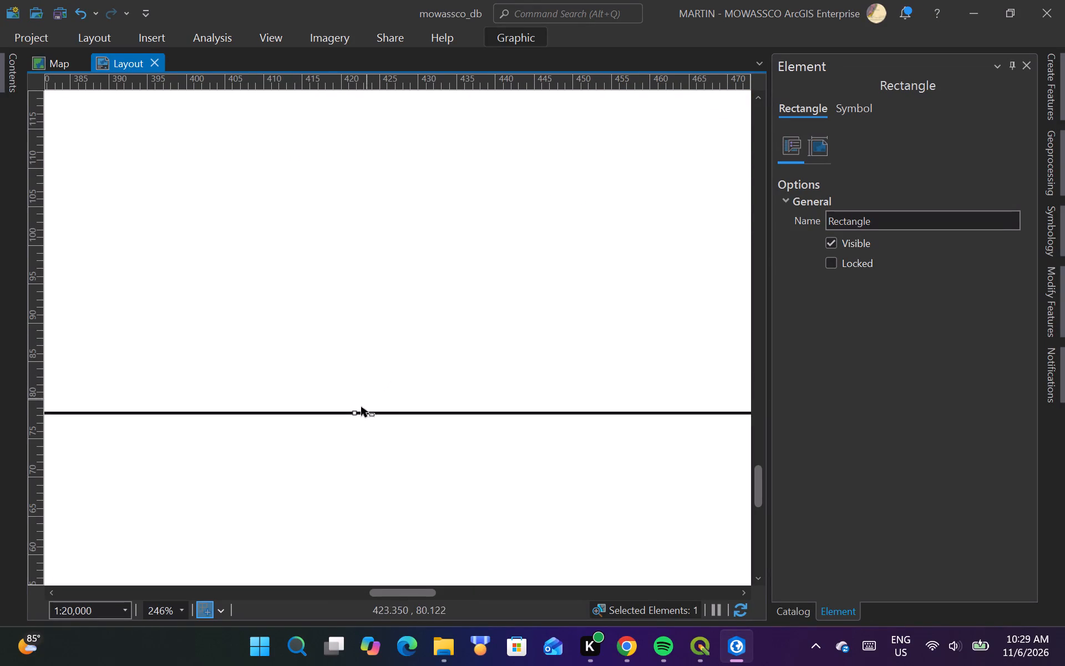
{"action": "left_click_drag", "start_coordinate": [354, 411], "coordinate": [354, 349]}
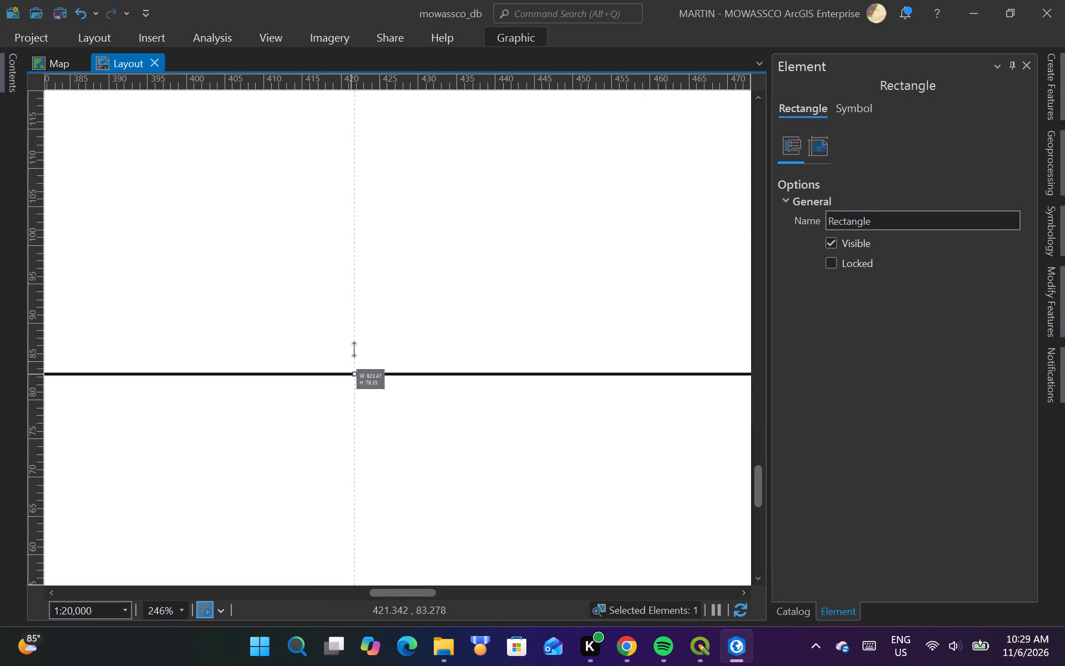
{"action": "left_click_drag", "start_coordinate": [354, 349], "coordinate": [358, 325]}
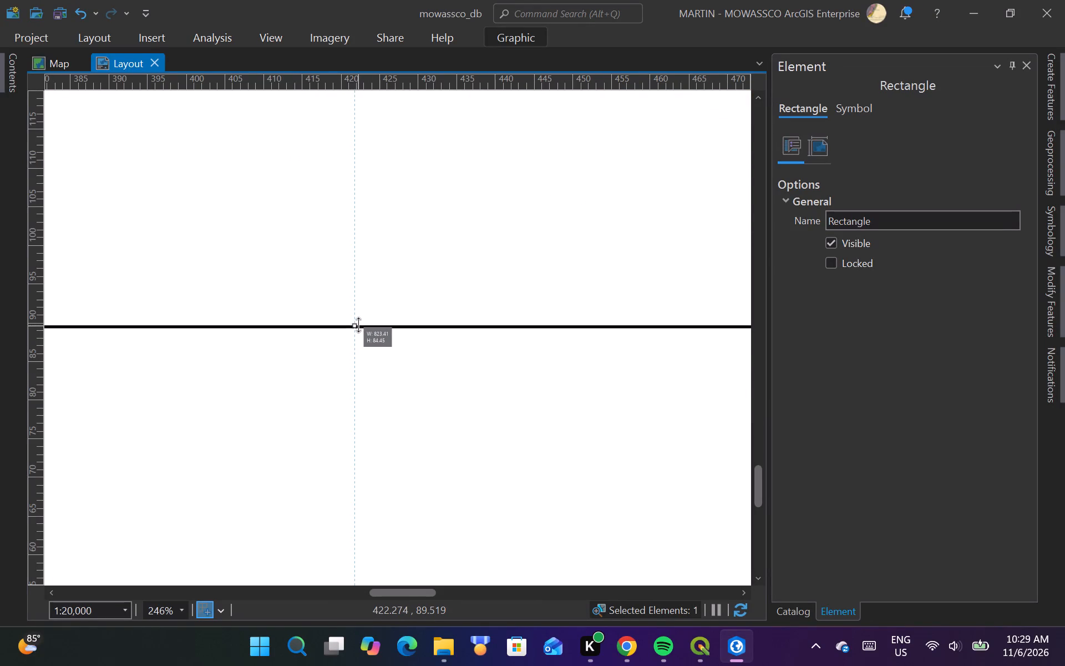
{"action": "left_click_drag", "start_coordinate": [358, 325], "coordinate": [358, 324]}
Lower the map frame's bottom edge to just above the rectangle, about 96 mm above the page's bottom edge, and clear the selection.
{"action": "scroll", "coordinate": [381, 297], "scroll_direction": "down", "scroll_amount": 3}
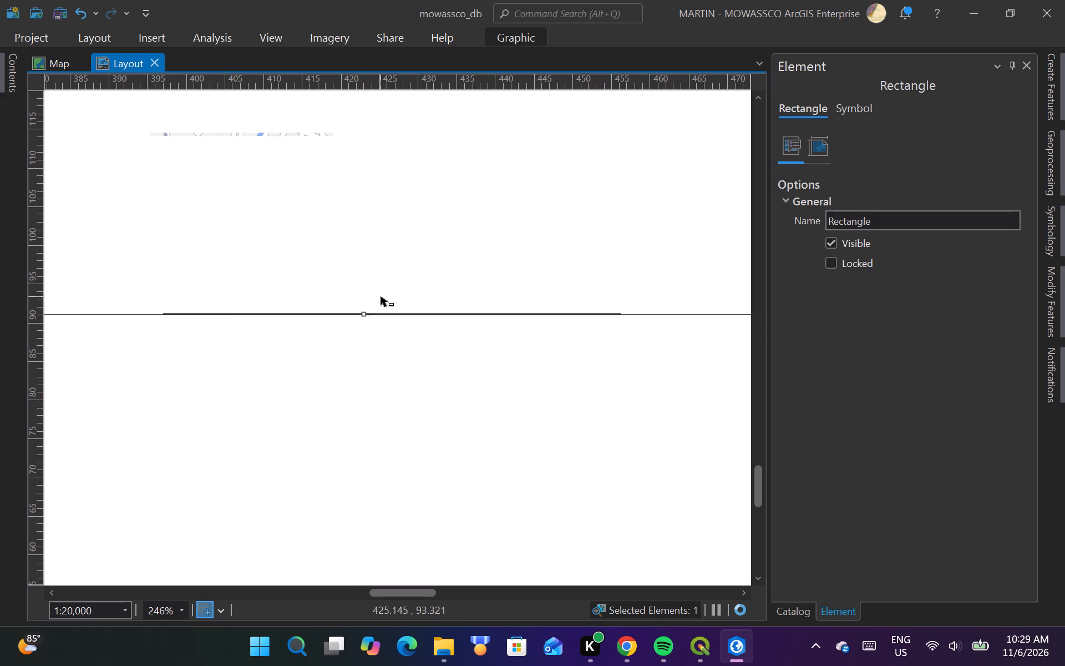
{"action": "scroll", "coordinate": [317, 282], "scroll_direction": "down", "scroll_amount": 3}
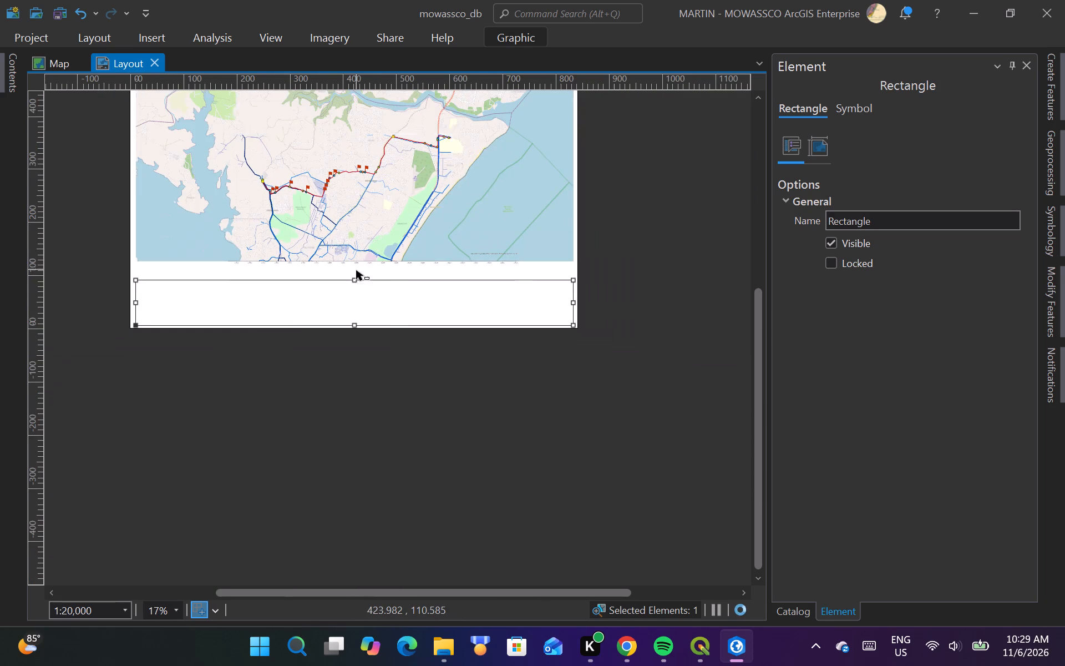
{"action": "scroll", "coordinate": [358, 269], "scroll_direction": "up", "scroll_amount": 2}
{"action": "left_click", "coordinate": [358, 240]}
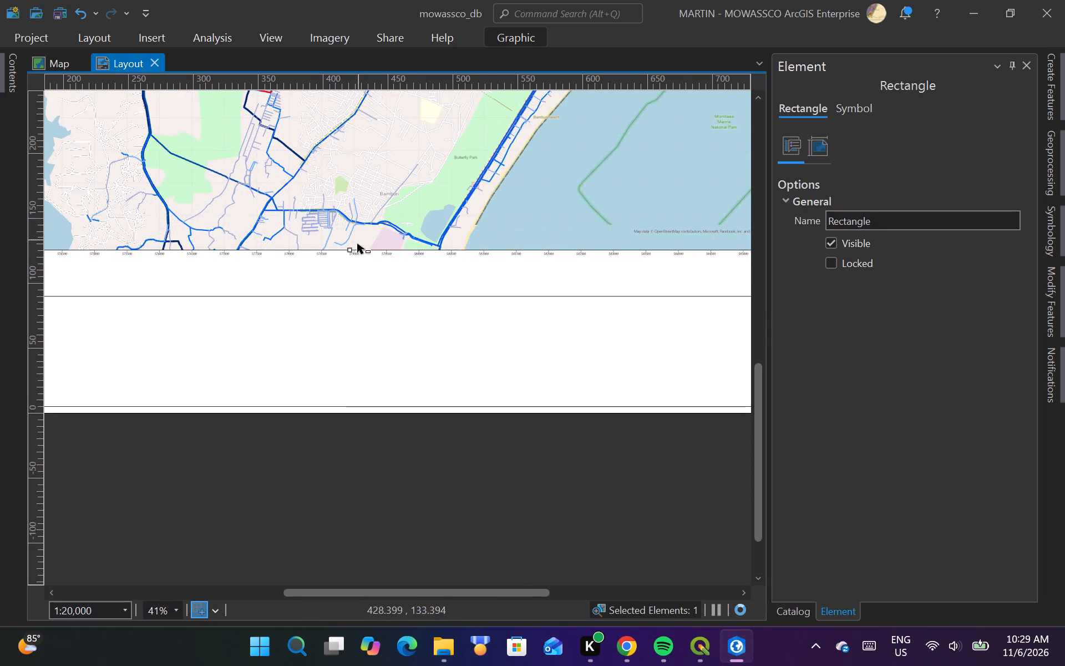
{"action": "scroll", "coordinate": [347, 262], "scroll_direction": "up", "scroll_amount": 2}
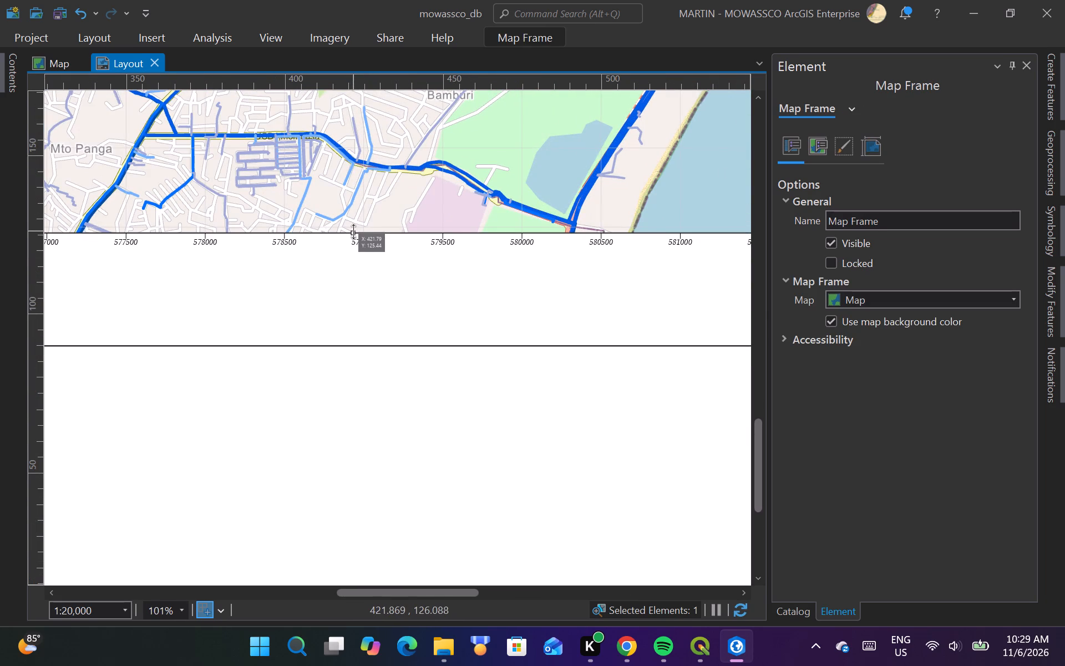
{"action": "left_click_drag", "start_coordinate": [353, 231], "coordinate": [354, 298]}
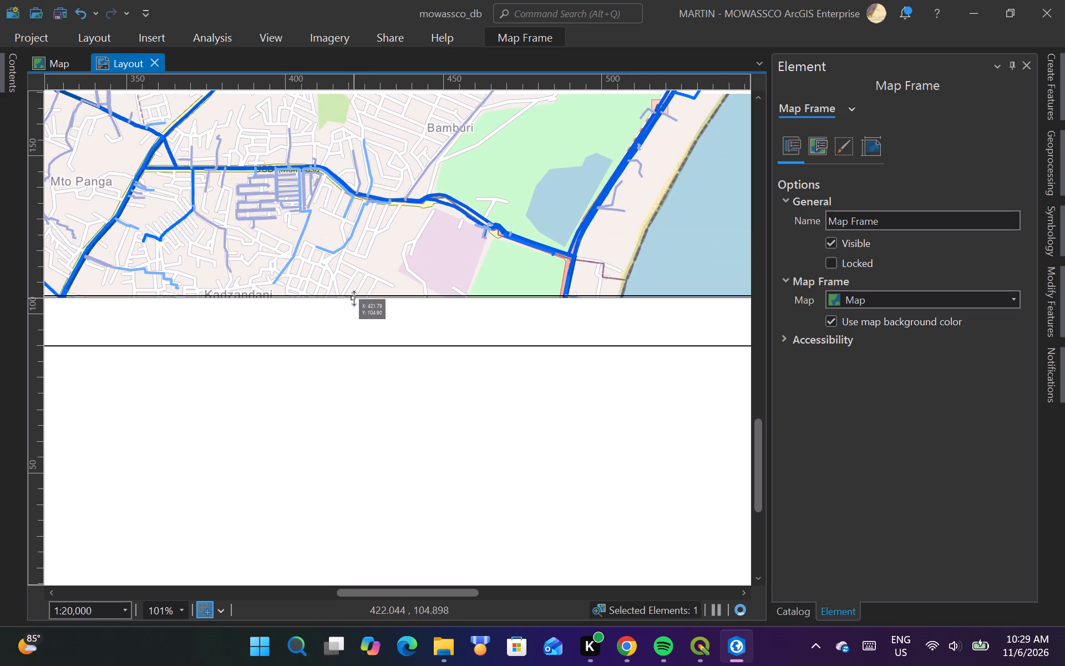
{"action": "scroll", "coordinate": [358, 313], "scroll_direction": "up", "scroll_amount": 2}
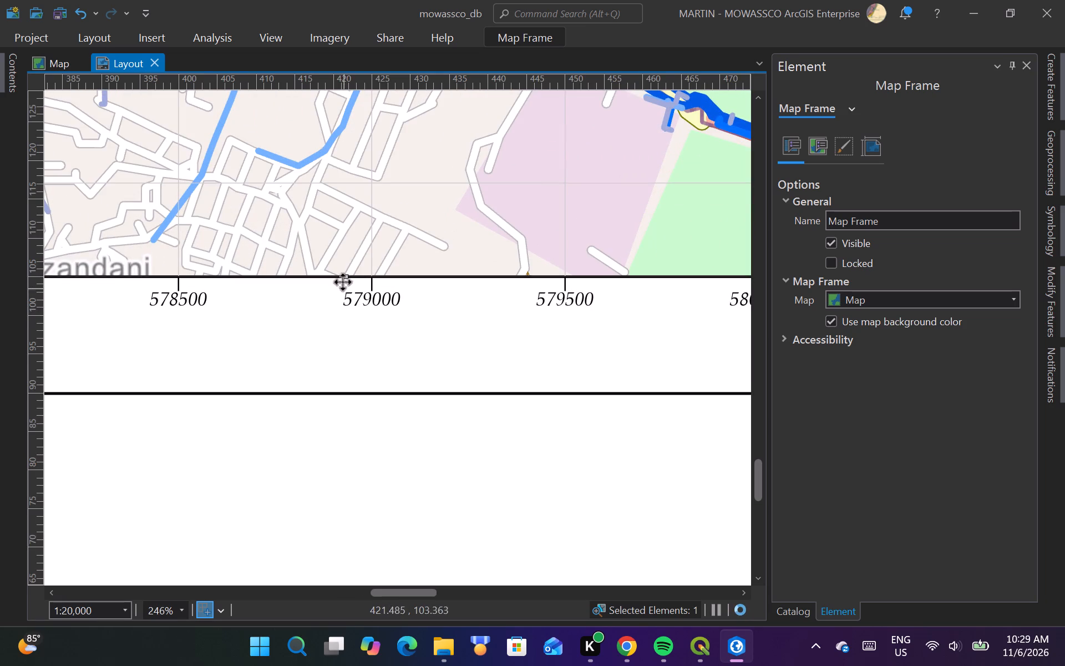
{"action": "left_click_drag", "start_coordinate": [346, 277], "coordinate": [346, 331]}
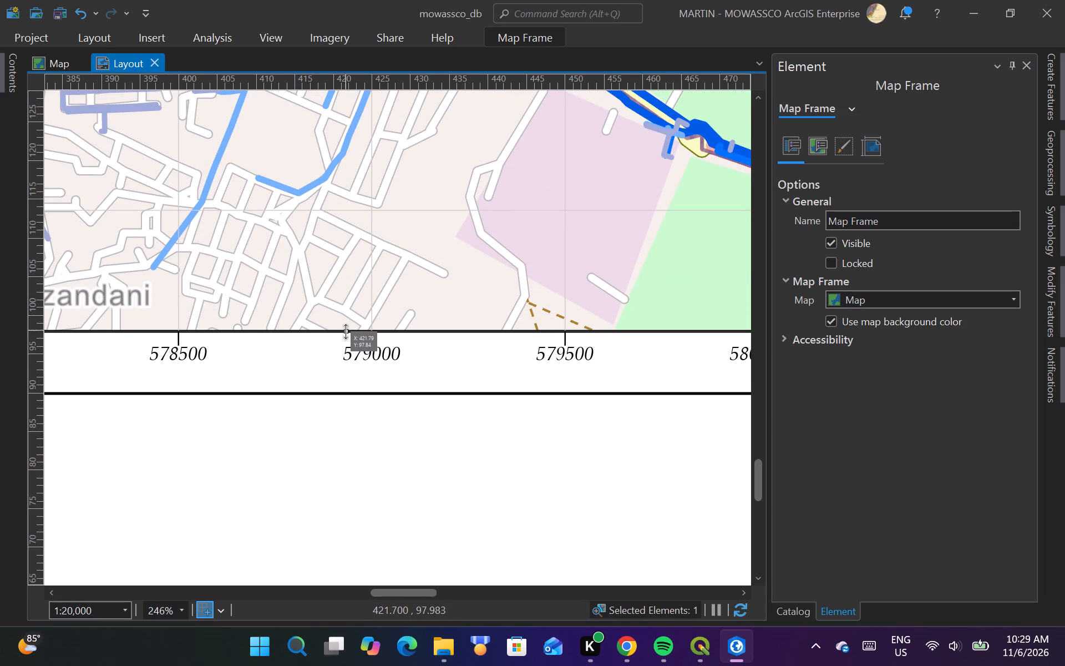
{"action": "left_click_drag", "start_coordinate": [346, 331], "coordinate": [348, 346]}
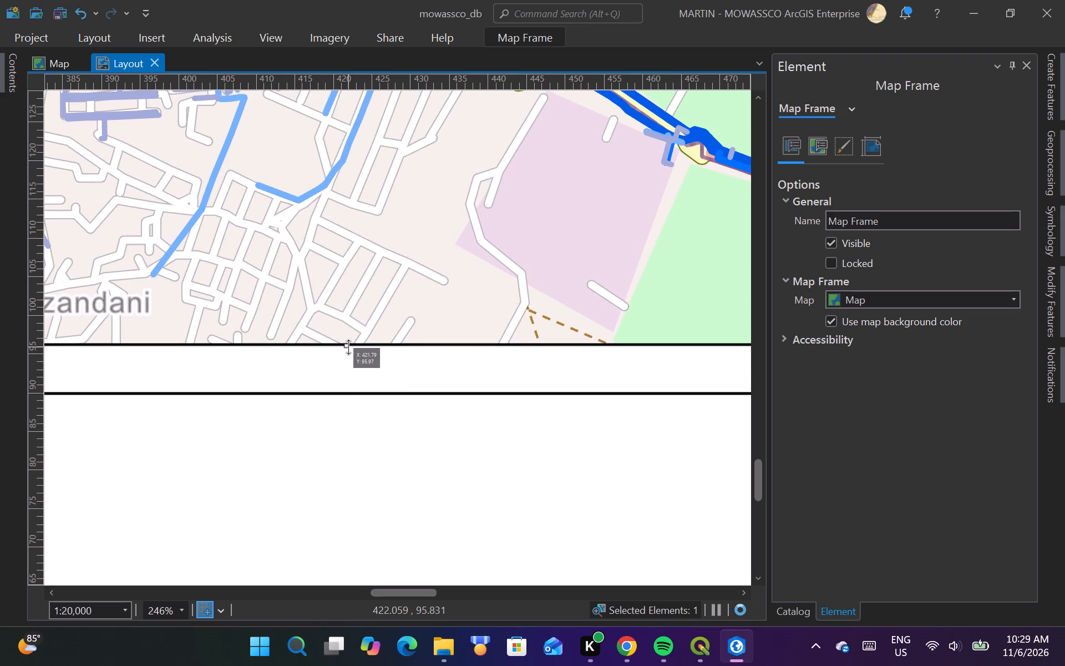
{"action": "scroll", "coordinate": [349, 406], "scroll_direction": "down", "scroll_amount": 3}
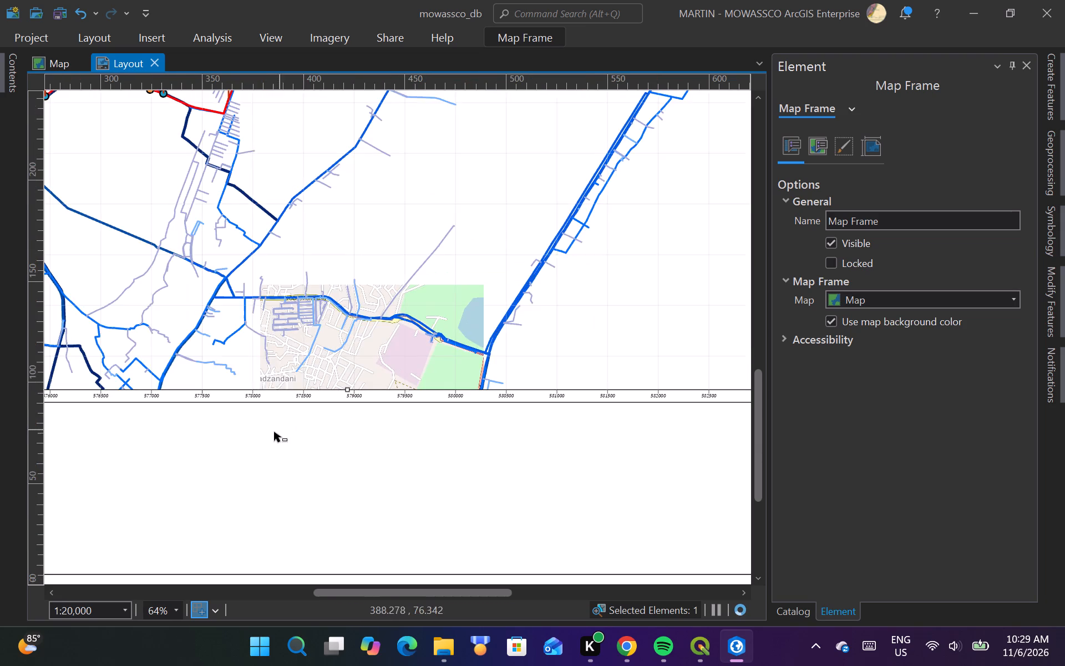
{"action": "scroll", "coordinate": [262, 431], "scroll_direction": "down", "scroll_amount": 1}
{"action": "scroll", "coordinate": [261, 476], "scroll_direction": "down", "scroll_amount": 1}
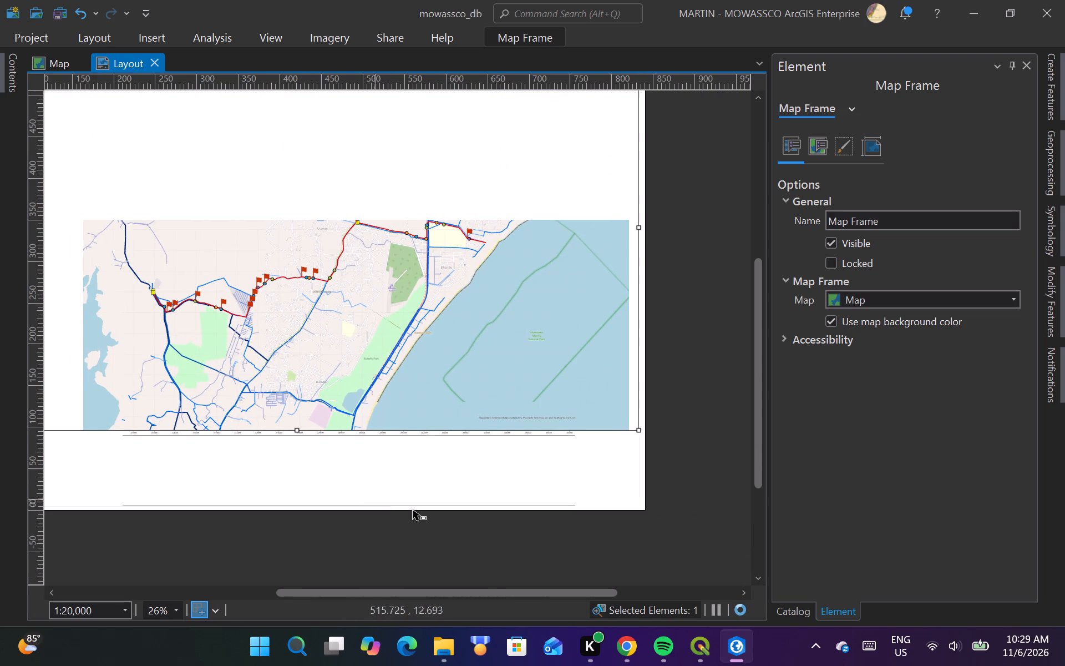
{"action": "left_click", "coordinate": [538, 543]}
Examine how the map frame and the rectangle below it fit together across the page width.
{"action": "scroll", "coordinate": [570, 553], "scroll_direction": "down", "scroll_amount": 1}
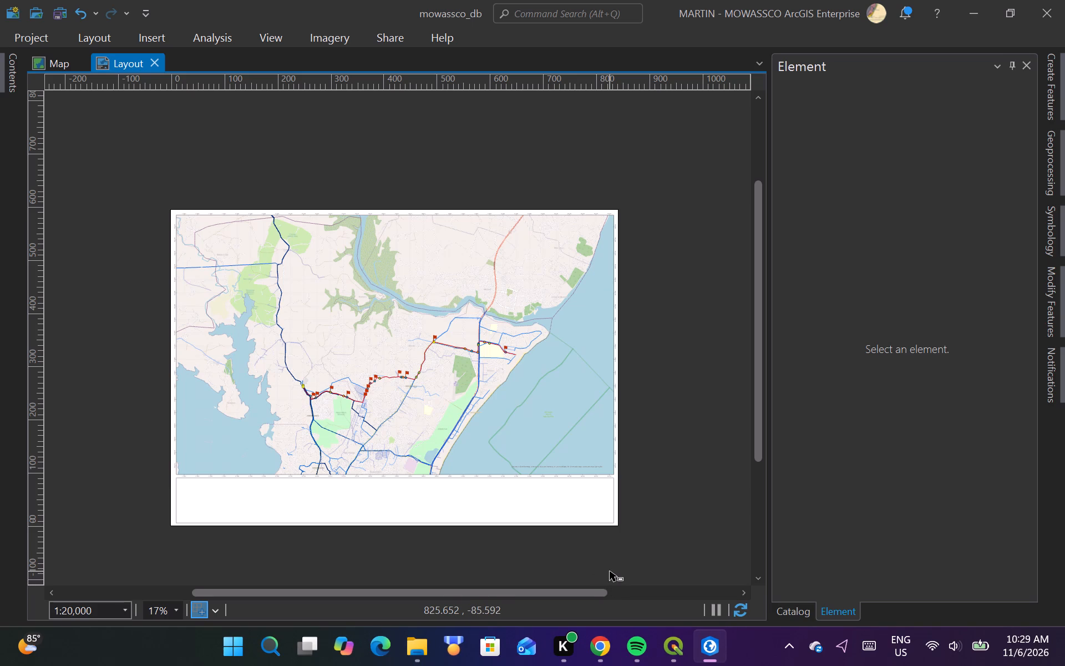
{"action": "scroll", "coordinate": [610, 571], "scroll_direction": "up", "scroll_amount": 2}
{"action": "scroll", "coordinate": [623, 426], "scroll_direction": "down", "scroll_amount": 2}
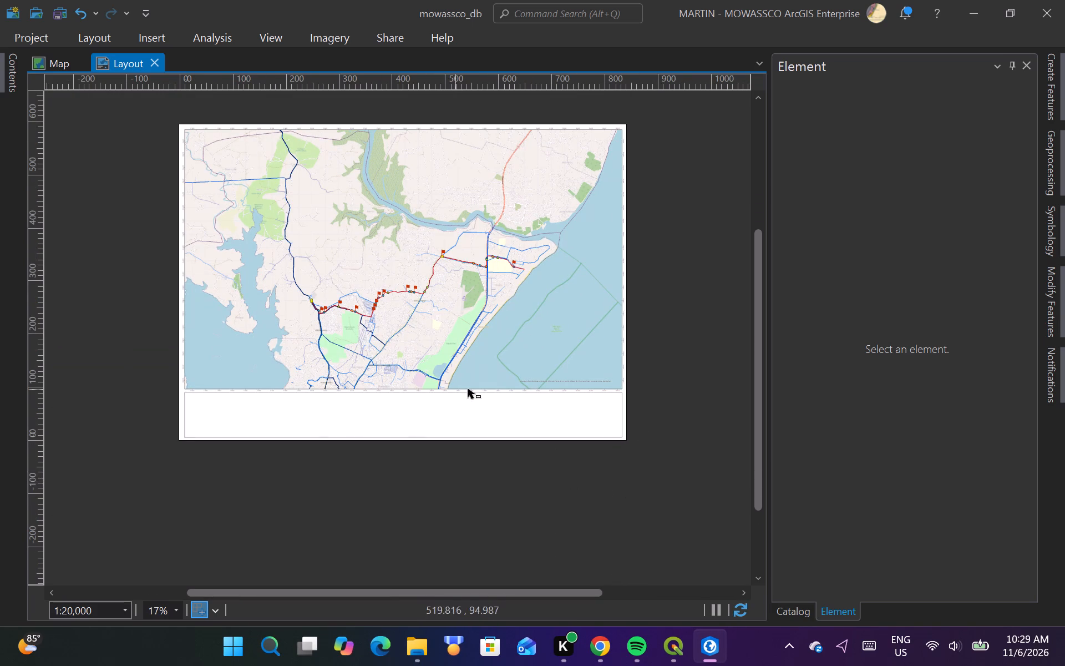
{"action": "scroll", "coordinate": [501, 402], "scroll_direction": "up", "scroll_amount": 1}
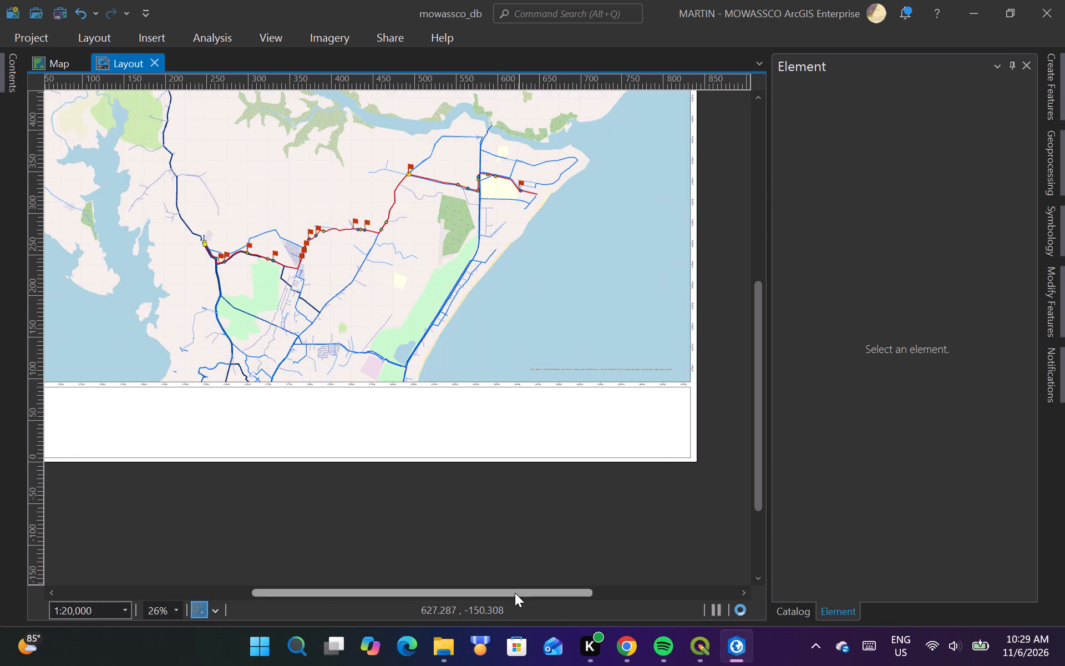
{"action": "left_click_drag", "start_coordinate": [515, 593], "coordinate": [488, 591]}
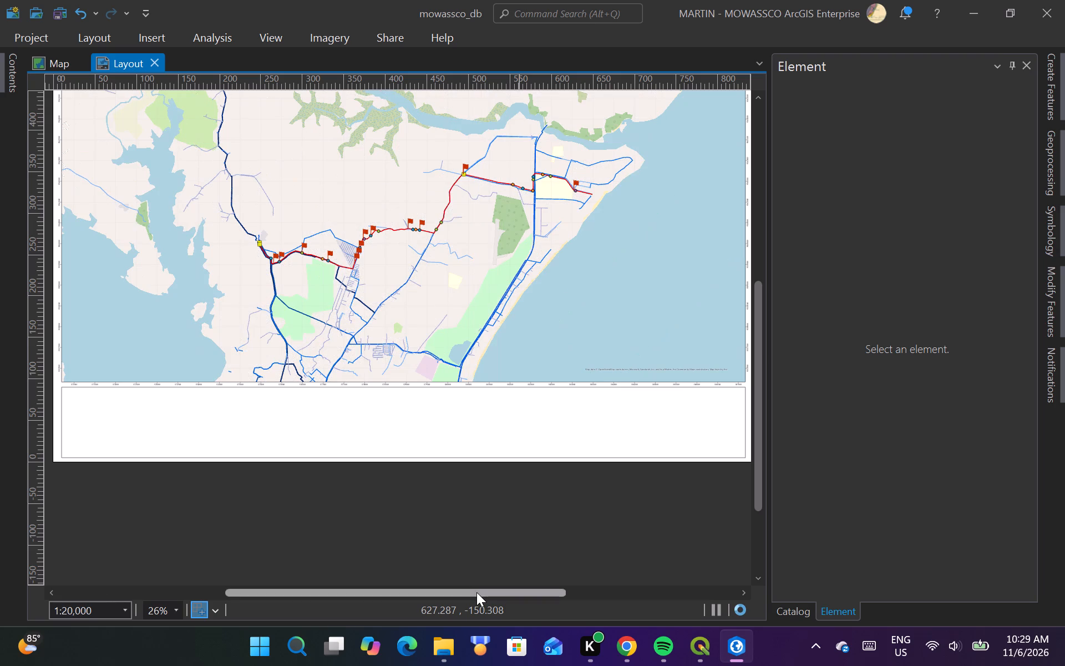
{"action": "left_click_drag", "start_coordinate": [476, 592], "coordinate": [458, 591]}
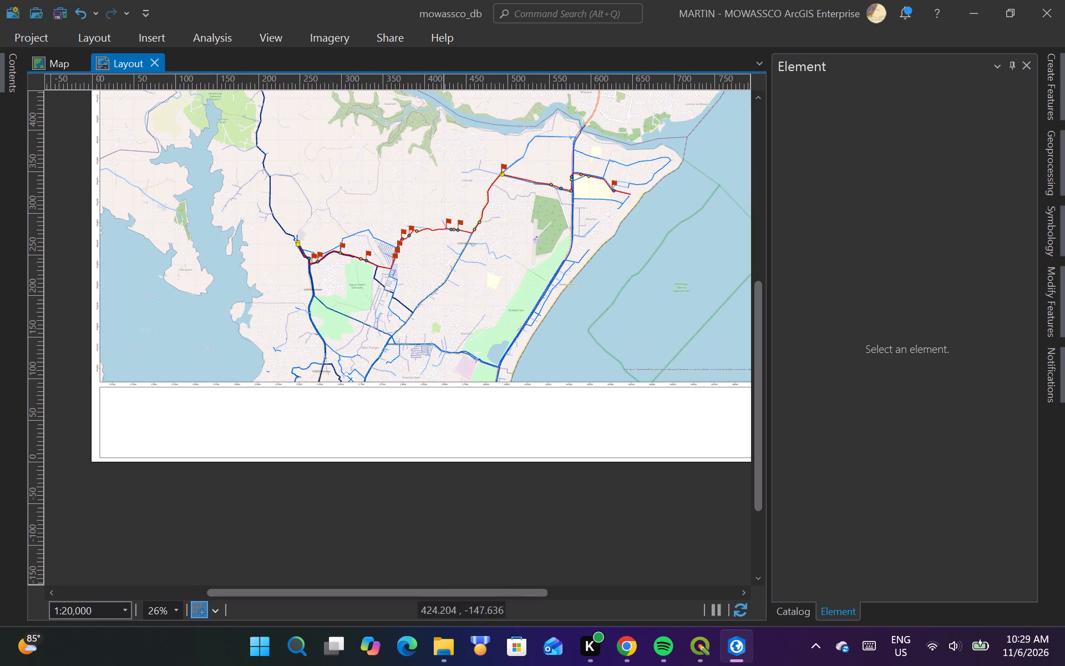
{"action": "left_click_drag", "start_coordinate": [465, 592], "coordinate": [488, 597]}
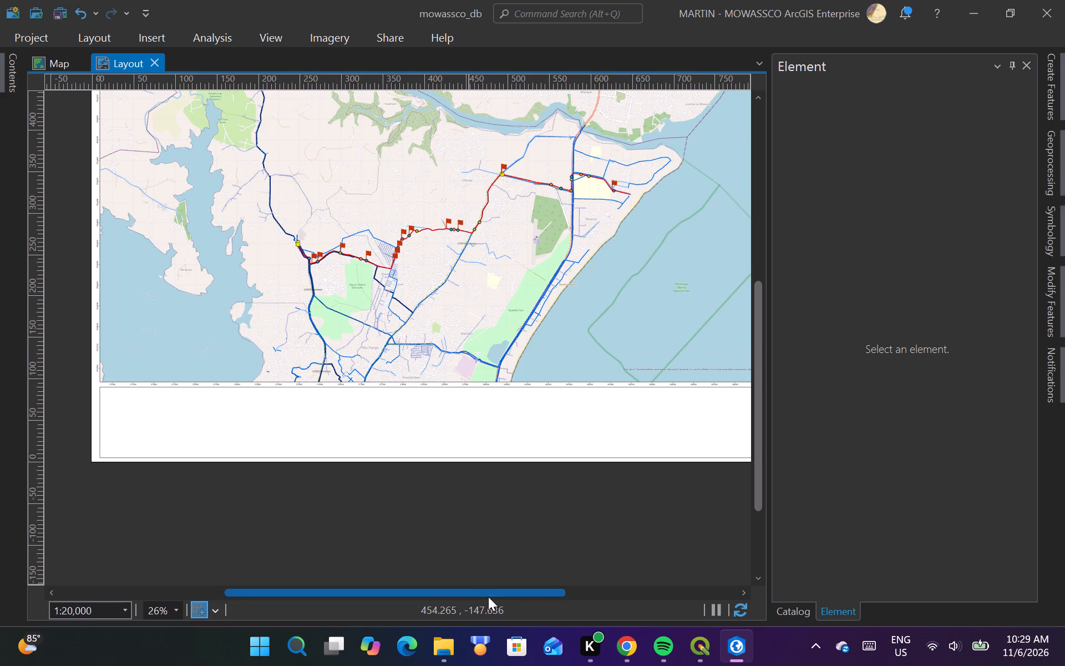
{"action": "left_click_drag", "start_coordinate": [488, 597], "coordinate": [496, 598]}
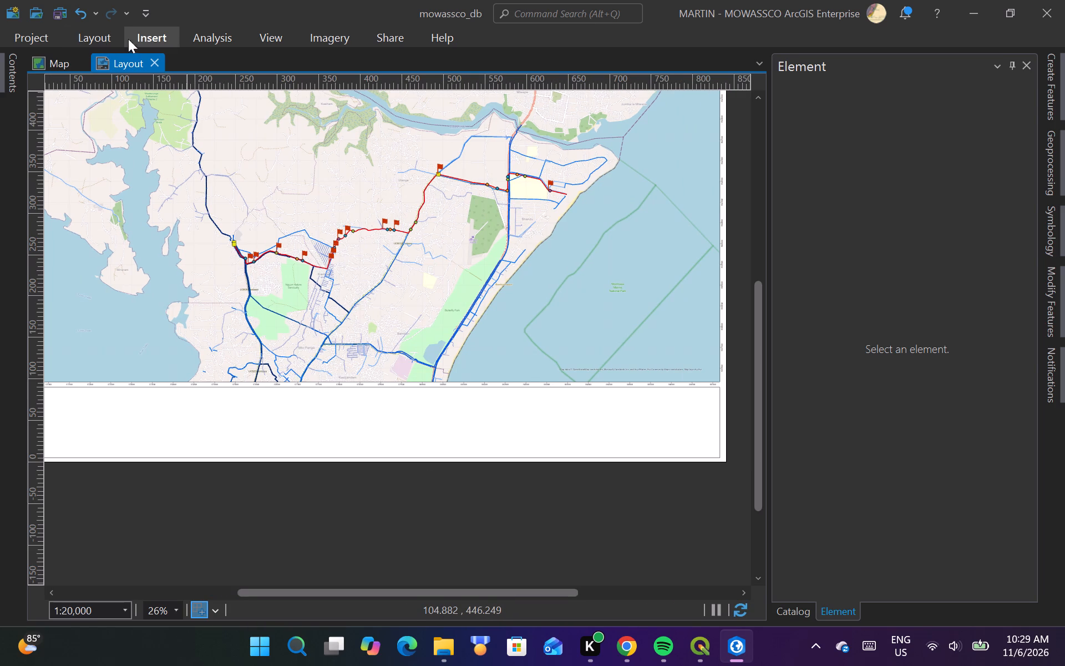
Add a new map to the project.
{"action": "left_click", "coordinate": [149, 32]}
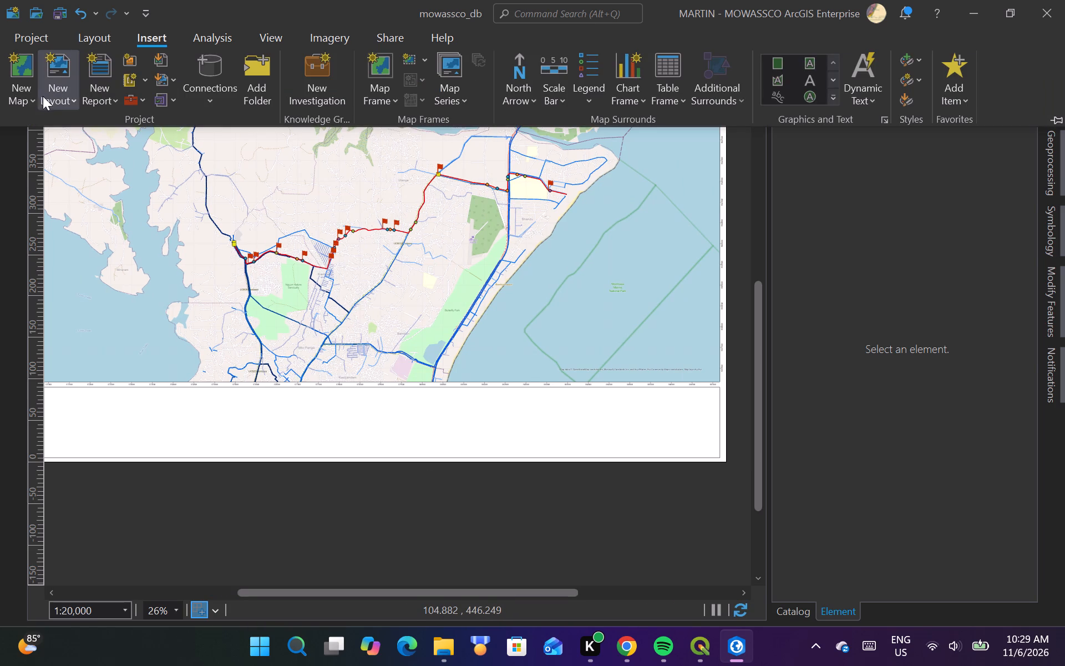
{"action": "left_click", "coordinate": [34, 102]}
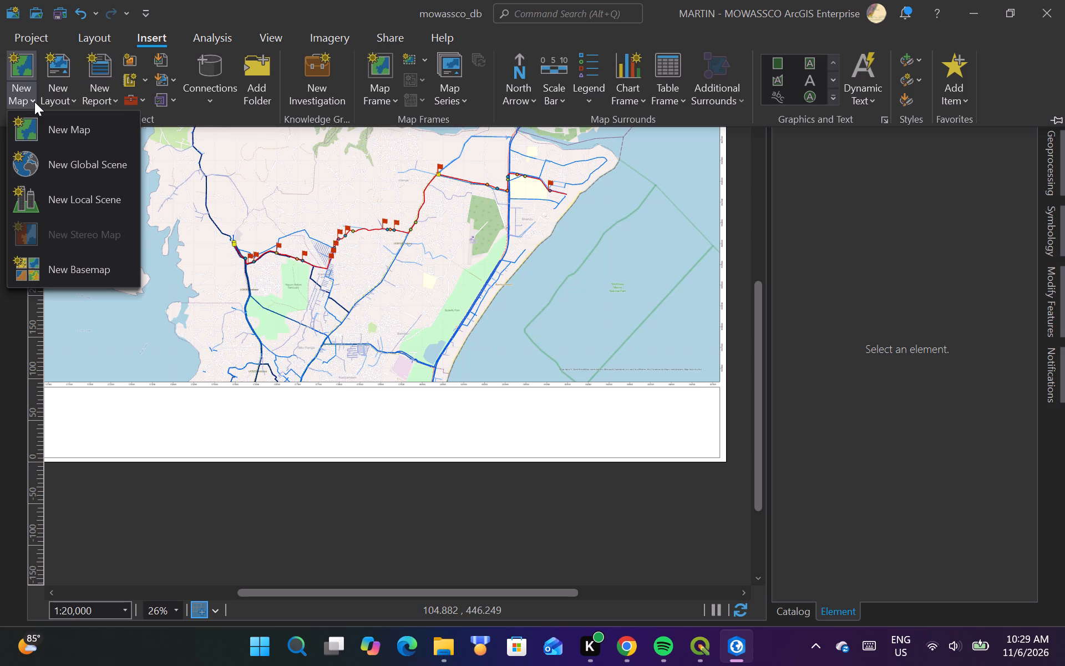
{"action": "left_click", "coordinate": [70, 127]}
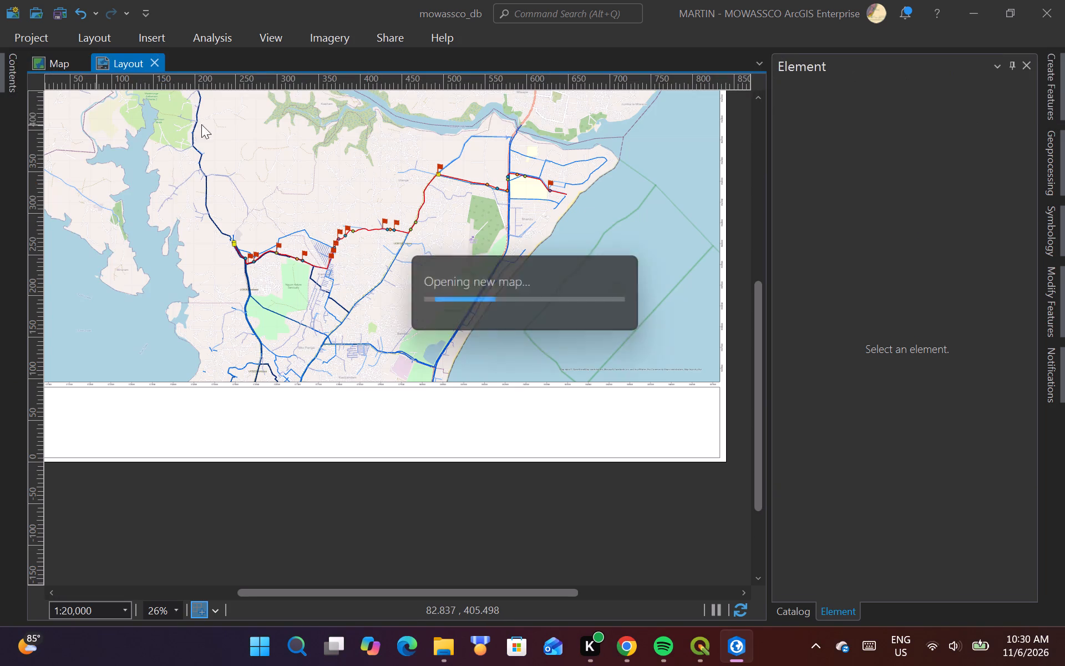
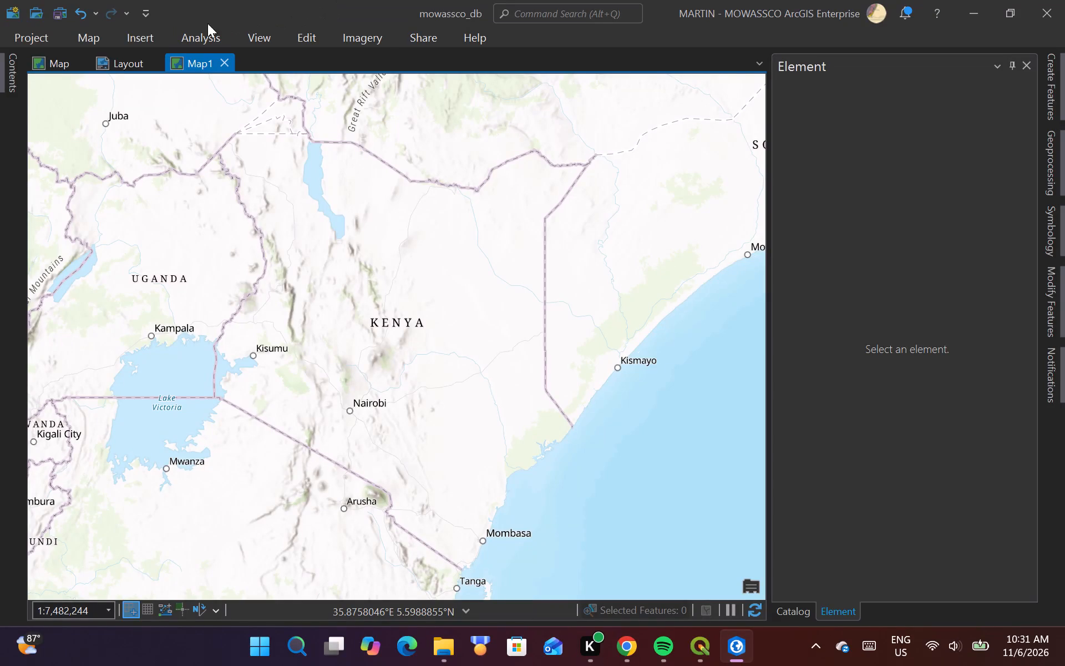
Set the new map's basemap to Streets (Night).
{"action": "left_click", "coordinate": [90, 38]}
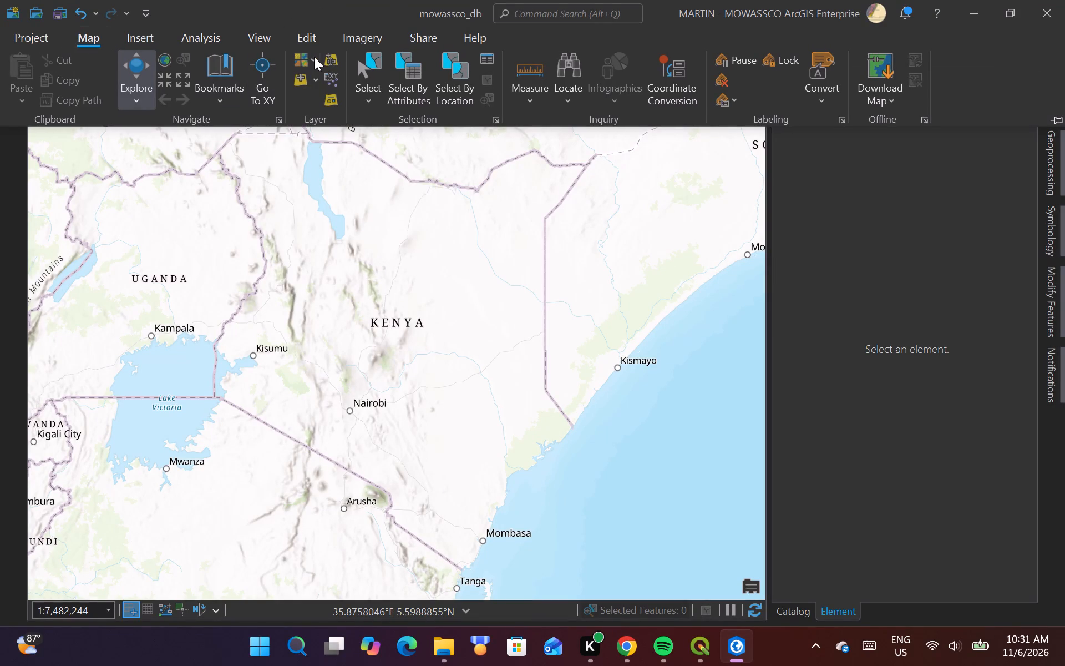
{"action": "left_click", "coordinate": [314, 57]}
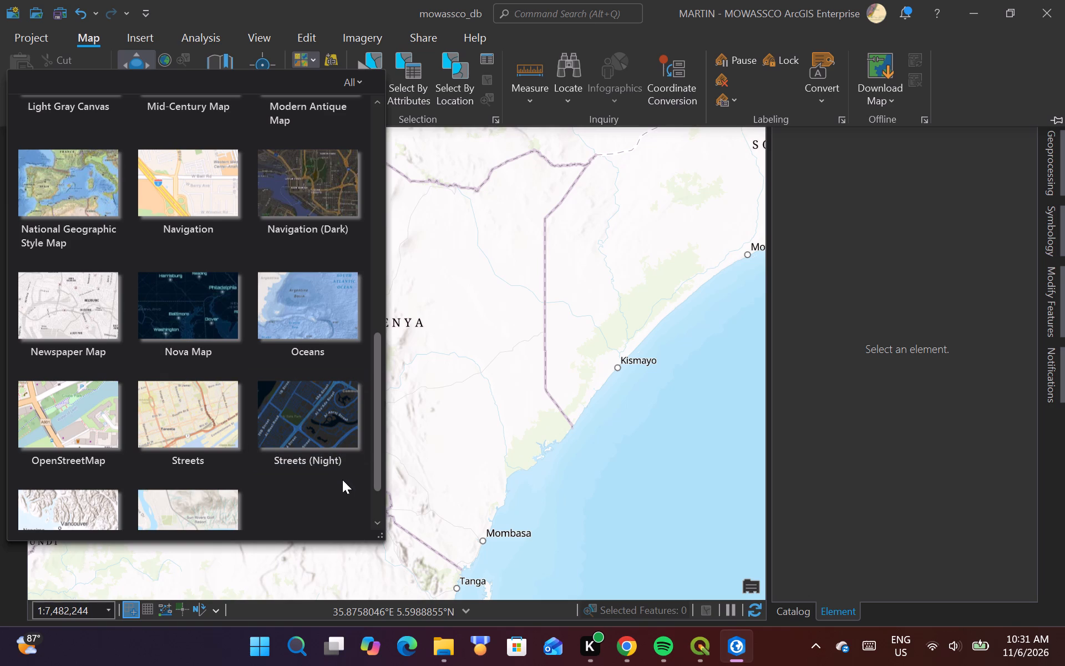
{"action": "left_click", "coordinate": [312, 390]}
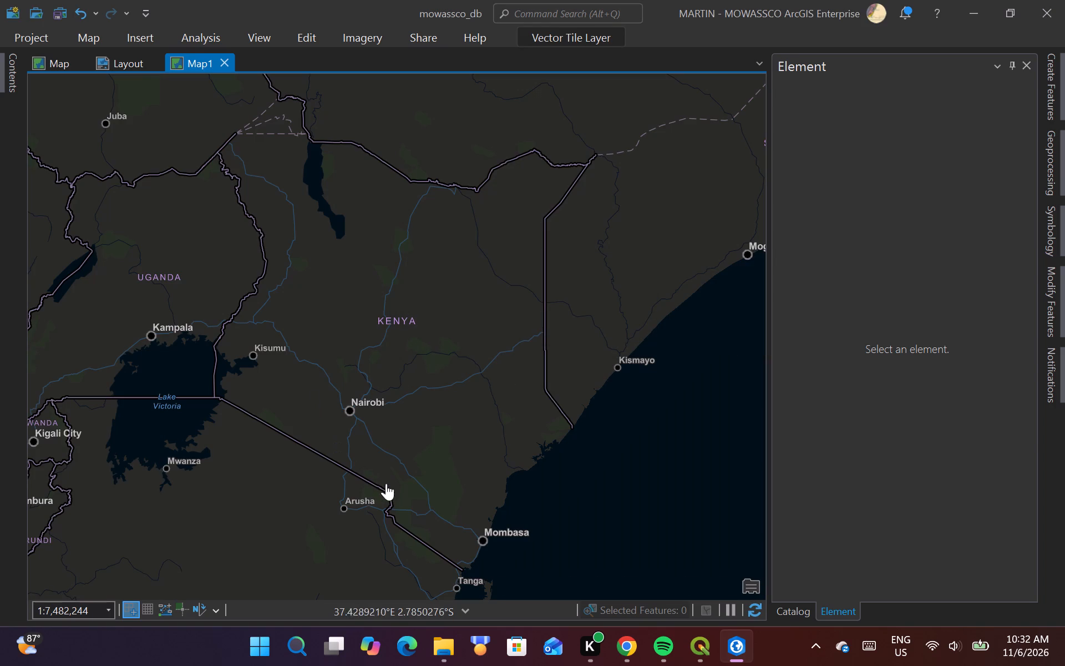
Frame the new map on Mombasa and its surroundings at a scale of 1:210,606.
{"action": "scroll", "coordinate": [486, 538], "scroll_direction": "up", "scroll_amount": 6}
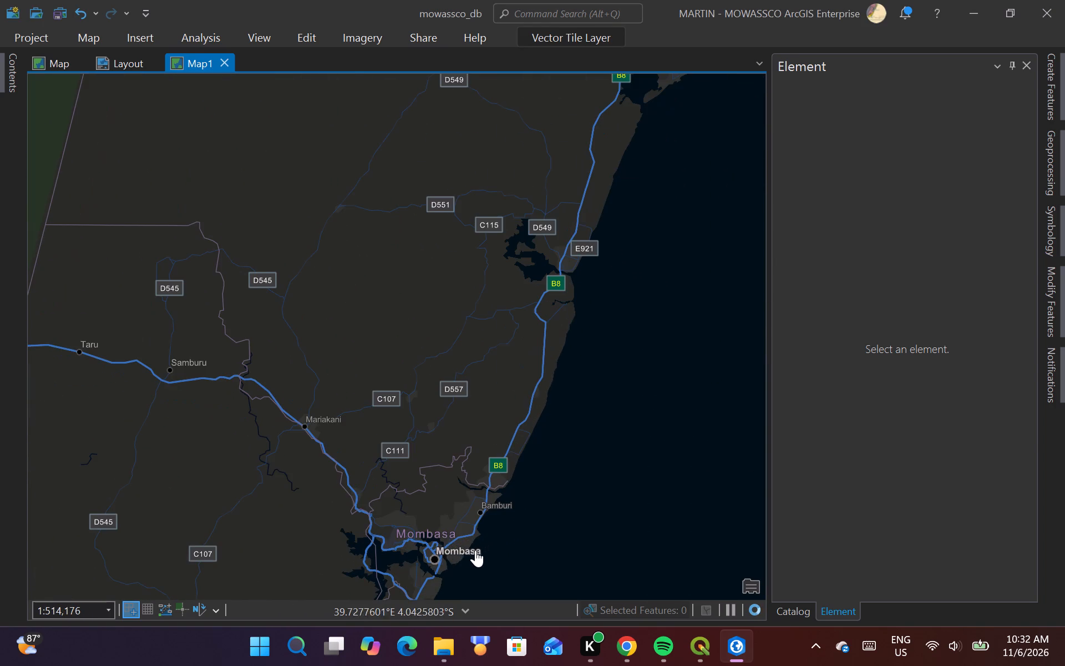
{"action": "left_click_drag", "start_coordinate": [444, 533], "coordinate": [461, 346]}
{"action": "scroll", "coordinate": [461, 349], "scroll_direction": "up", "scroll_amount": 2}
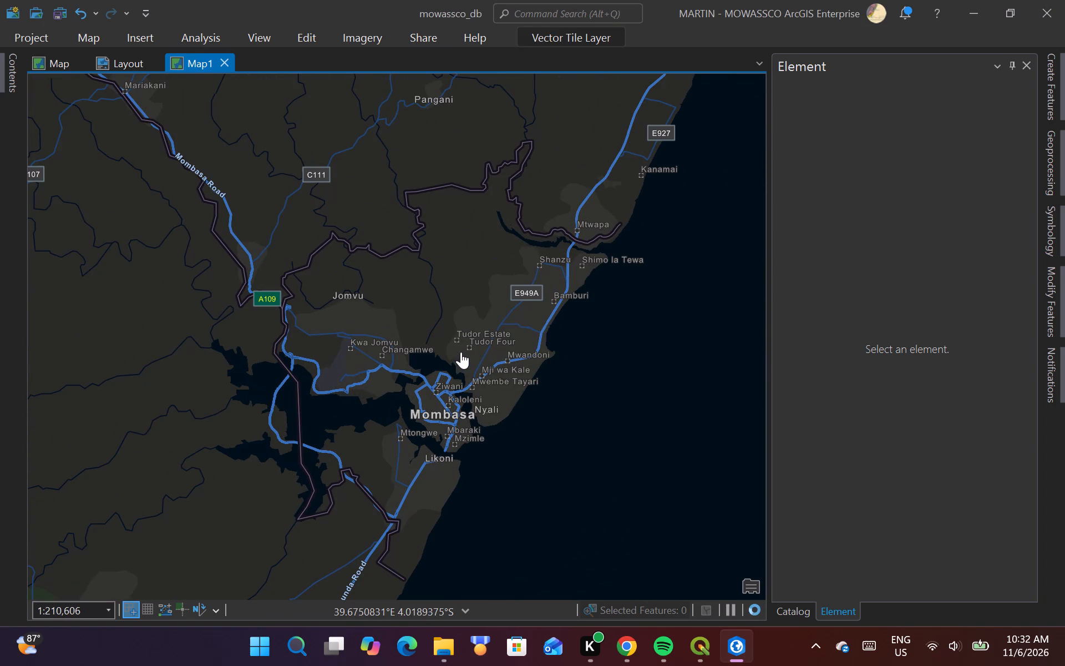
{"action": "scroll", "coordinate": [537, 414], "scroll_direction": "up", "scroll_amount": 1}
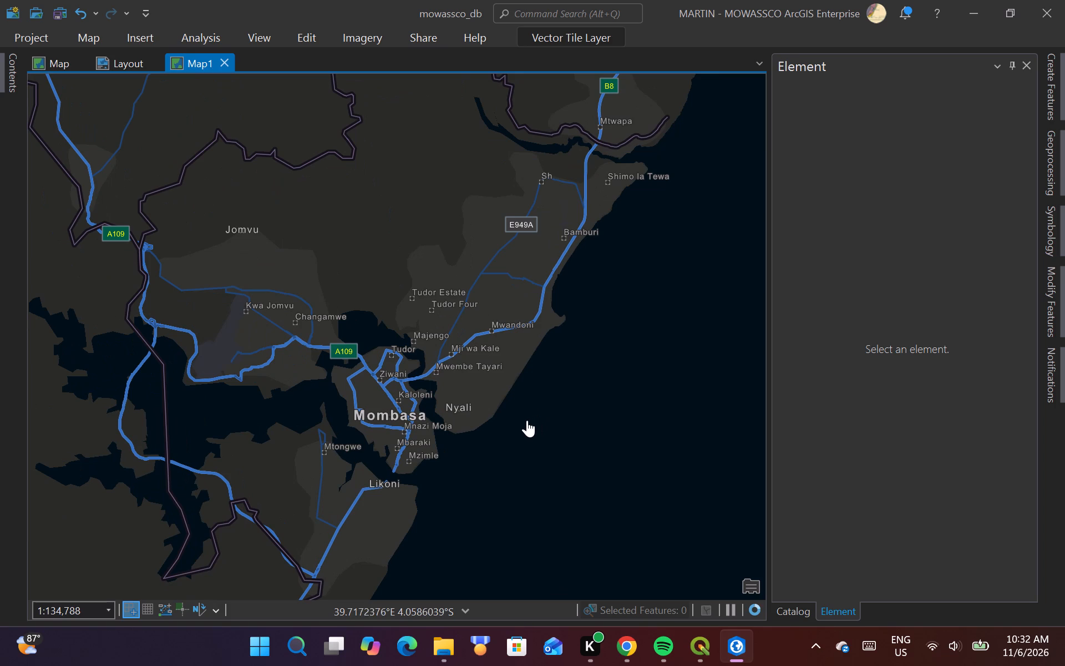
{"action": "left_click_drag", "start_coordinate": [522, 420], "coordinate": [572, 405]}
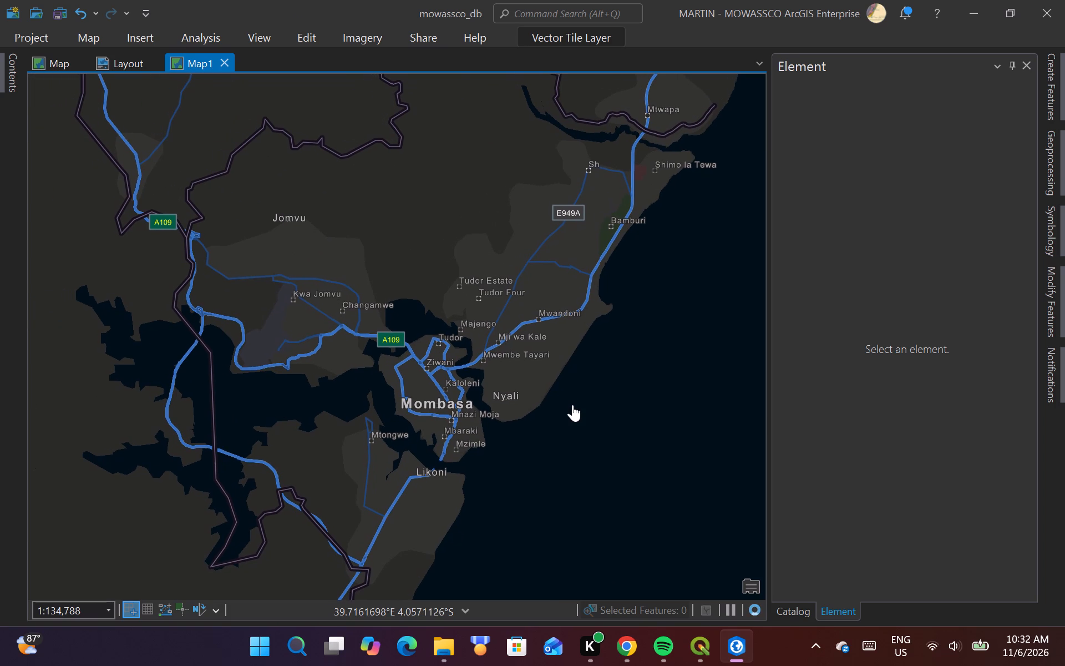
{"action": "scroll", "coordinate": [519, 408], "scroll_direction": "down", "scroll_amount": 1}
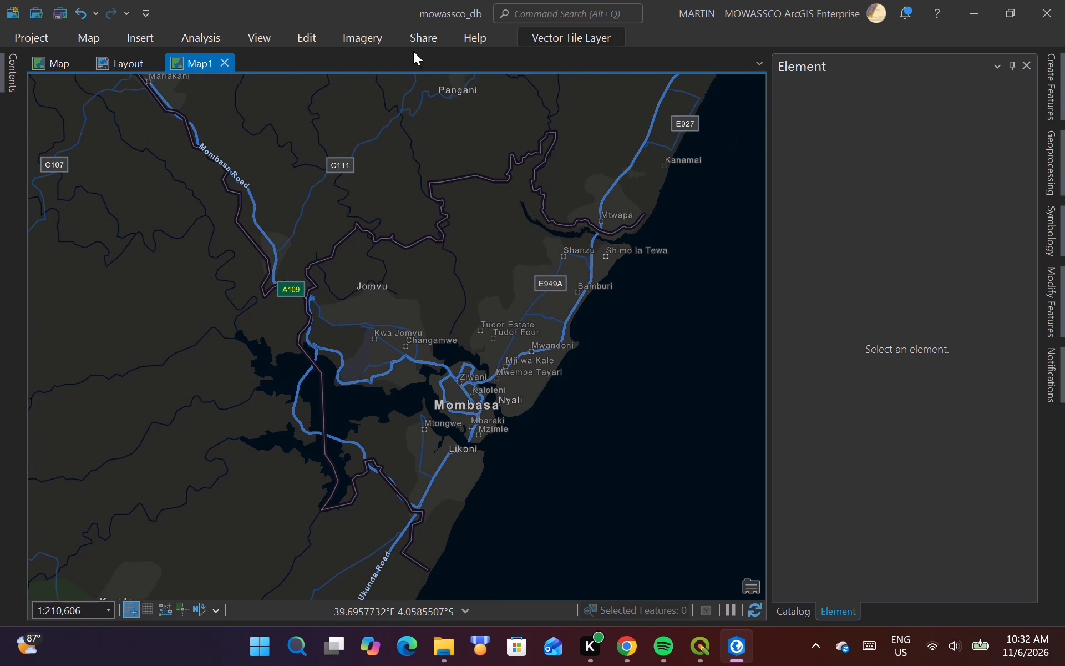
Insert a Map1 map frame at its 1:210,606 extent into the right end of the layout's bottom rectangle, about 134 mm wide.
{"action": "left_click", "coordinate": [117, 68]}
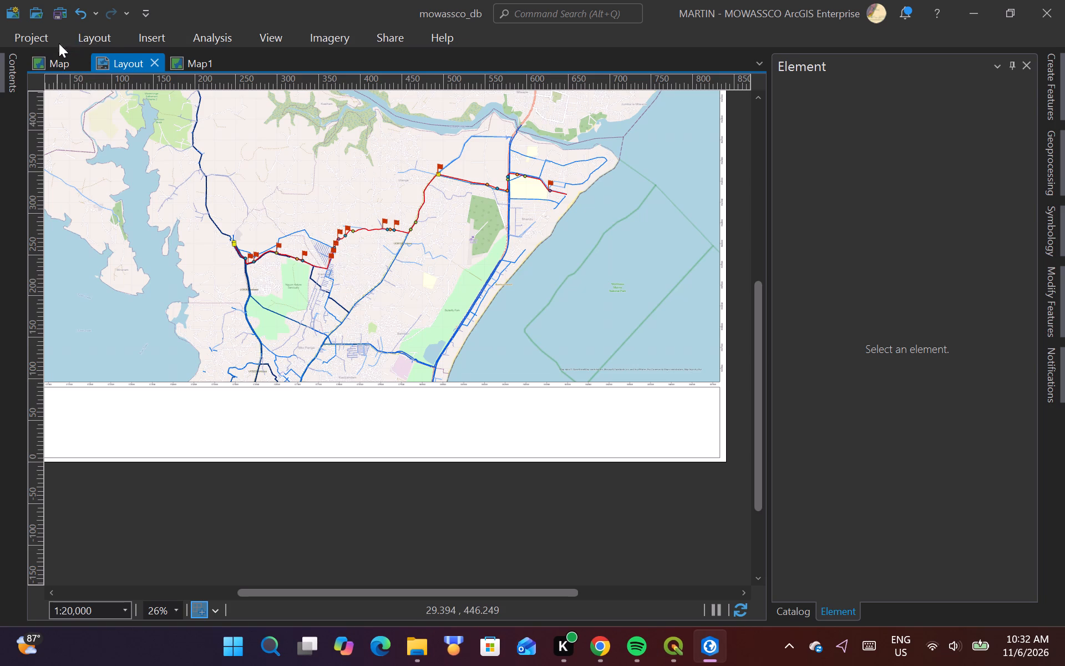
{"action": "left_click", "coordinate": [159, 39]}
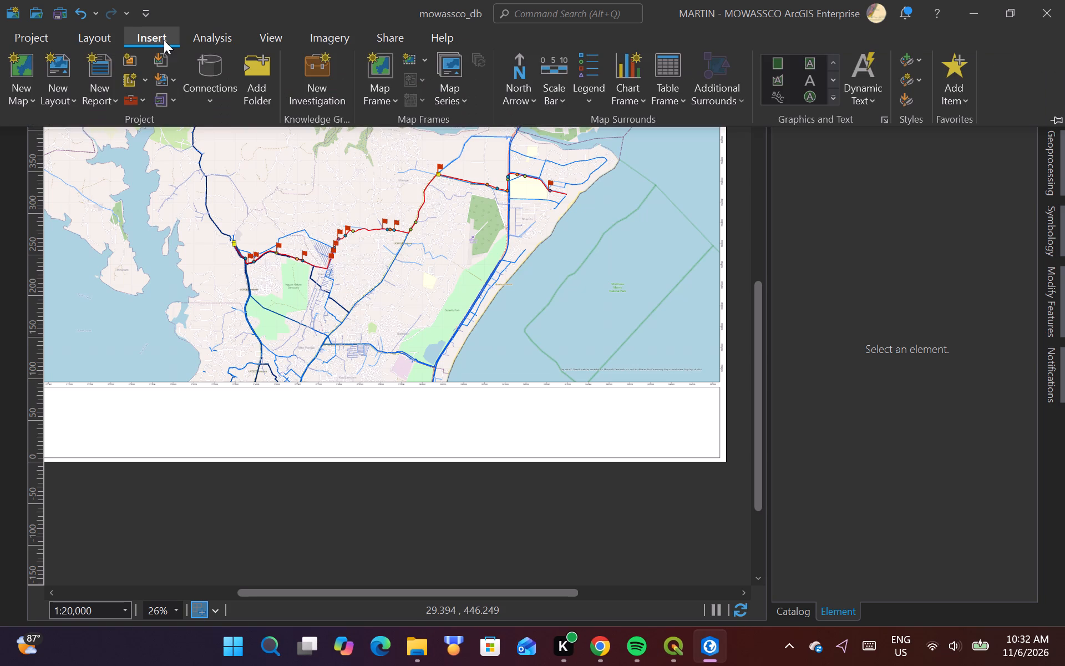
{"action": "left_click", "coordinate": [375, 99]}
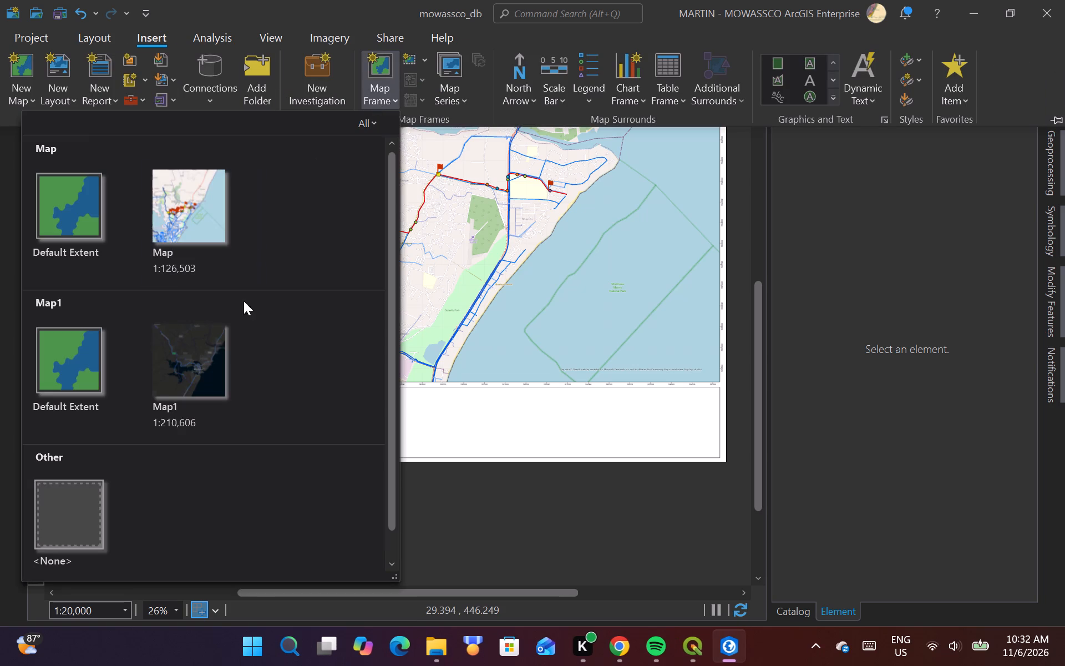
{"action": "left_click", "coordinate": [210, 349]}
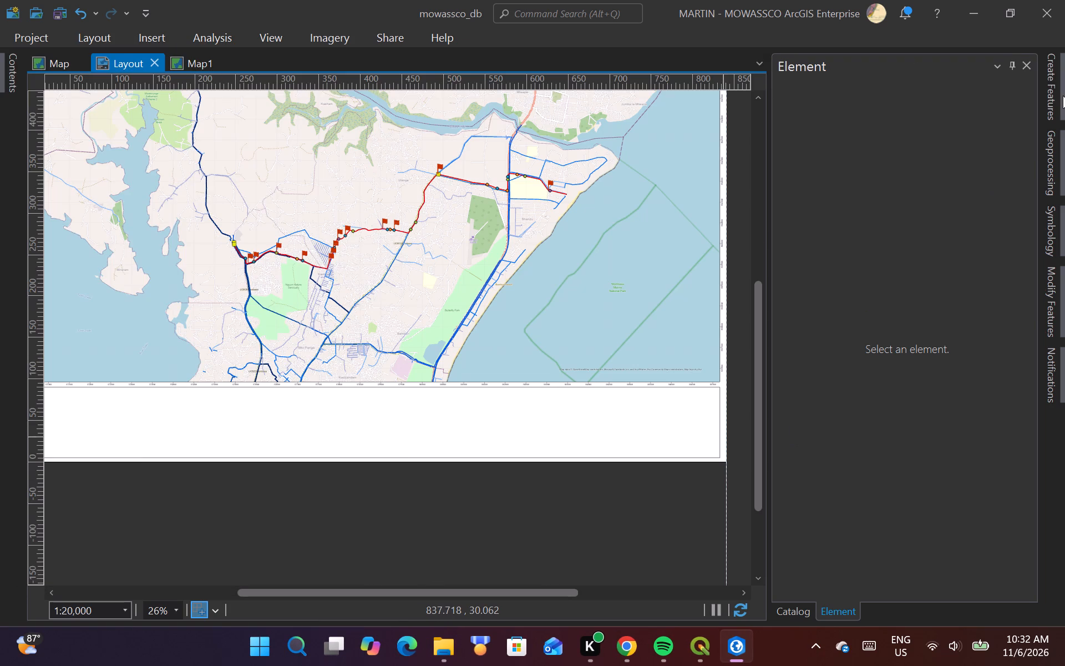
{"action": "left_click", "coordinate": [1018, 67]}
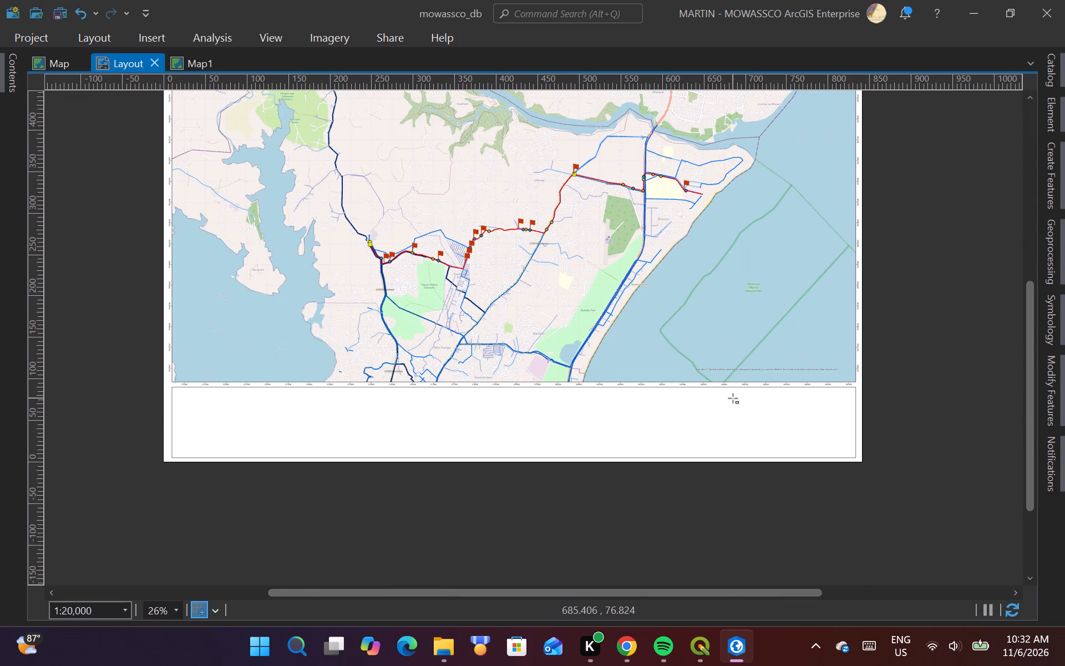
{"action": "left_click_drag", "start_coordinate": [734, 395], "coordinate": [874, 415]}
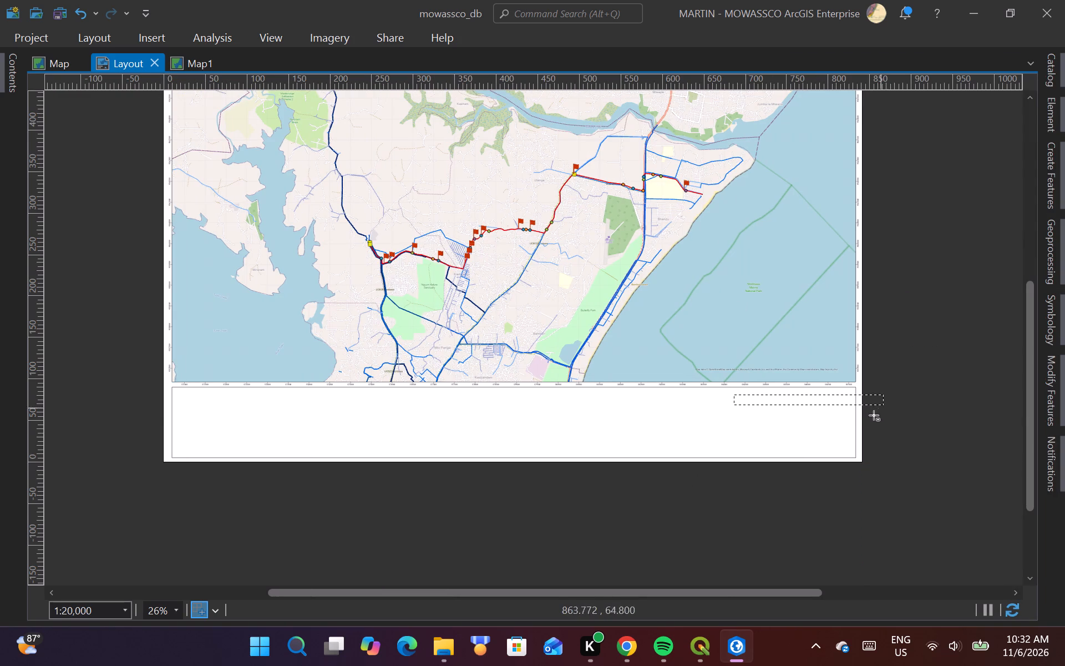
{"action": "left_click_drag", "start_coordinate": [874, 415], "coordinate": [846, 442]}
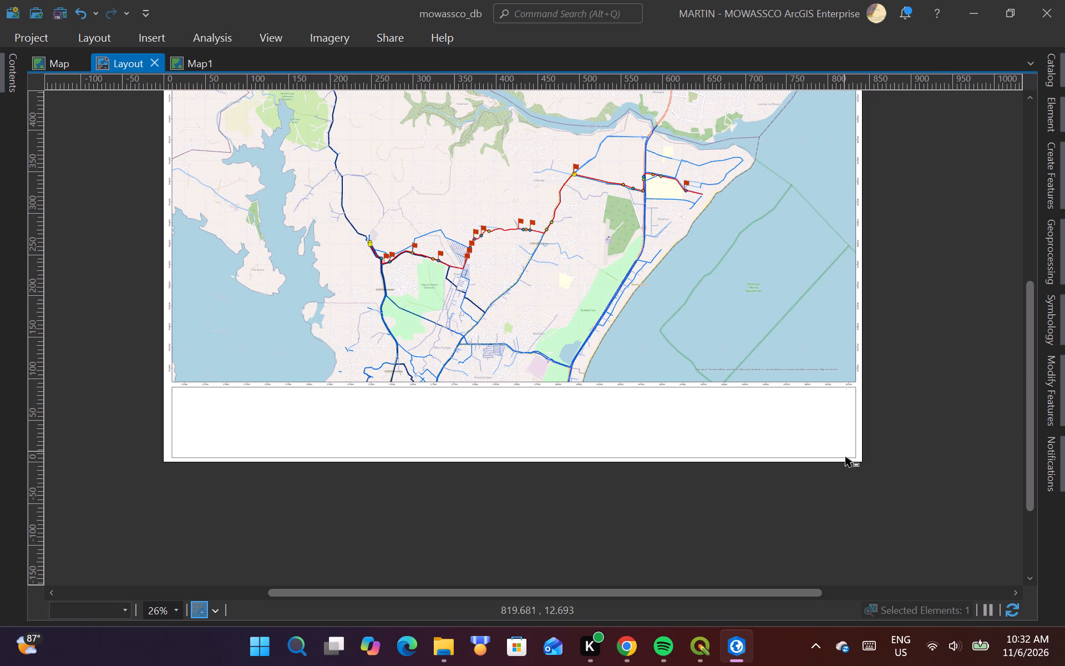
Stretch the inset map frame's bottom and top edges towards the rectangle's borders, for a height of about 78.6 mm.
{"action": "scroll", "coordinate": [845, 457], "scroll_direction": "up", "scroll_amount": 2}
{"action": "scroll", "coordinate": [780, 455], "scroll_direction": "up", "scroll_amount": 2}
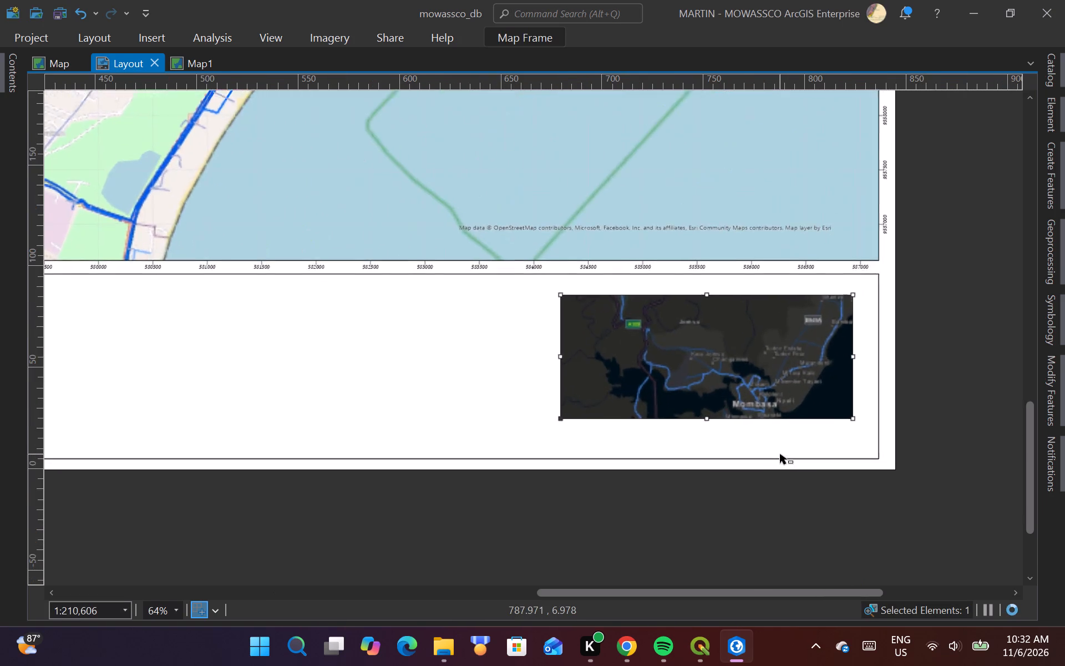
{"action": "scroll", "coordinate": [711, 406], "scroll_direction": "down", "scroll_amount": 1}
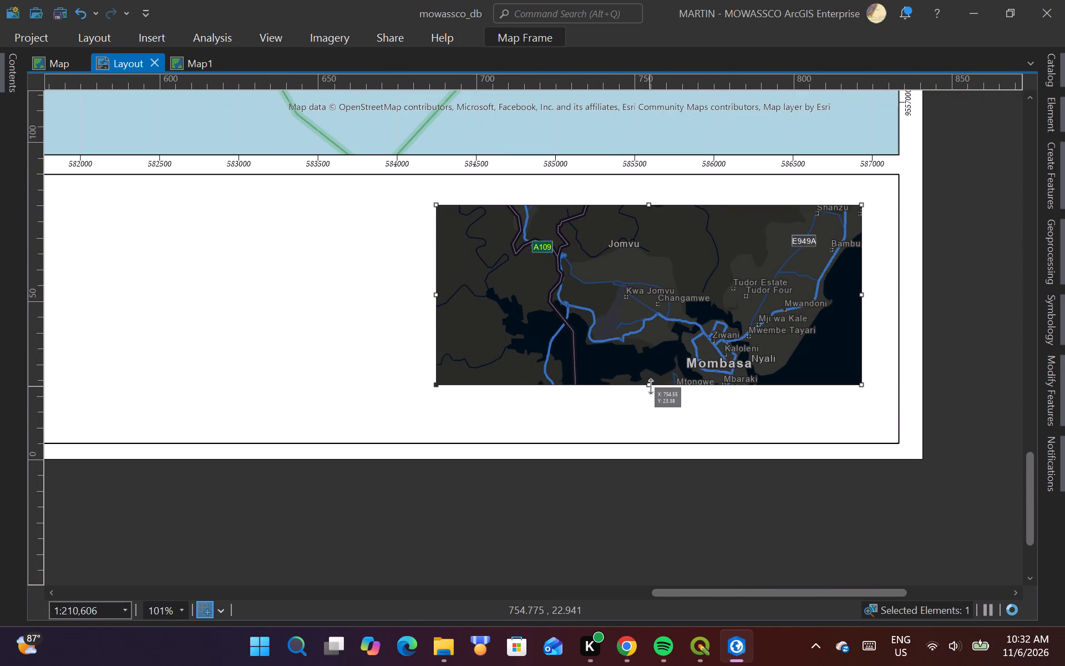
{"action": "left_click_drag", "start_coordinate": [651, 386], "coordinate": [656, 429]}
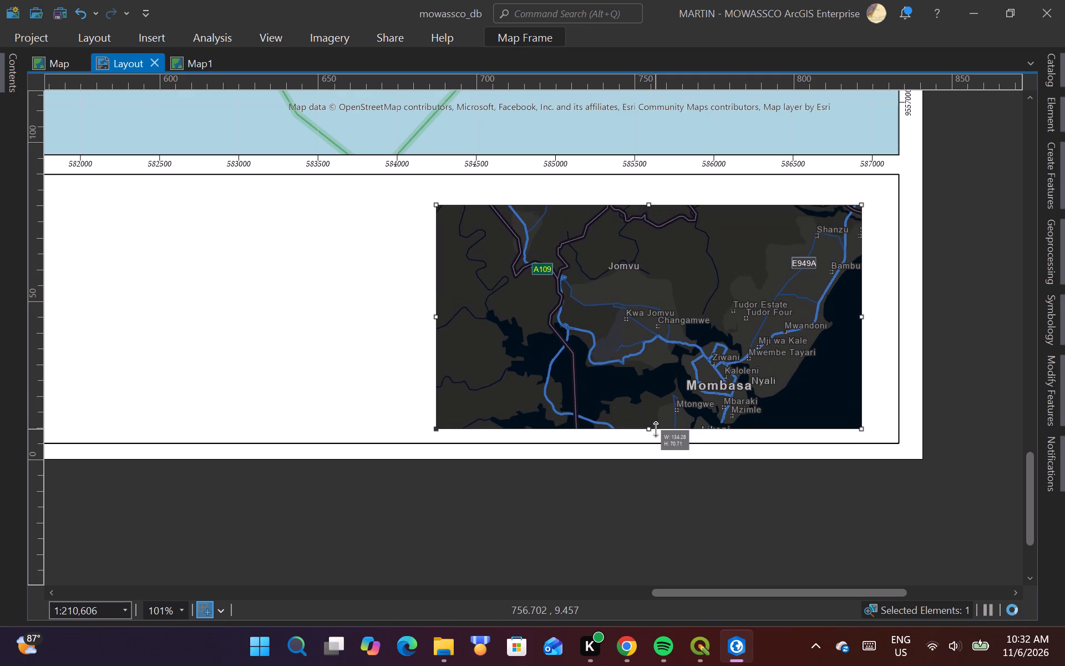
{"action": "left_click_drag", "start_coordinate": [656, 429], "coordinate": [656, 431]}
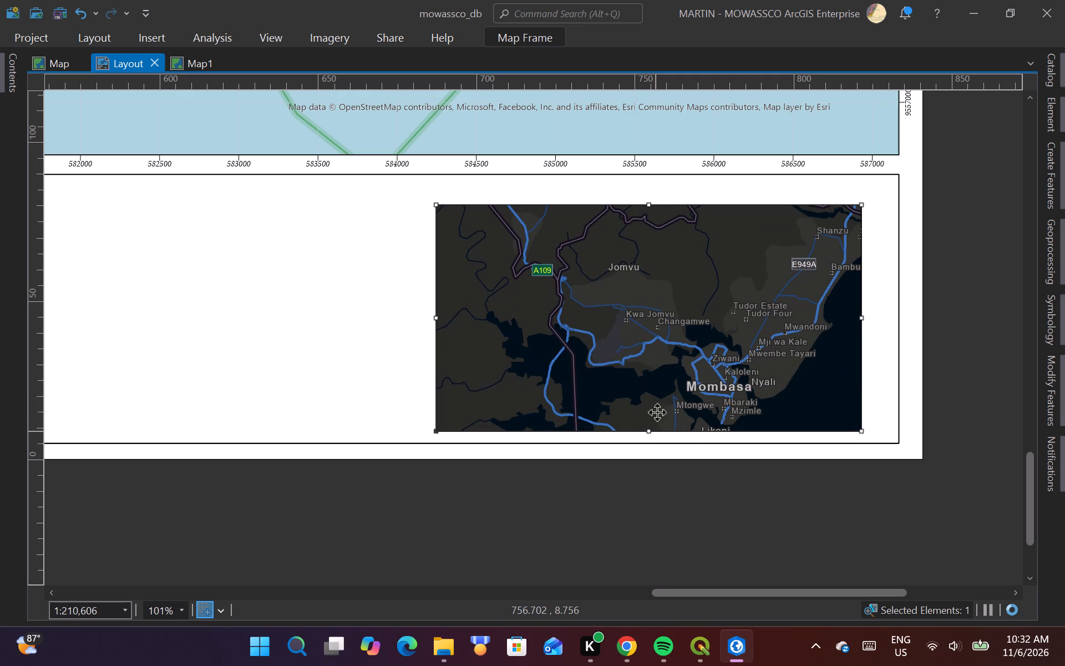
{"action": "left_click_drag", "start_coordinate": [650, 205], "coordinate": [647, 200]}
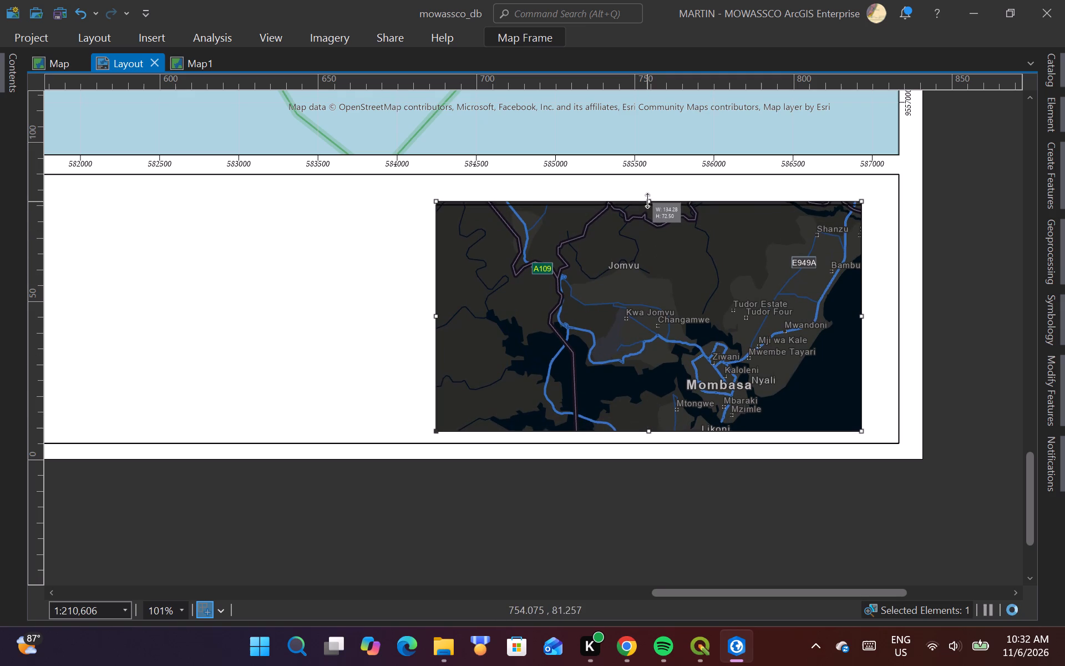
{"action": "left_click_drag", "start_coordinate": [647, 200], "coordinate": [653, 186]}
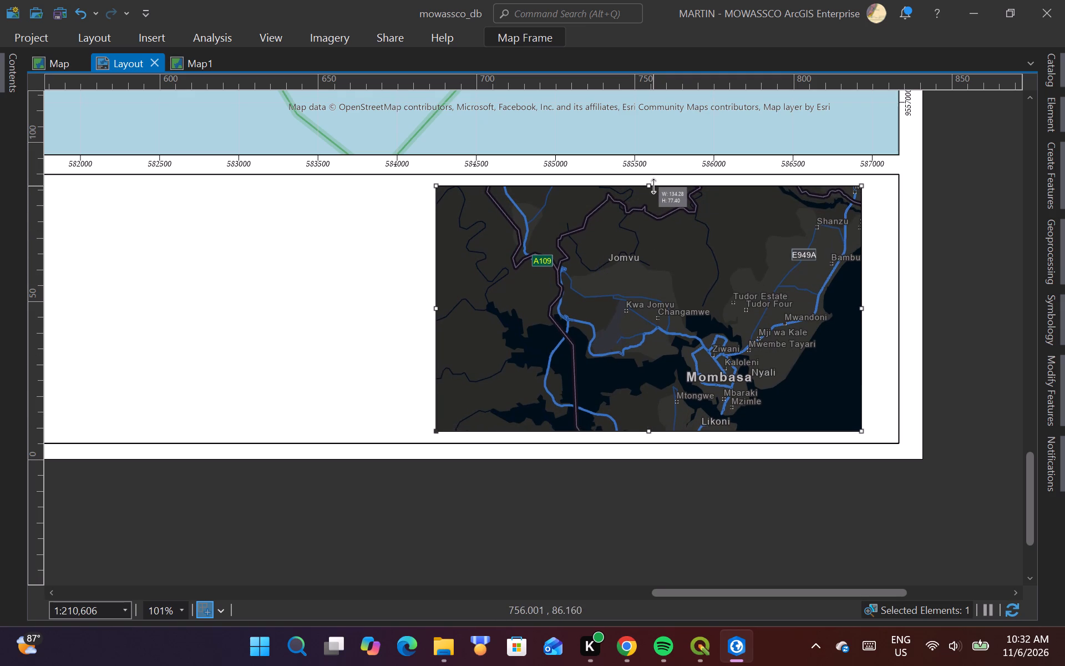
{"action": "left_click_drag", "start_coordinate": [653, 186], "coordinate": [653, 182]}
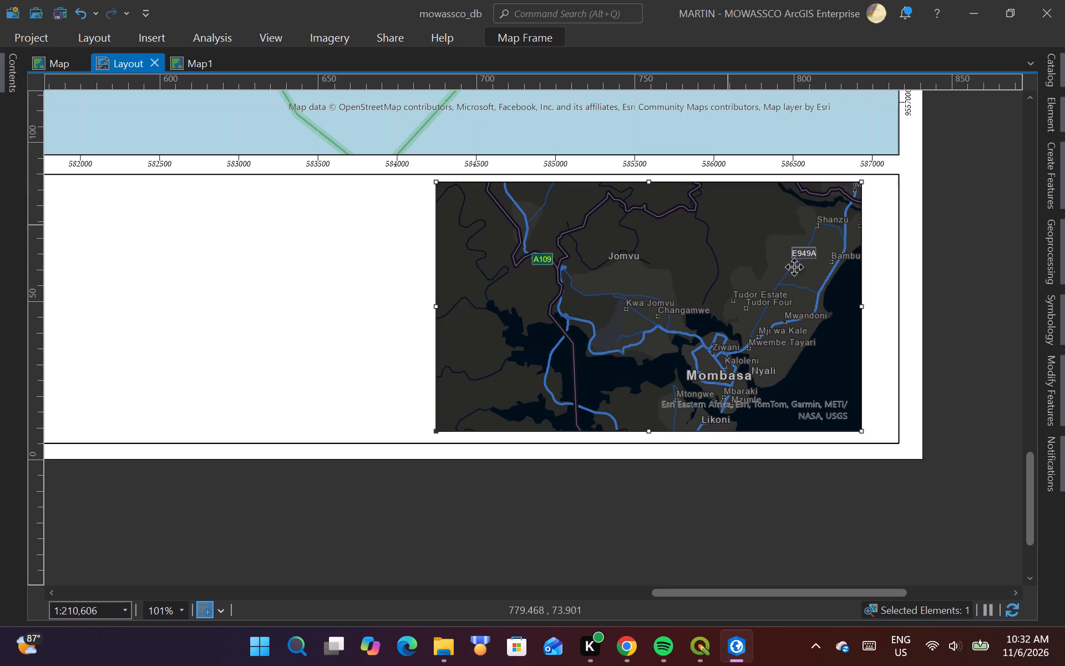
Extend the inset frame's right edge towards the rectangle's border and bring its left edge in, for a width of about 111 mm.
{"action": "left_click_drag", "start_coordinate": [860, 308], "coordinate": [864, 309]}
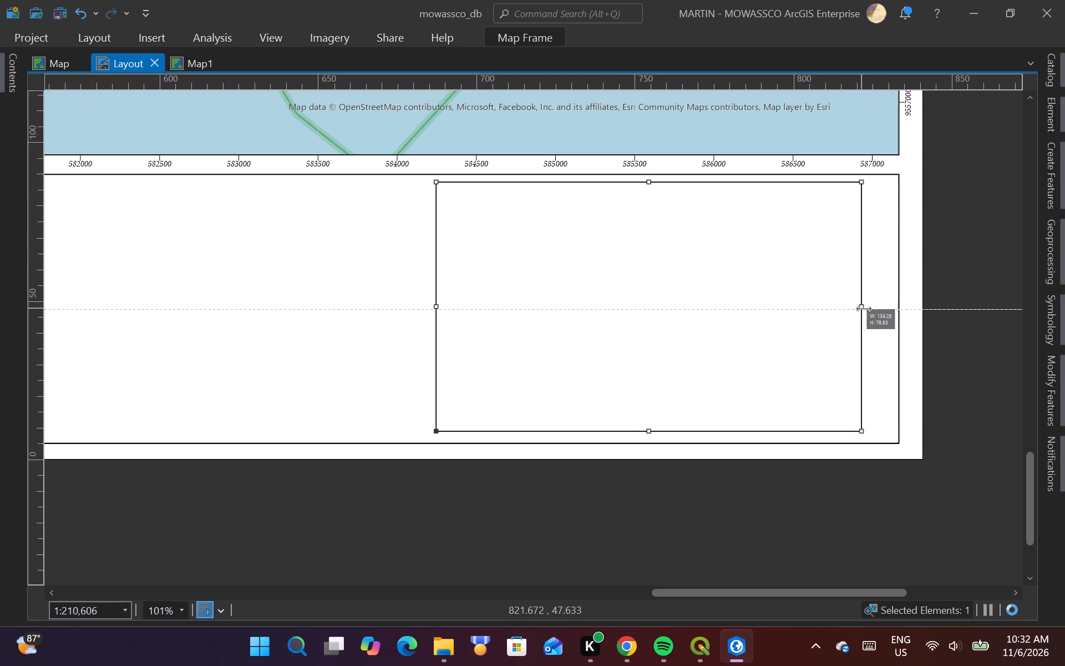
{"action": "left_click_drag", "start_coordinate": [864, 309], "coordinate": [887, 318]}
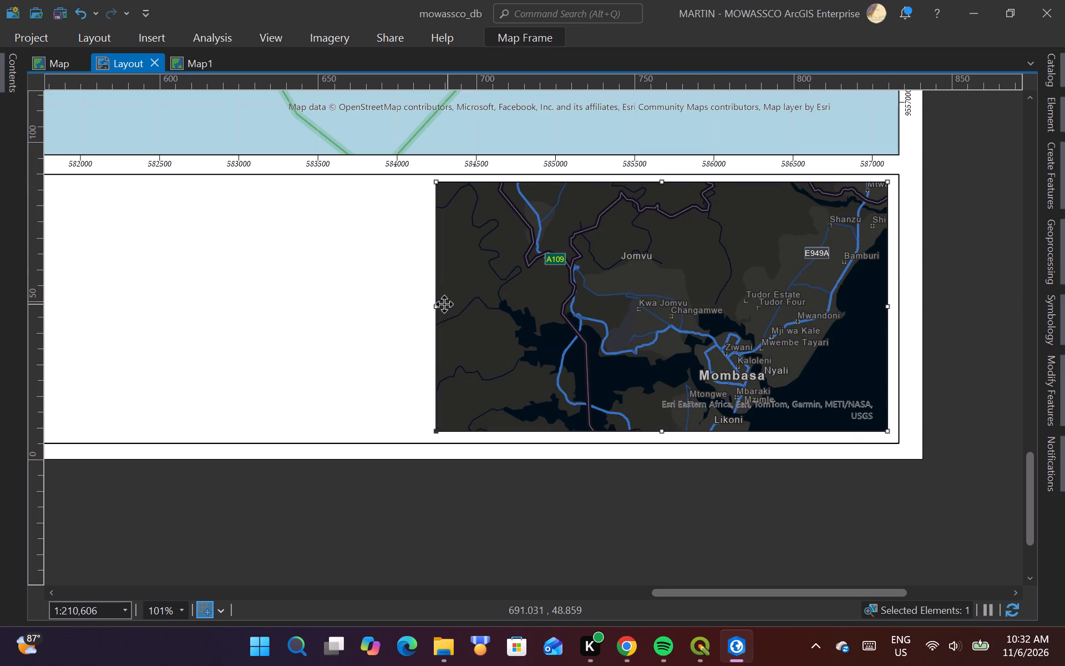
{"action": "left_click_drag", "start_coordinate": [435, 306], "coordinate": [511, 305]}
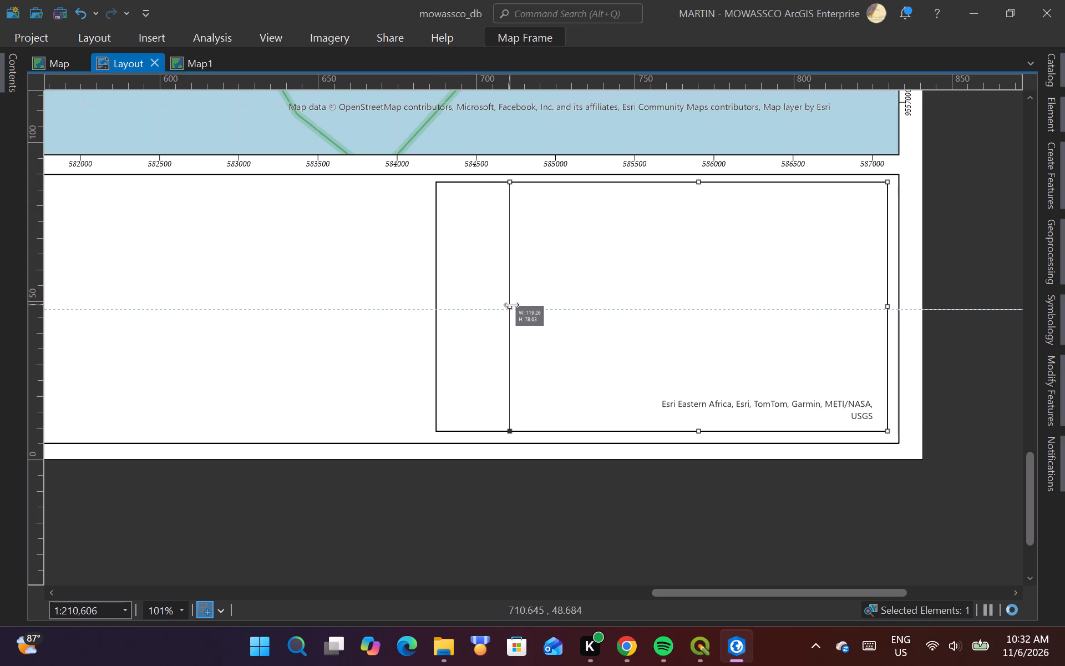
{"action": "left_click_drag", "start_coordinate": [511, 305], "coordinate": [534, 307]}
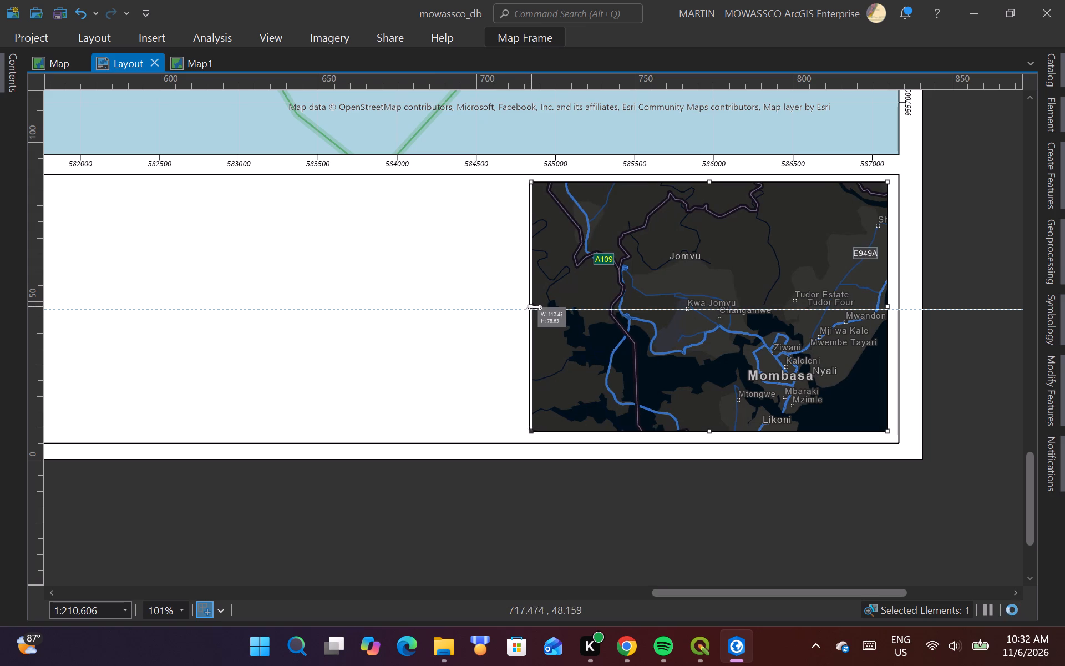
{"action": "left_click_drag", "start_coordinate": [534, 307], "coordinate": [536, 307]}
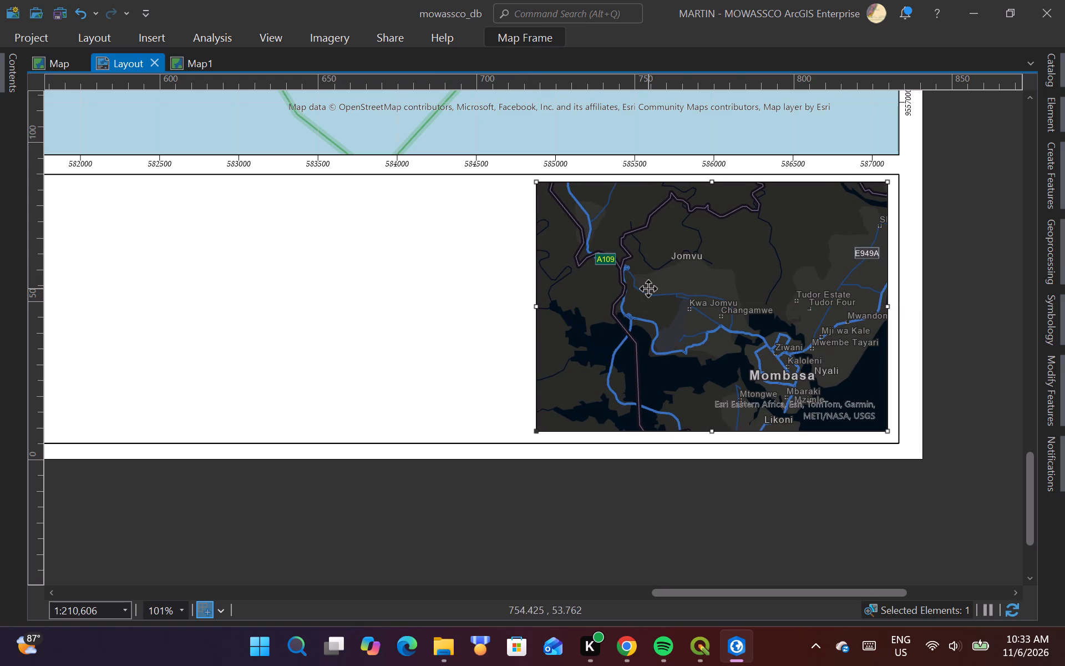
Lower the inset frame's bottom edge closer to the rectangle's bottom border, for a height of about 81 mm.
{"action": "scroll", "coordinate": [730, 450], "scroll_direction": "up", "scroll_amount": 3}
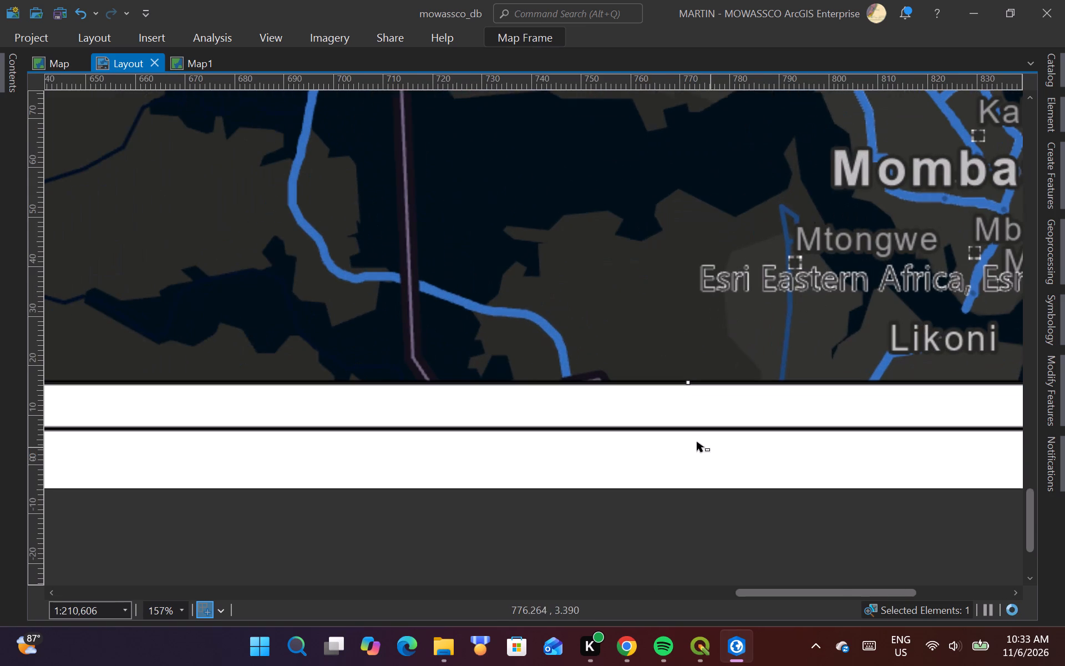
{"action": "left_click_drag", "start_coordinate": [691, 383], "coordinate": [693, 386]}
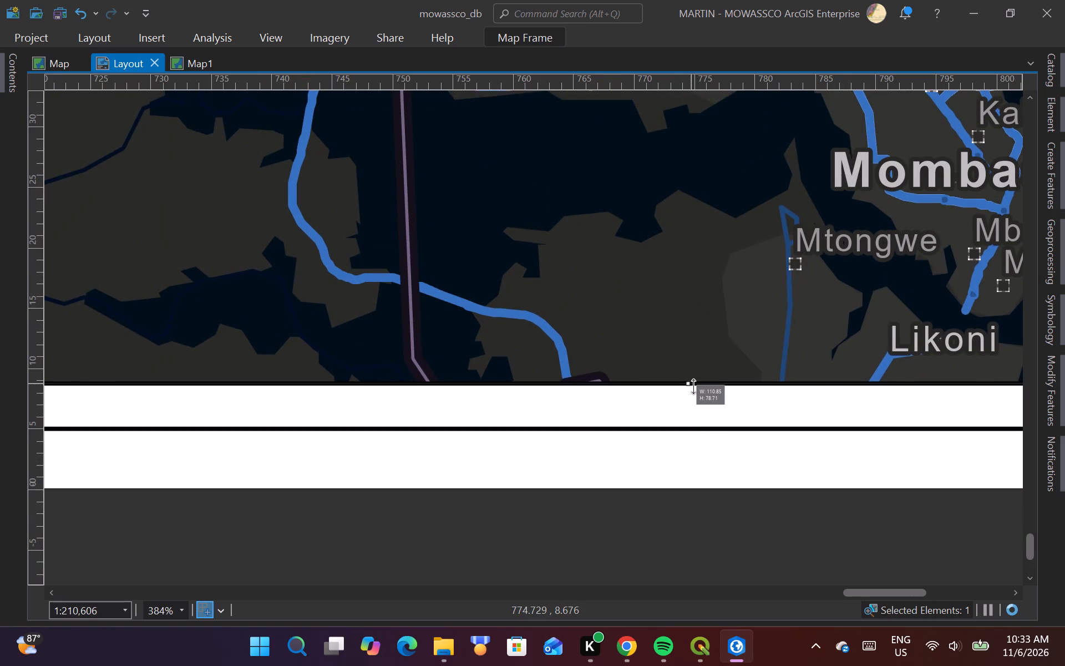
{"action": "left_click_drag", "start_coordinate": [693, 386], "coordinate": [699, 402]}
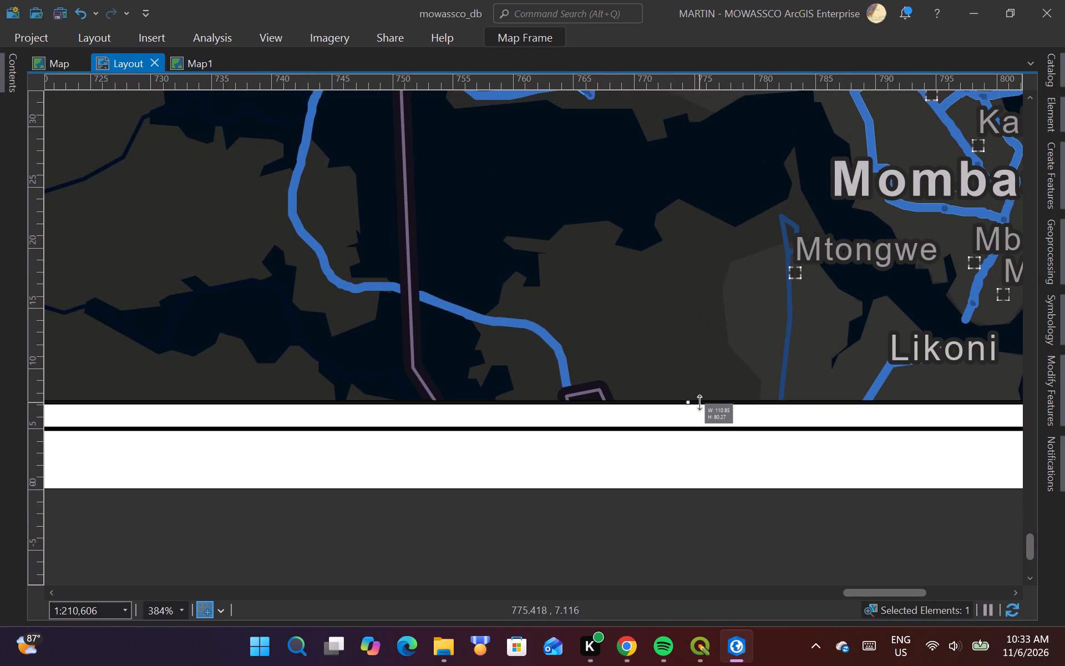
{"action": "left_click_drag", "start_coordinate": [699, 402], "coordinate": [699, 407]}
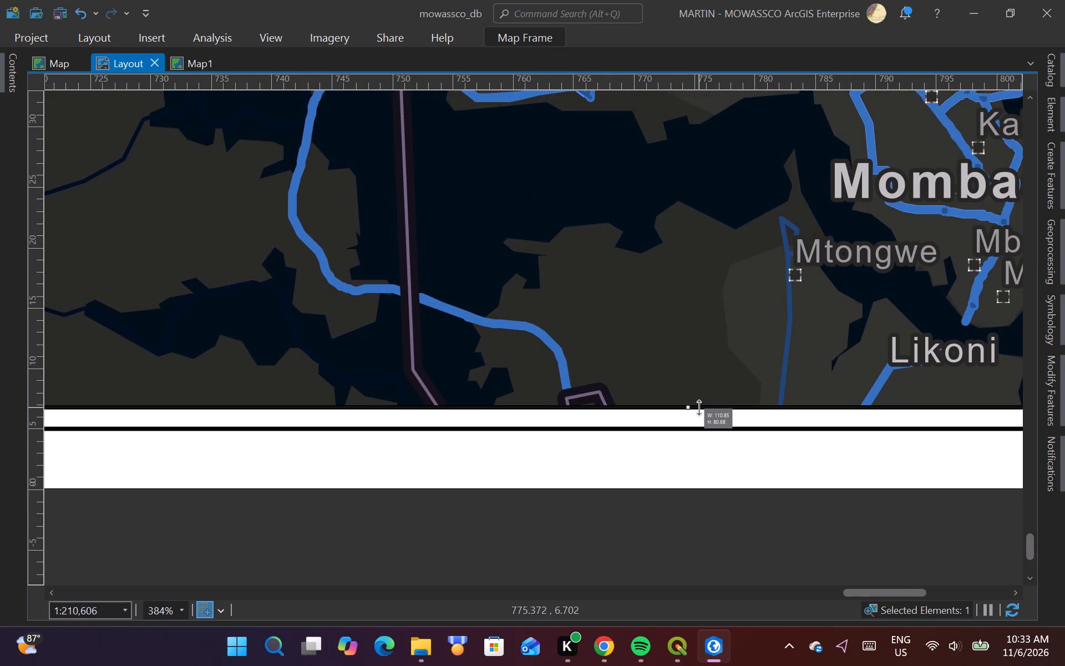
{"action": "left_click_drag", "start_coordinate": [699, 407], "coordinate": [699, 410]}
Extend the inset map frame's right edge closer to the rectangle's right border, for a width of about 112.5 mm.
{"action": "scroll", "coordinate": [694, 468], "scroll_direction": "down", "scroll_amount": 2}
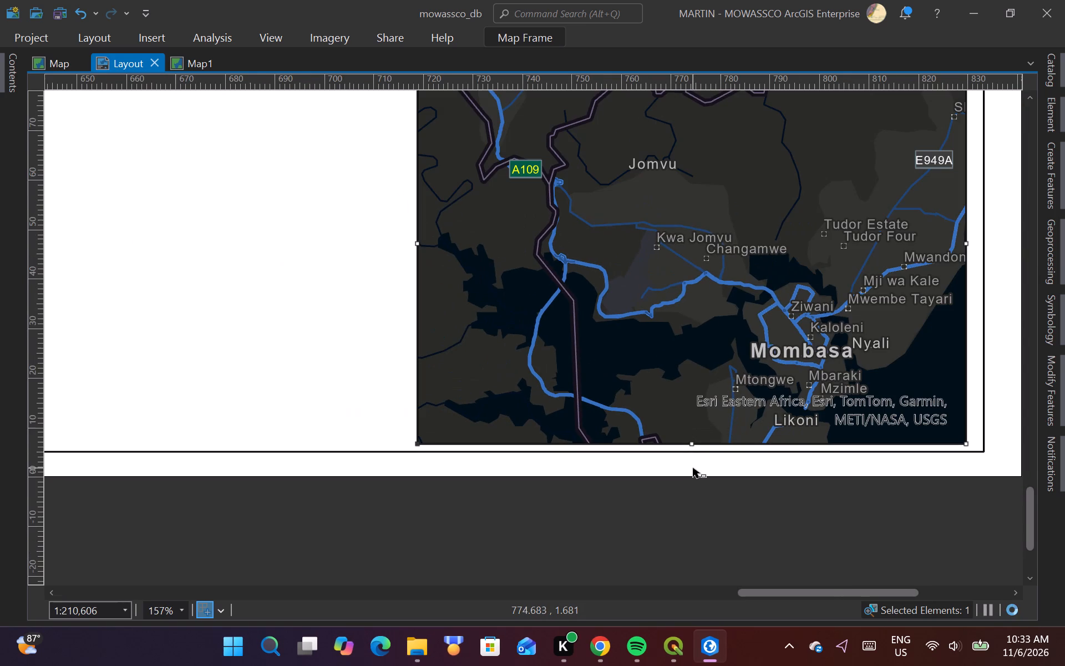
{"action": "scroll", "coordinate": [519, 443], "scroll_direction": "down", "scroll_amount": 1}
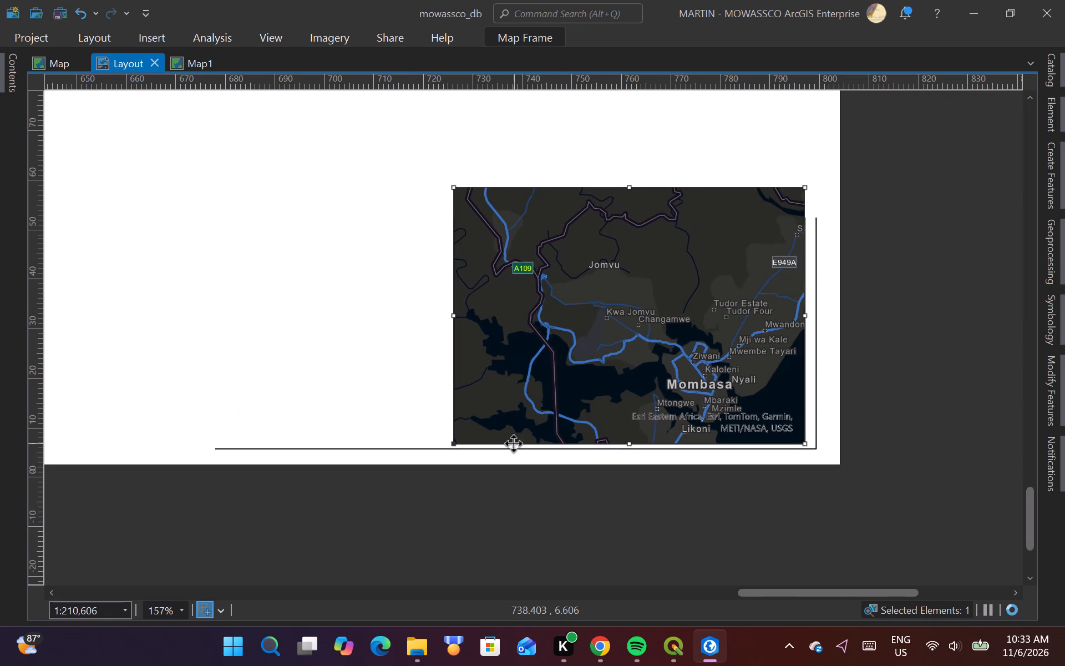
{"action": "scroll", "coordinate": [816, 330], "scroll_direction": "up", "scroll_amount": 2}
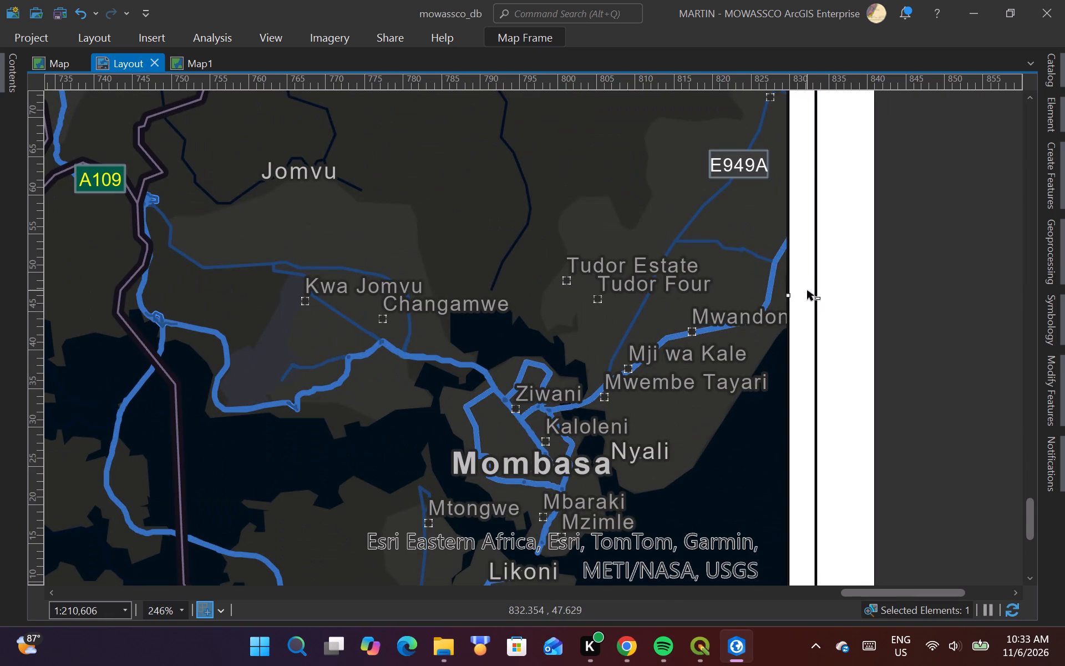
{"action": "scroll", "coordinate": [804, 294], "scroll_direction": "up", "scroll_amount": 2}
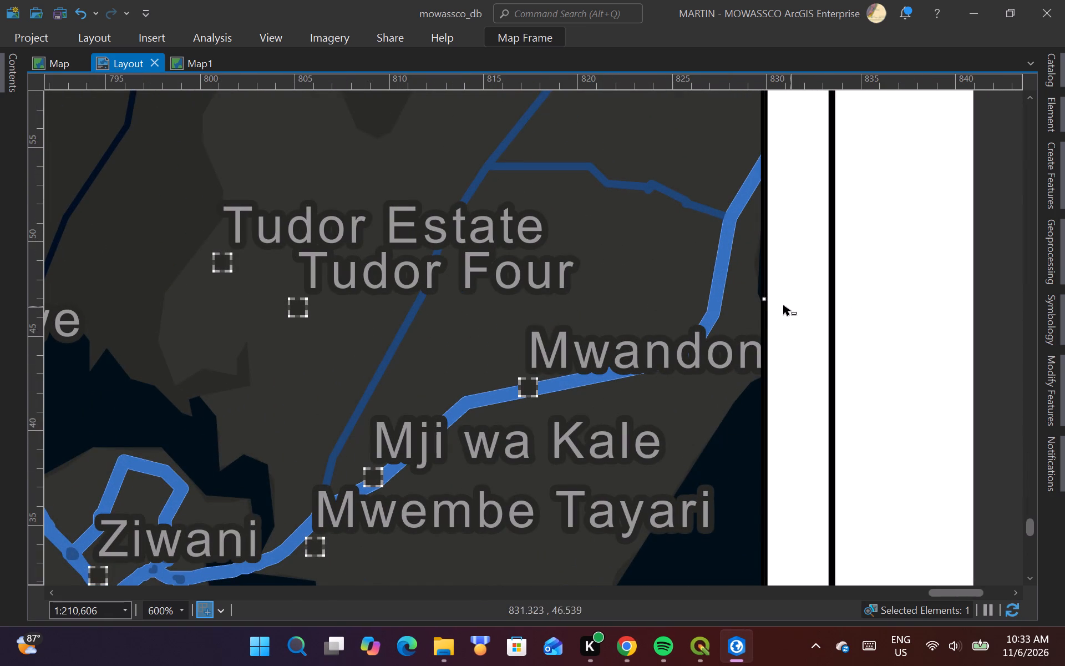
{"action": "left_click_drag", "start_coordinate": [765, 301], "coordinate": [787, 305]}
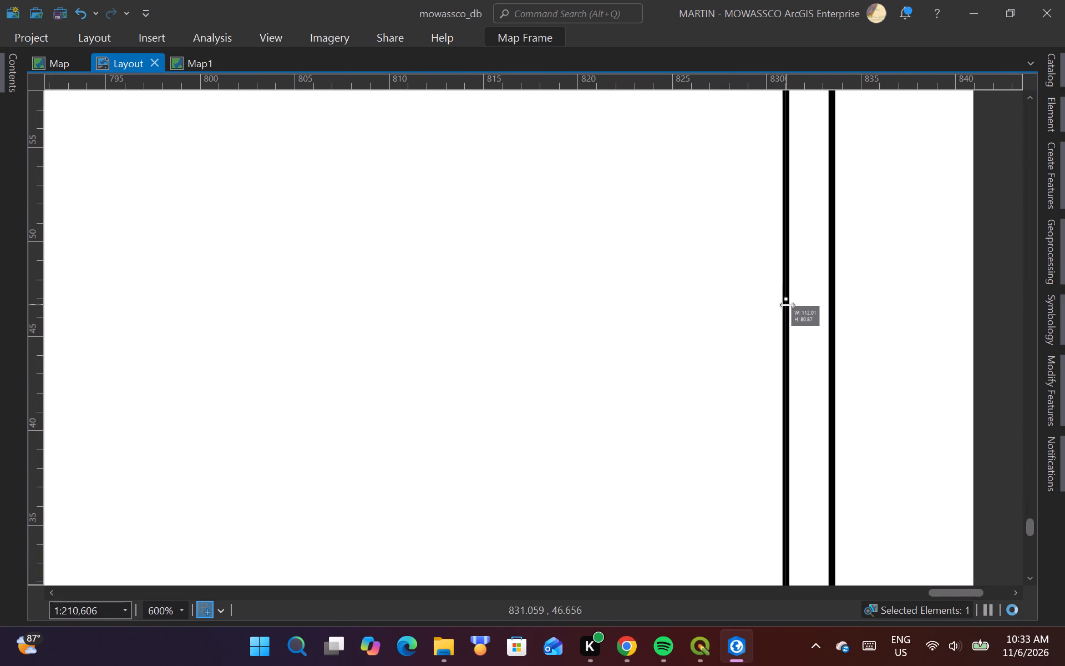
{"action": "left_click_drag", "start_coordinate": [787, 305], "coordinate": [792, 307]}
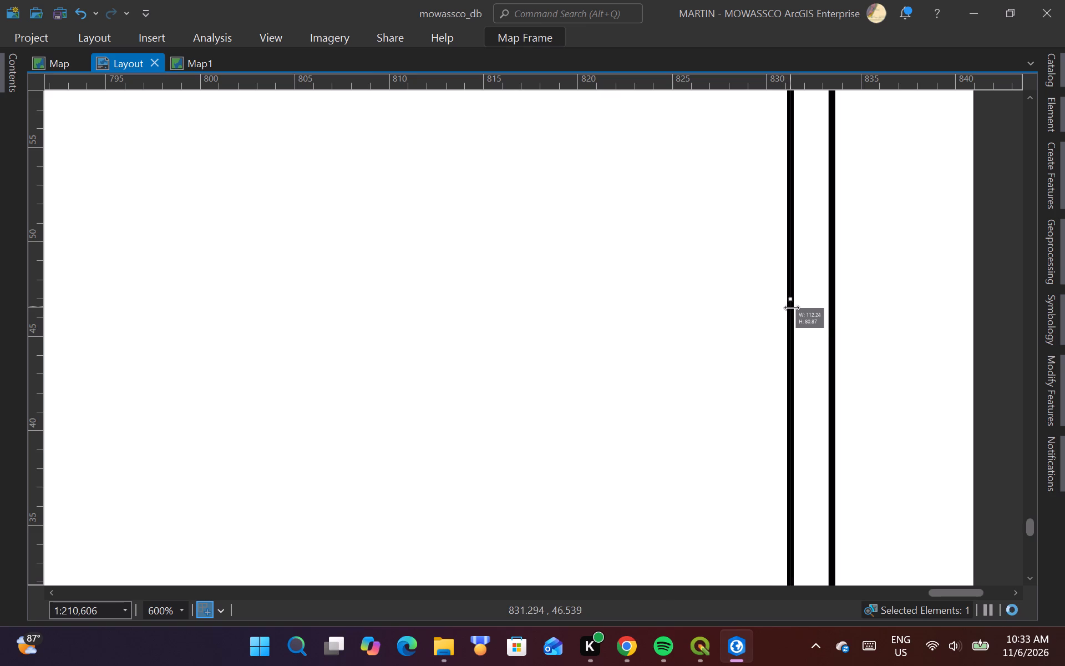
{"action": "left_click_drag", "start_coordinate": [792, 307], "coordinate": [796, 309]}
Raise the inset map frame's top edge closer to the rectangle's top border, for a height of about 81.6 mm.
{"action": "scroll", "coordinate": [828, 401], "scroll_direction": "down", "scroll_amount": 2}
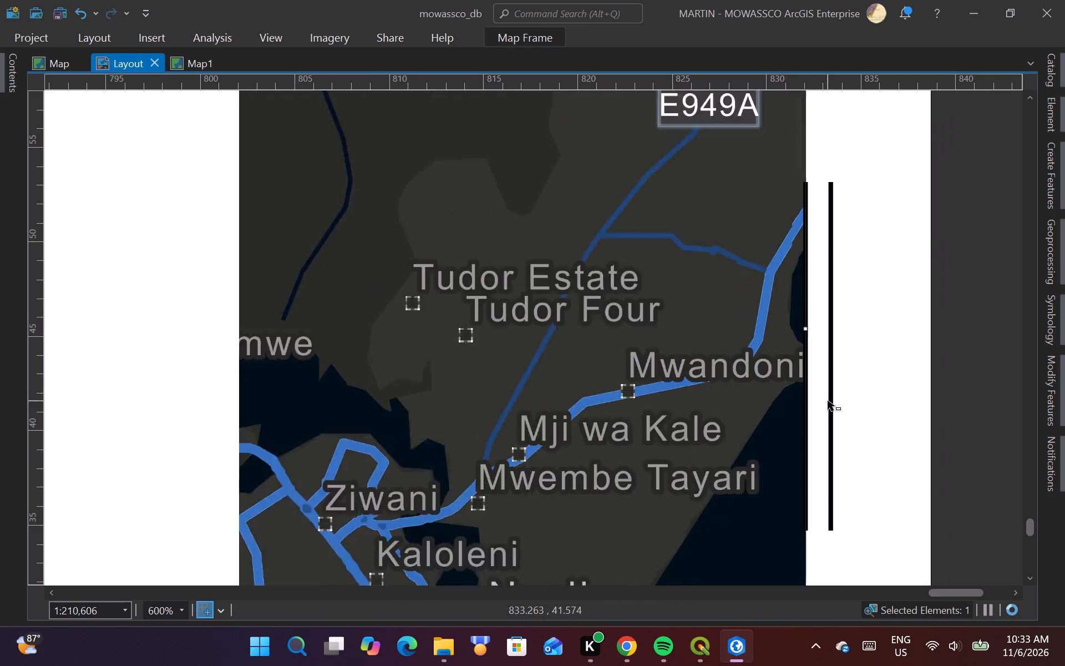
{"action": "scroll", "coordinate": [828, 401], "scroll_direction": "down", "scroll_amount": 2}
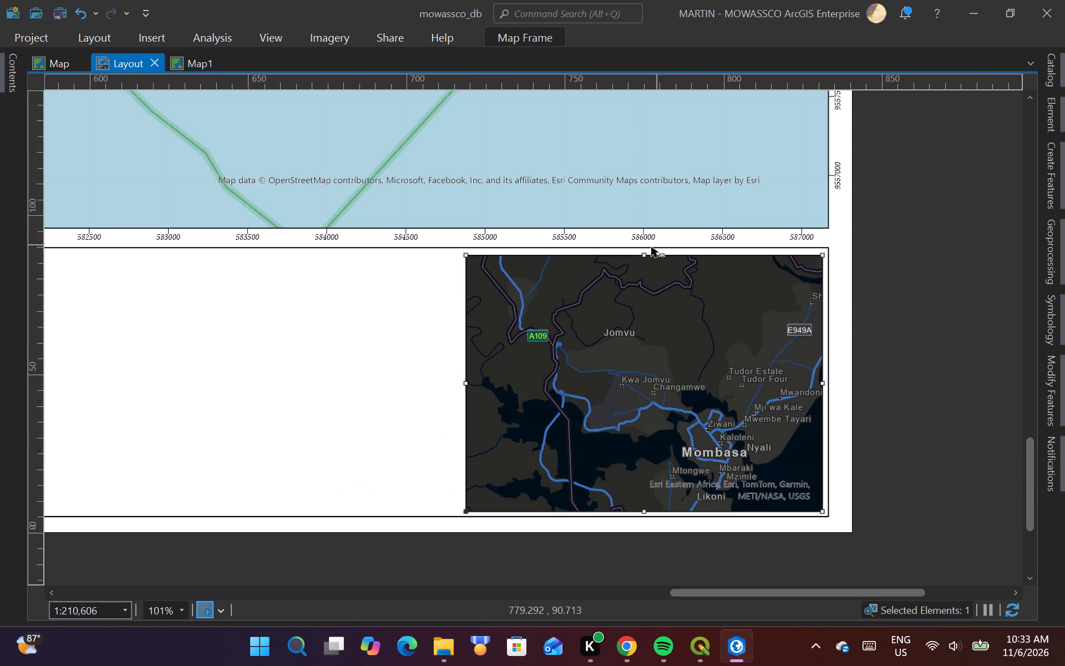
{"action": "scroll", "coordinate": [642, 241], "scroll_direction": "up", "scroll_amount": 4}
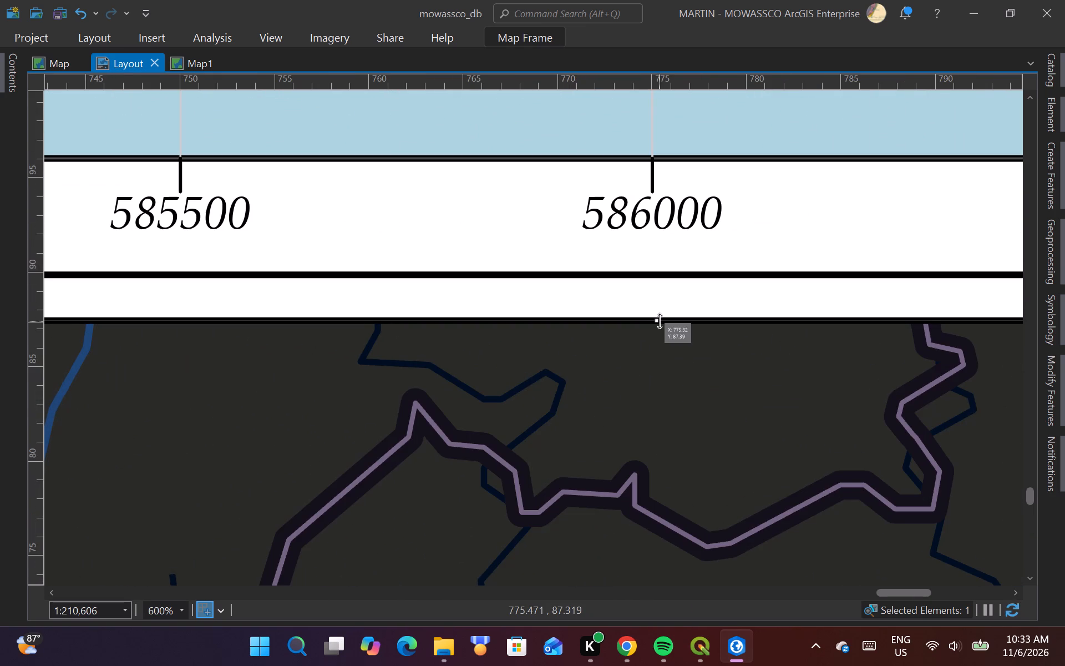
{"action": "scroll", "coordinate": [660, 319], "scroll_direction": "up", "scroll_amount": 3}
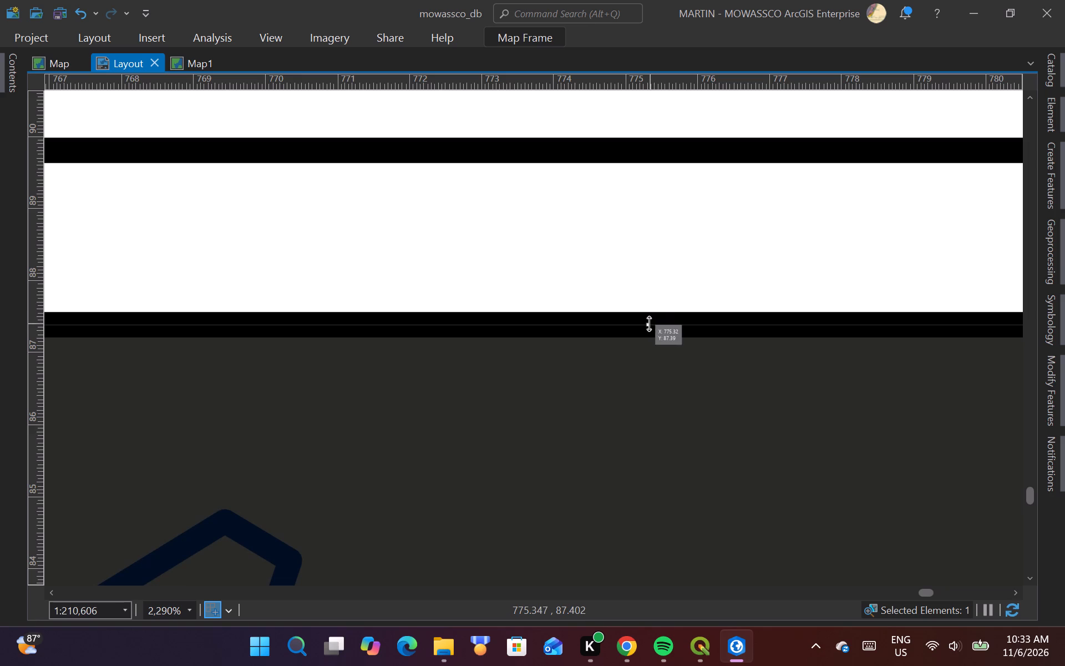
{"action": "left_click_drag", "start_coordinate": [649, 323], "coordinate": [665, 269]}
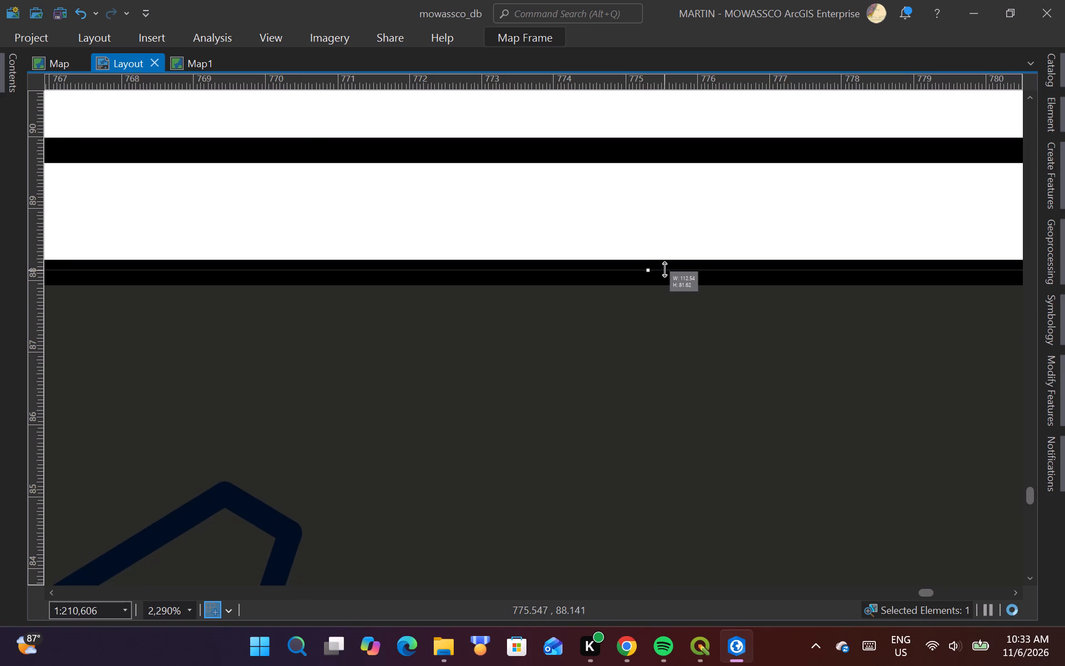
{"action": "left_click_drag", "start_coordinate": [665, 269], "coordinate": [666, 267]}
Activate the inset map frame, zoom its map out to 1:329,073, shift it slightly around Mombasa, and close the activation.
{"action": "scroll", "coordinate": [703, 261], "scroll_direction": "down", "scroll_amount": 3}
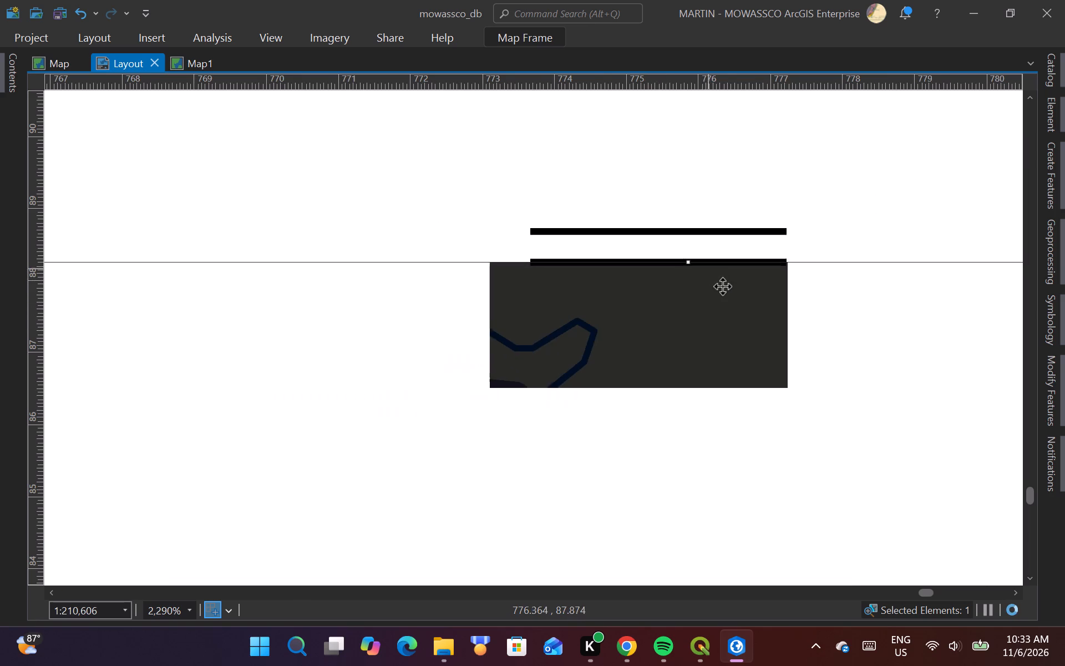
{"action": "scroll", "coordinate": [728, 294], "scroll_direction": "down", "scroll_amount": 2}
{"action": "scroll", "coordinate": [339, 333], "scroll_direction": "down", "scroll_amount": 1}
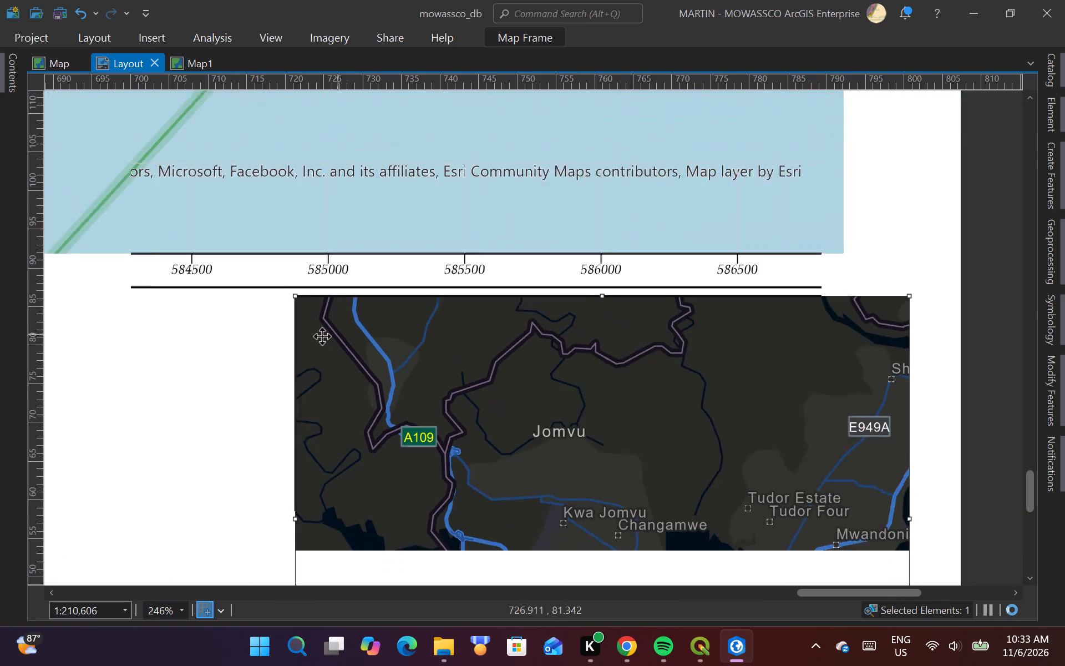
{"action": "scroll", "coordinate": [322, 336], "scroll_direction": "down", "scroll_amount": 1}
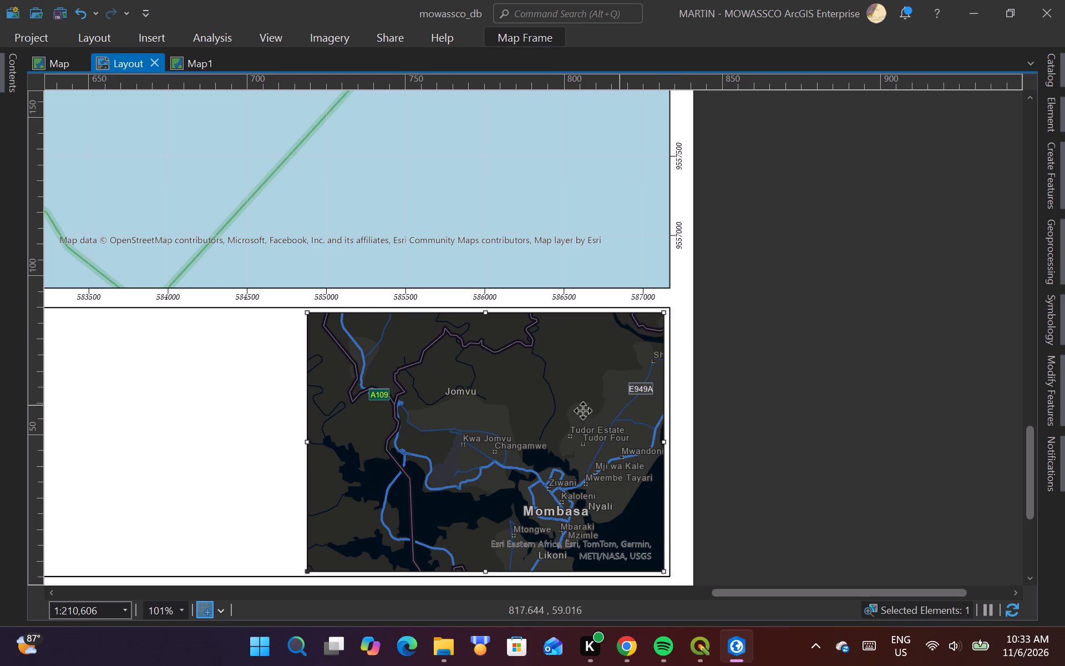
{"action": "left_click", "coordinate": [465, 432]}
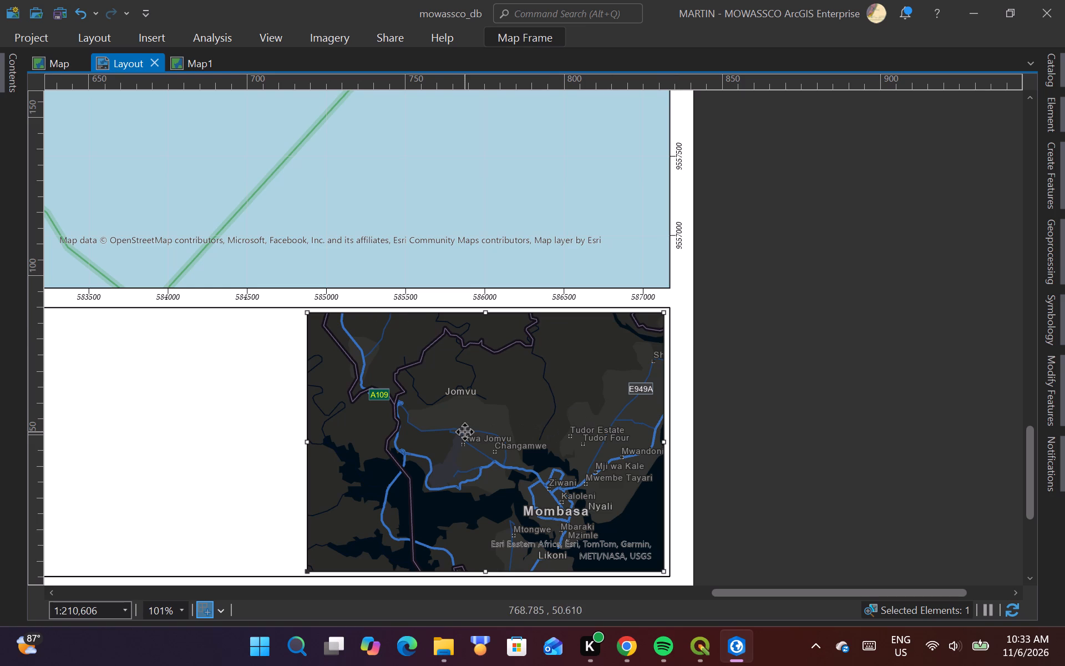
{"action": "key", "text": "q"}
{"action": "scroll", "coordinate": [456, 433], "scroll_direction": "down", "scroll_amount": 1}
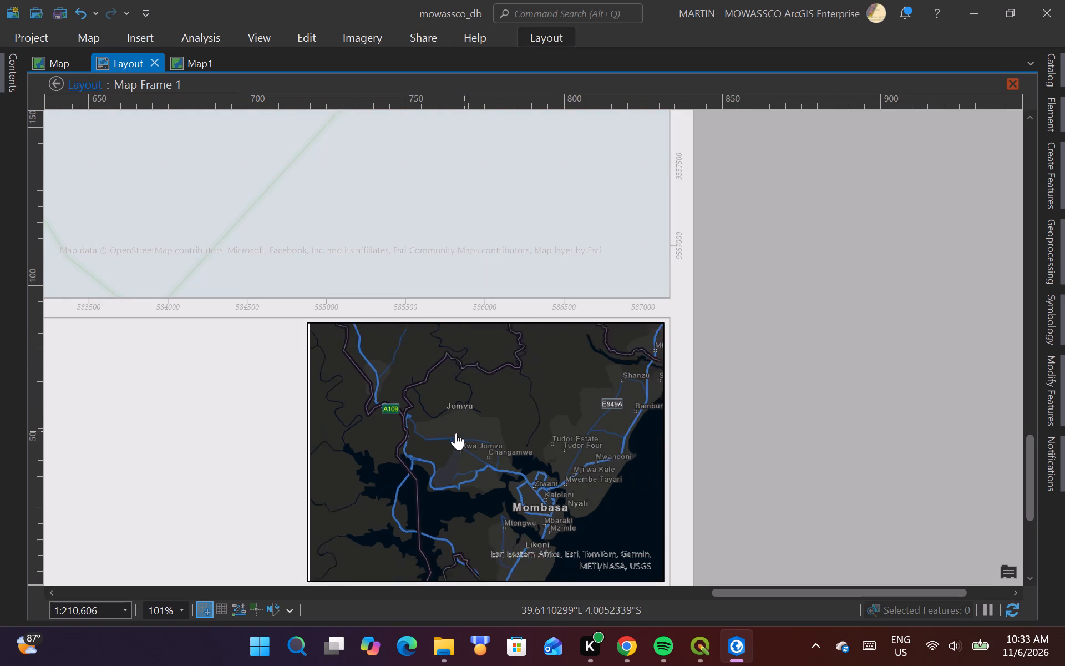
{"action": "left_click_drag", "start_coordinate": [511, 463], "coordinate": [488, 459]}
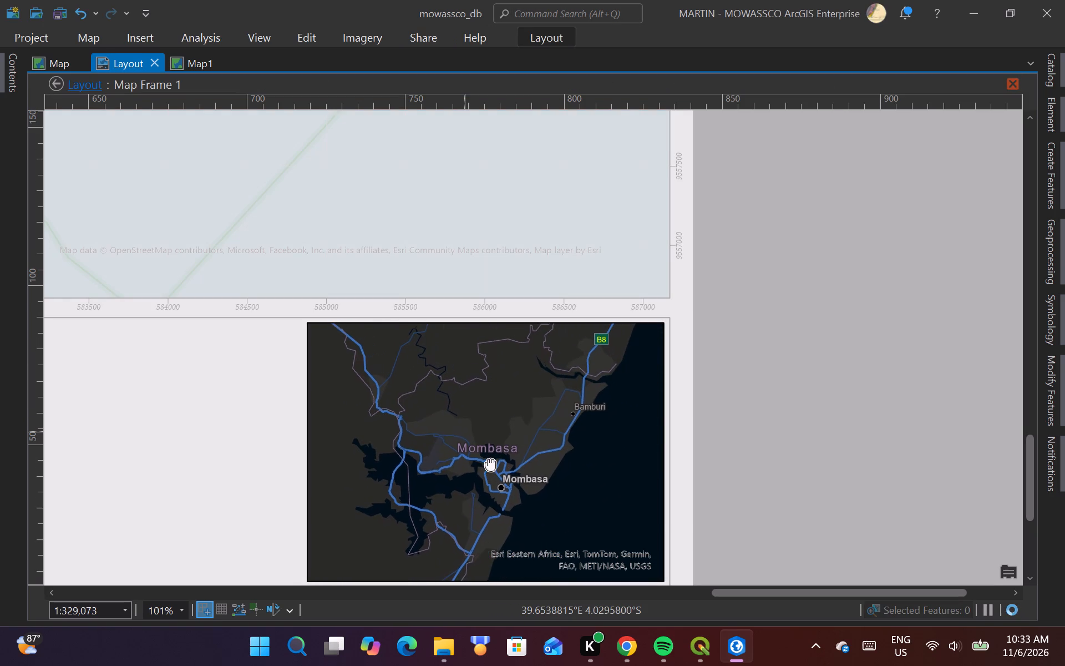
{"action": "left_click_drag", "start_coordinate": [488, 459], "coordinate": [485, 460]}
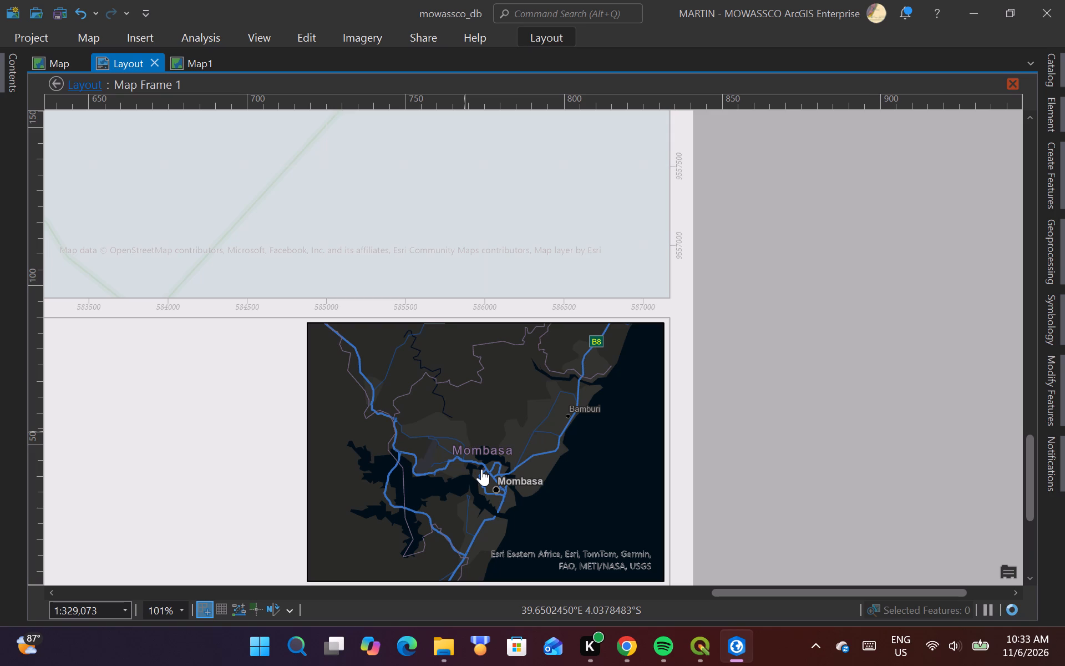
{"action": "left_click", "coordinate": [1010, 78]}
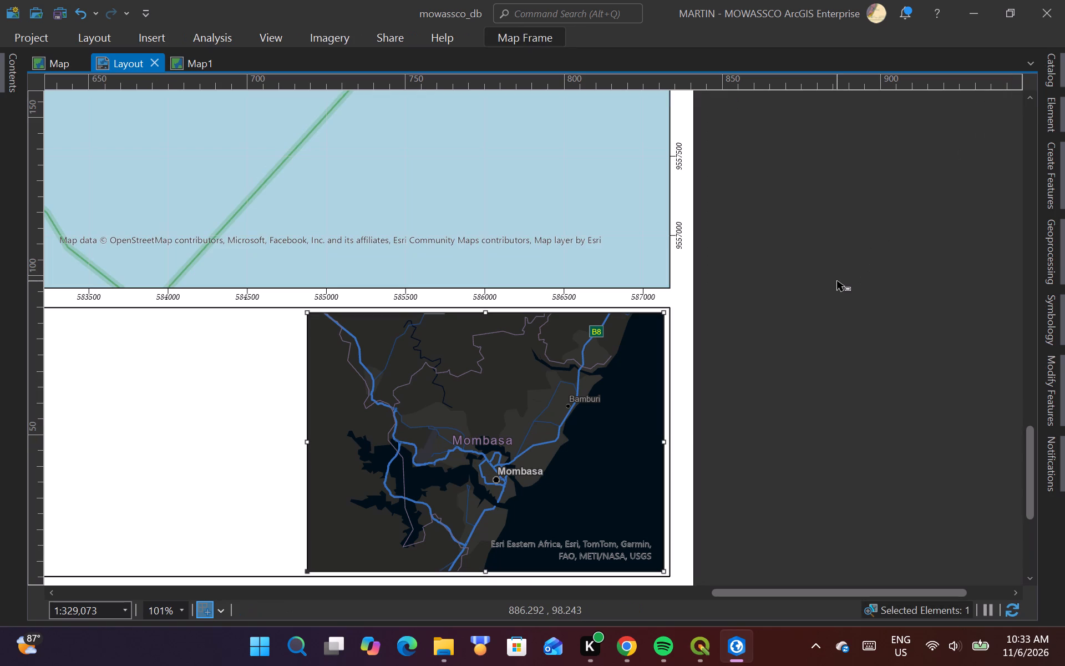
Add an extent indicator to the inset map frame showing the extent of the main Map Frame.
{"action": "left_click", "coordinate": [165, 41]}
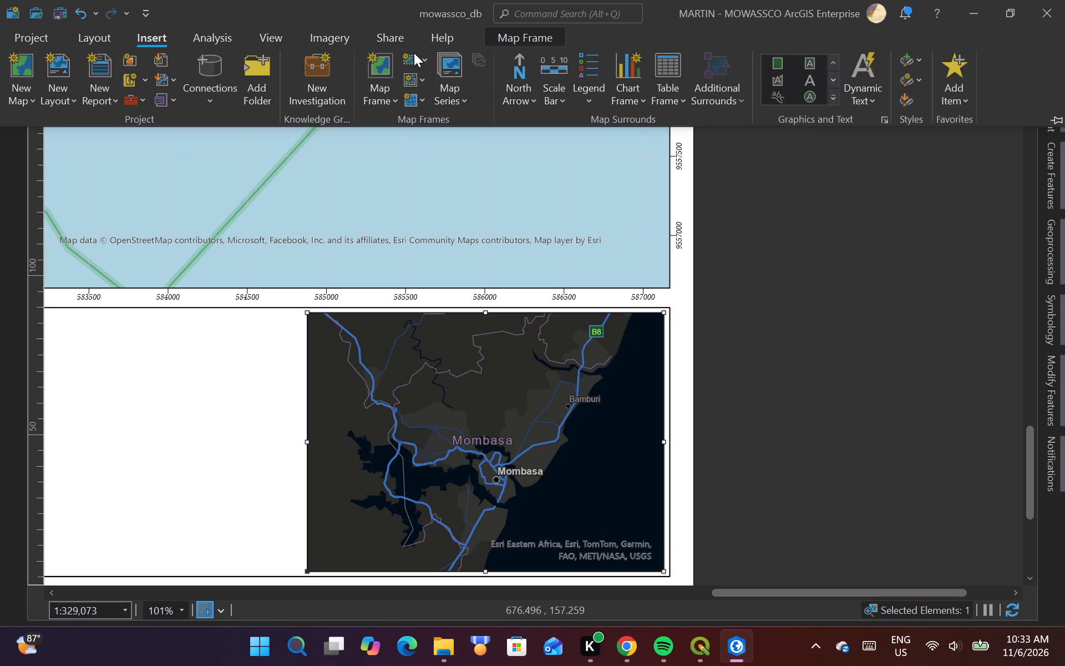
{"action": "left_click", "coordinate": [421, 80]}
{"action": "left_click", "coordinate": [366, 99]}
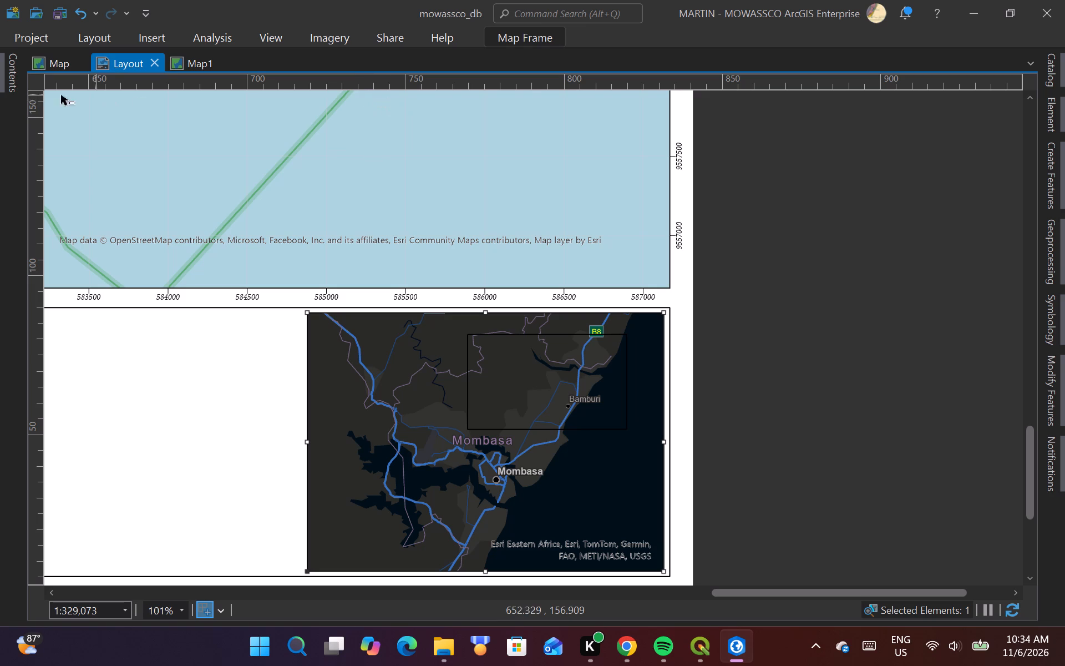
Give the inset's extent indicator symbol a red outline with a width of 4 pt.
{"action": "left_click", "coordinate": [6, 79]}
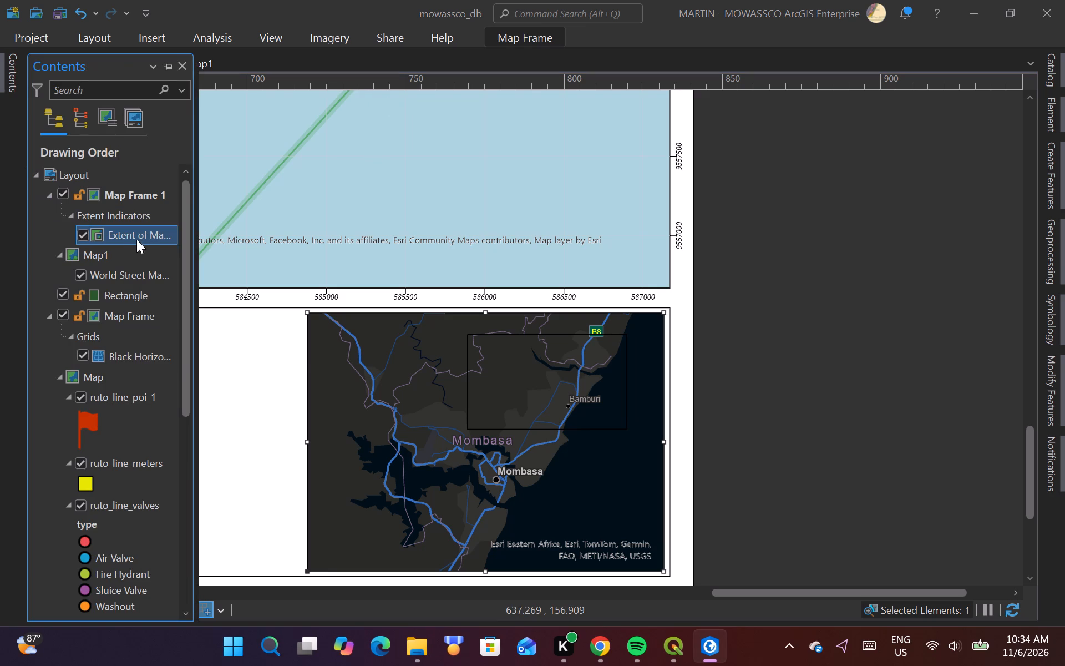
{"action": "right_click", "coordinate": [139, 239]}
{"action": "left_click", "coordinate": [220, 346]}
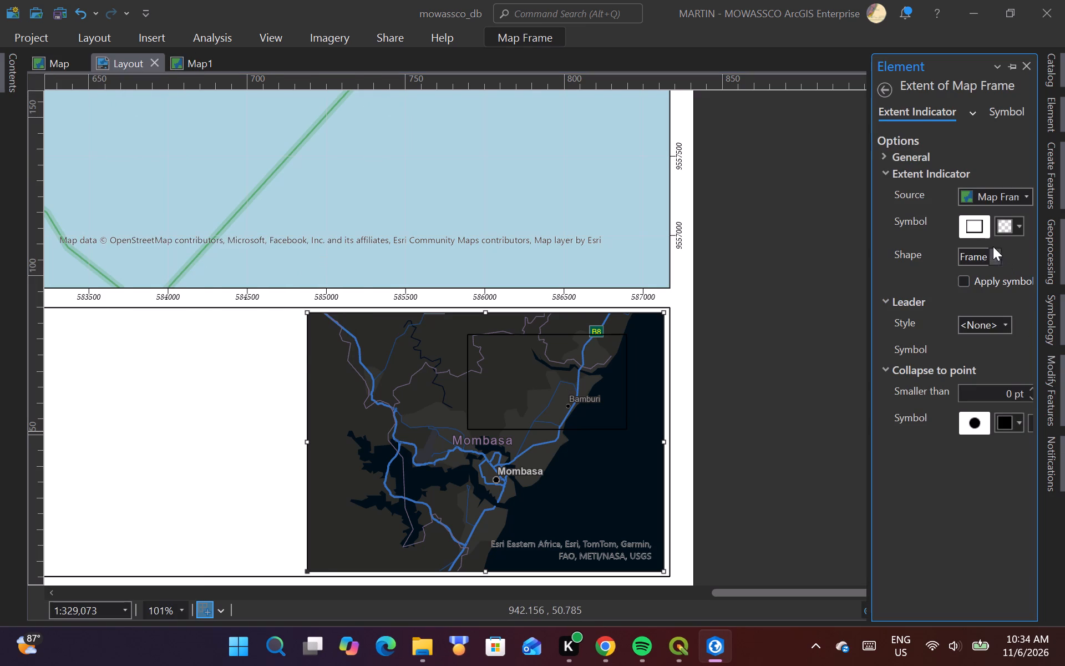
{"action": "left_click", "coordinate": [979, 223]}
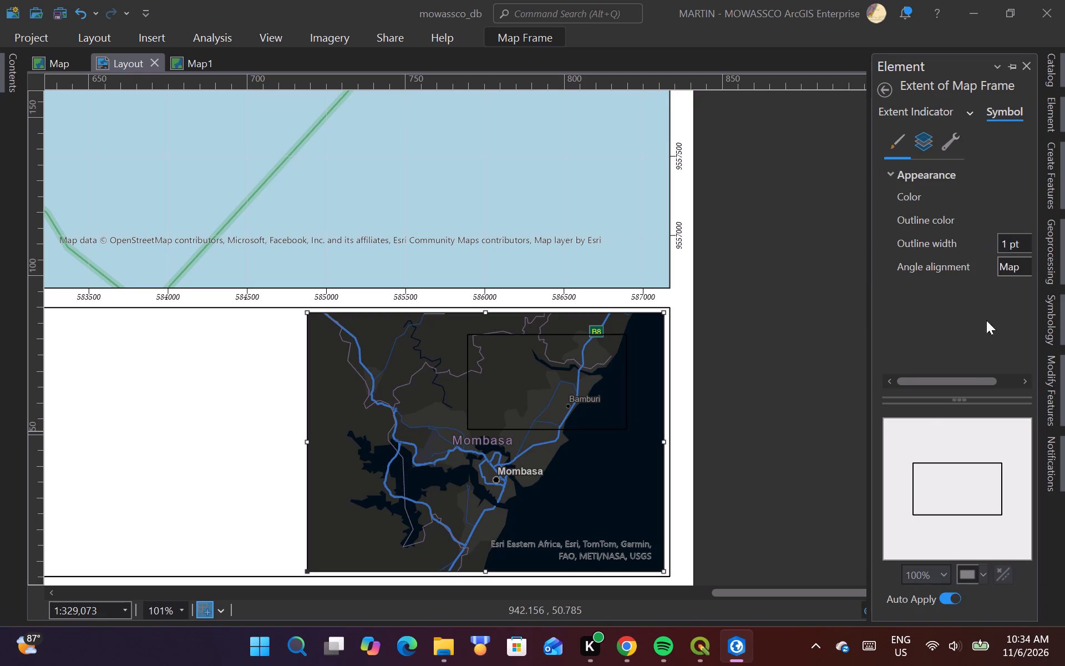
{"action": "left_click_drag", "start_coordinate": [870, 336], "coordinate": [828, 325]}
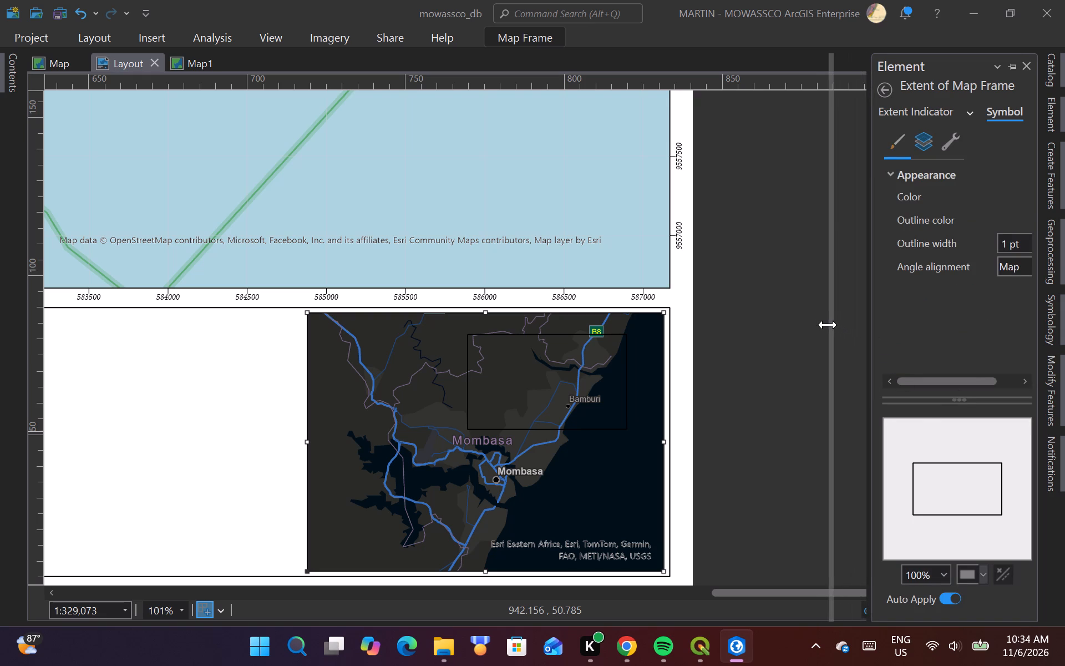
{"action": "left_click_drag", "start_coordinate": [828, 325], "coordinate": [820, 320]}
{"action": "left_click", "coordinate": [1021, 239]}
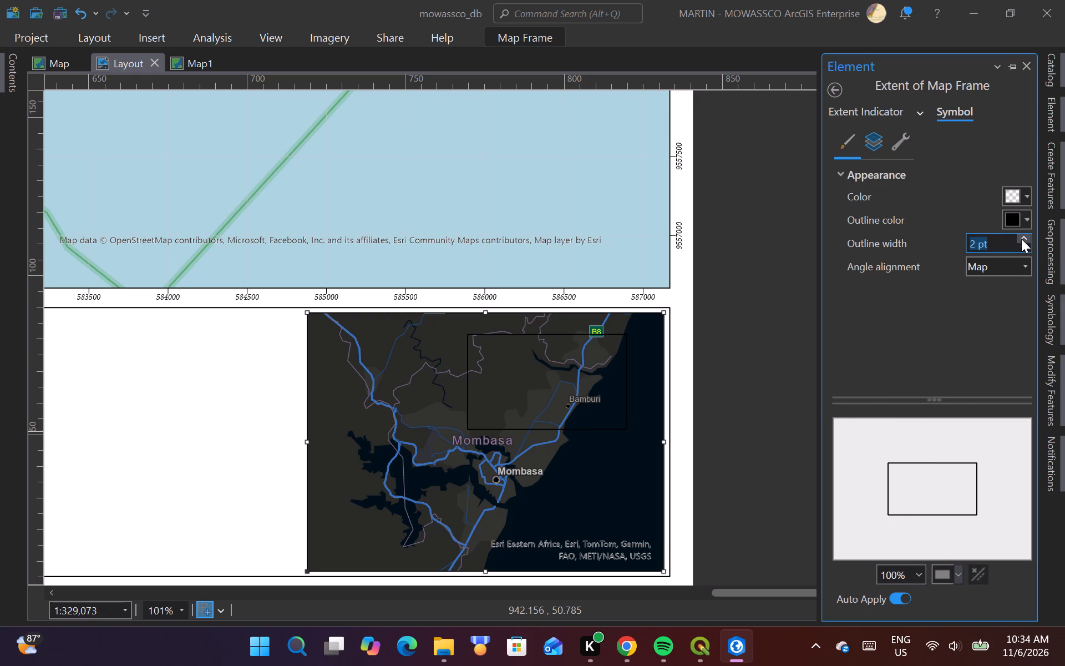
{"action": "left_click", "coordinate": [1021, 239]}
{"action": "left_click", "coordinate": [1021, 239]}
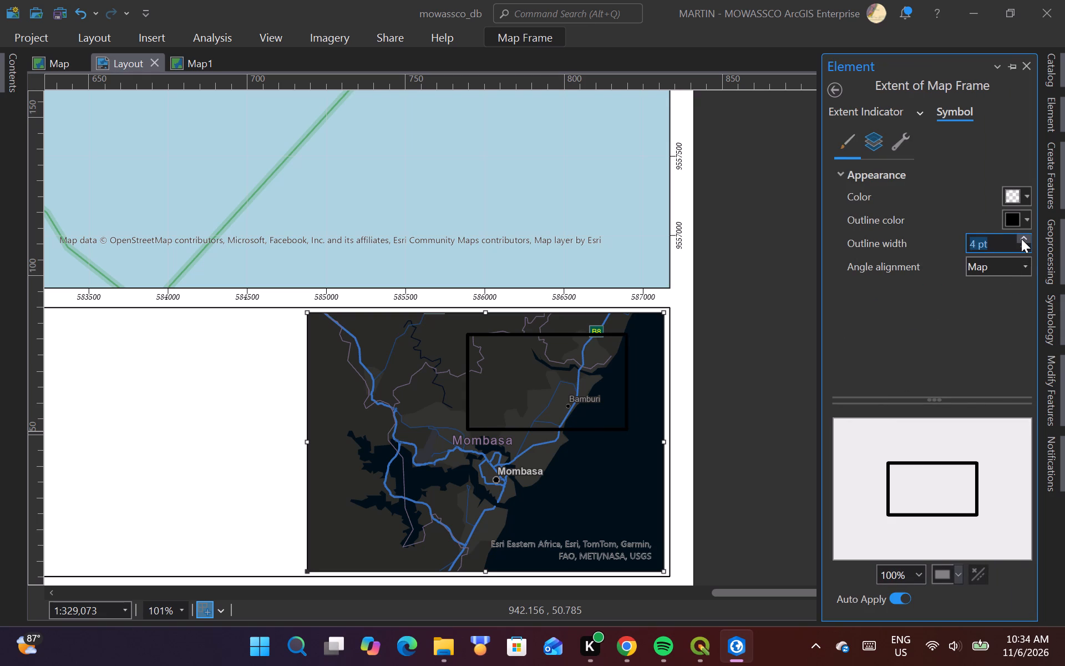
{"action": "left_click", "coordinate": [1015, 219]}
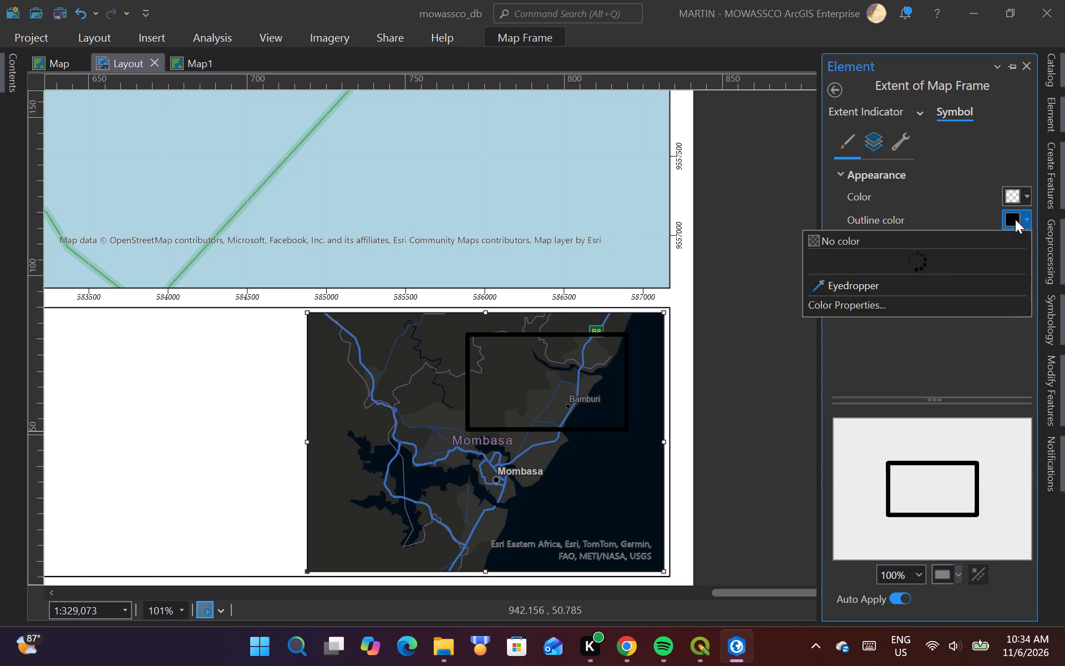
{"action": "left_click", "coordinate": [838, 312]}
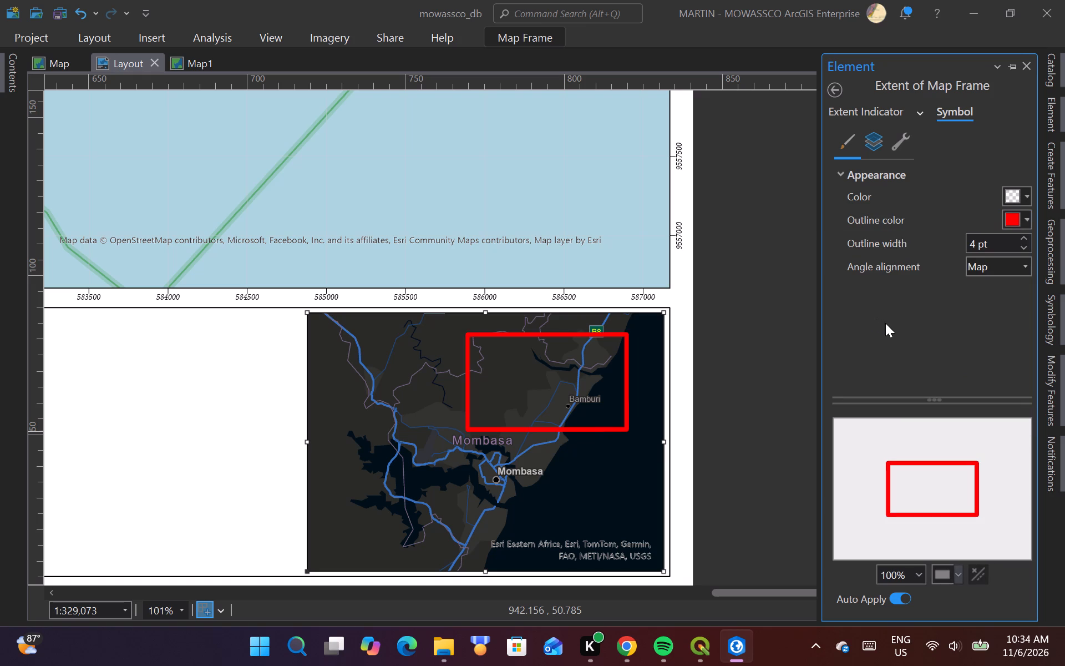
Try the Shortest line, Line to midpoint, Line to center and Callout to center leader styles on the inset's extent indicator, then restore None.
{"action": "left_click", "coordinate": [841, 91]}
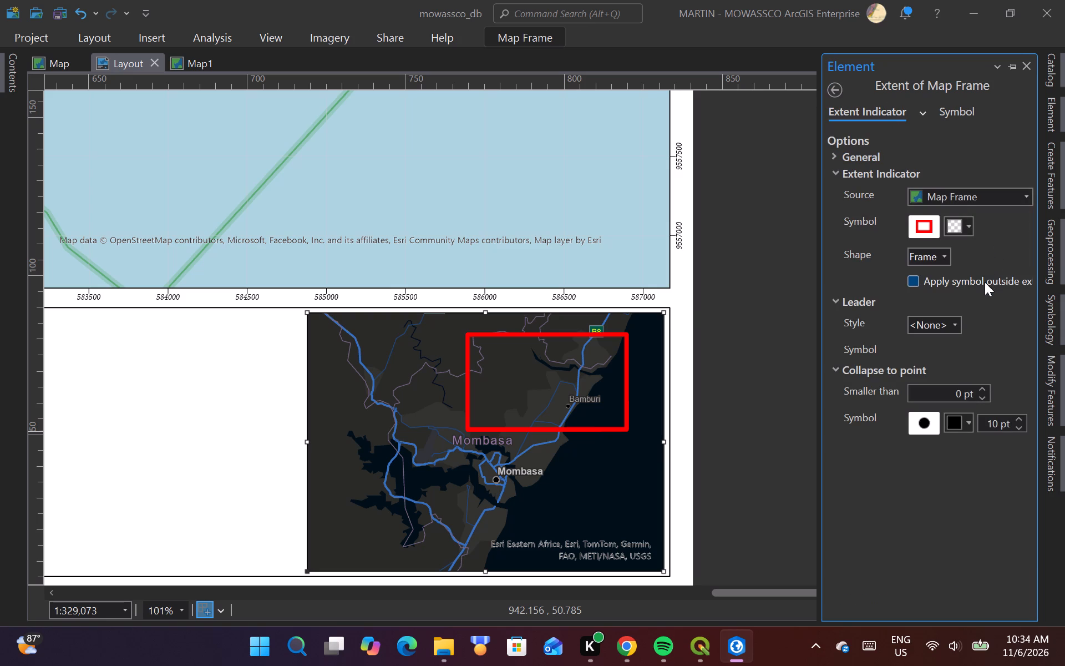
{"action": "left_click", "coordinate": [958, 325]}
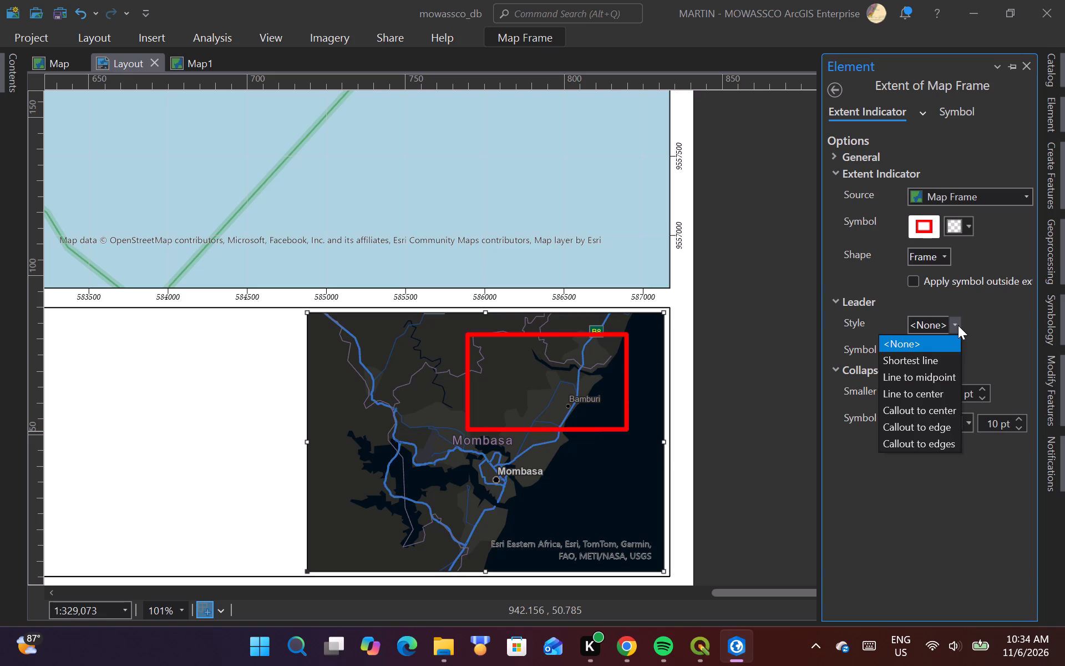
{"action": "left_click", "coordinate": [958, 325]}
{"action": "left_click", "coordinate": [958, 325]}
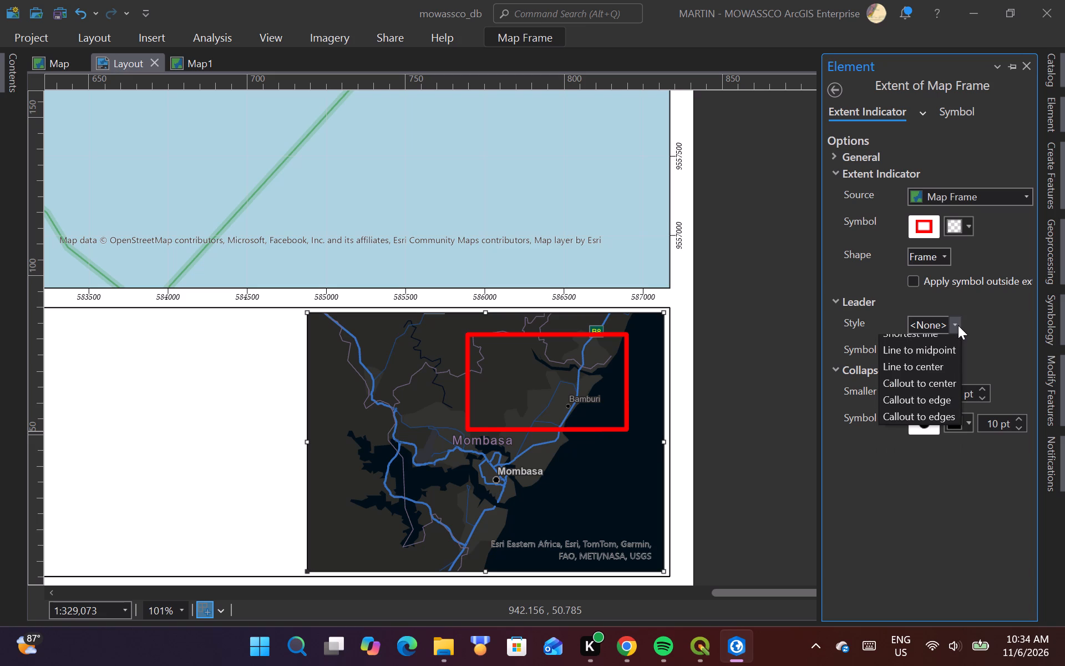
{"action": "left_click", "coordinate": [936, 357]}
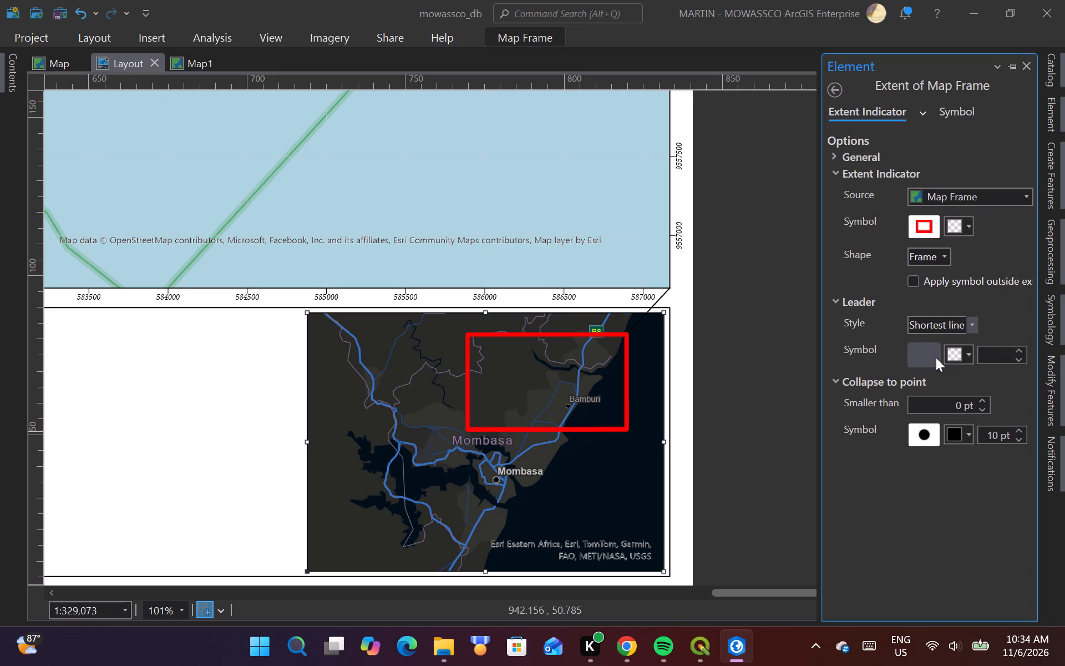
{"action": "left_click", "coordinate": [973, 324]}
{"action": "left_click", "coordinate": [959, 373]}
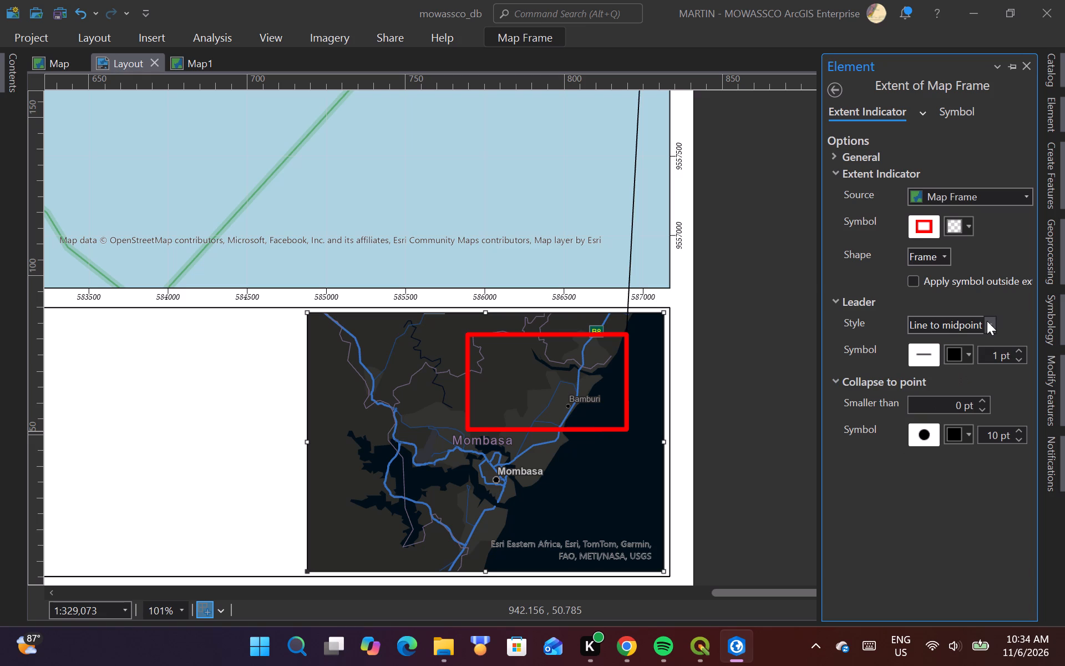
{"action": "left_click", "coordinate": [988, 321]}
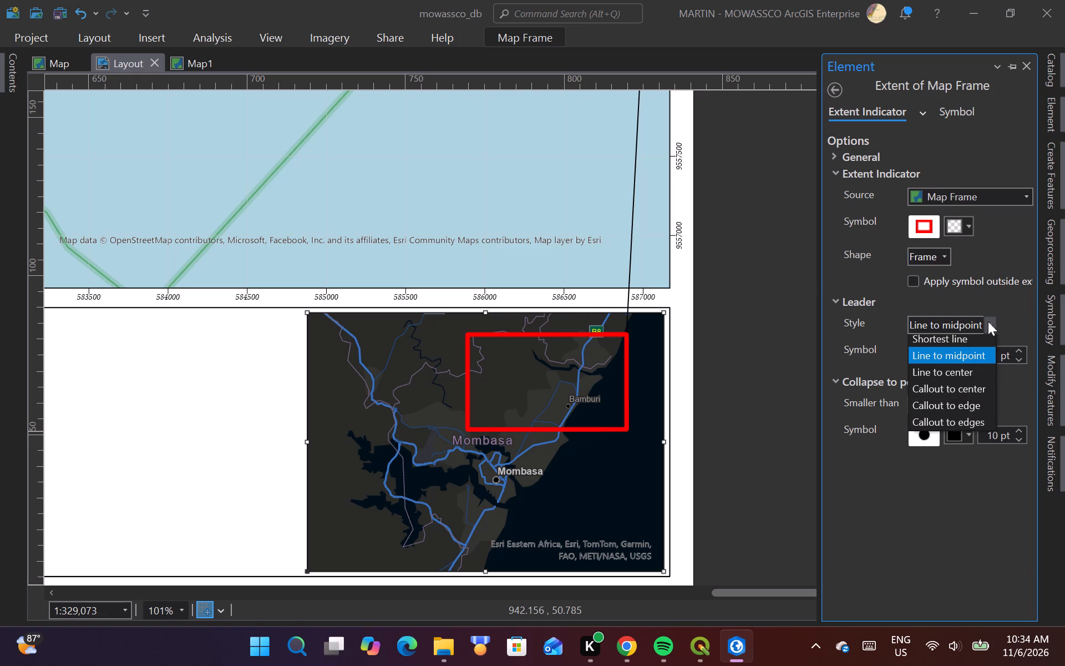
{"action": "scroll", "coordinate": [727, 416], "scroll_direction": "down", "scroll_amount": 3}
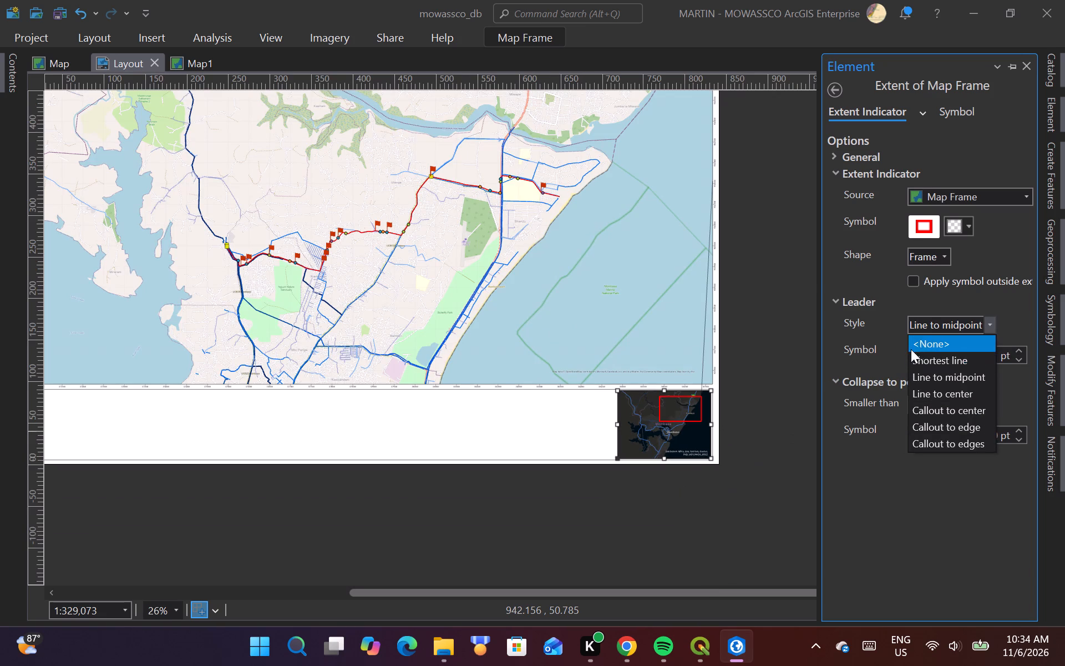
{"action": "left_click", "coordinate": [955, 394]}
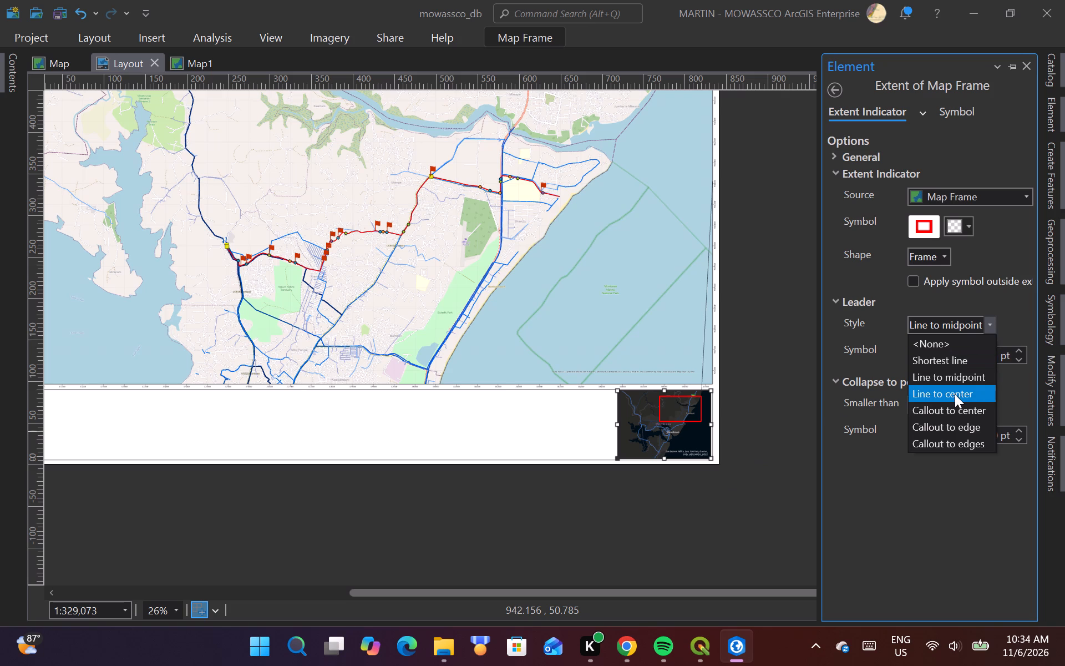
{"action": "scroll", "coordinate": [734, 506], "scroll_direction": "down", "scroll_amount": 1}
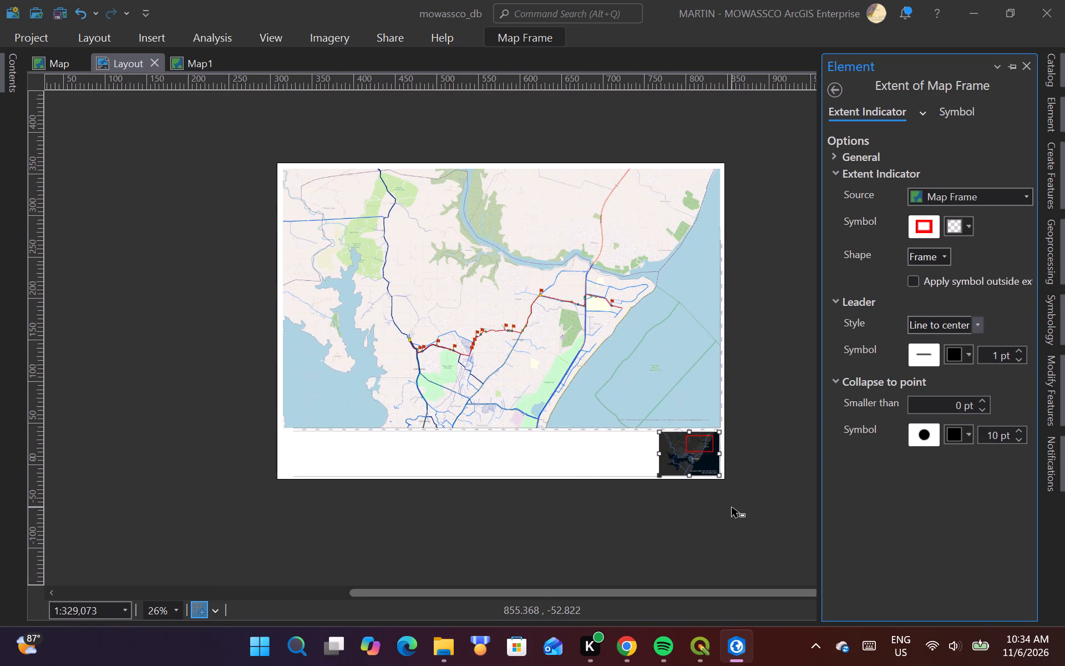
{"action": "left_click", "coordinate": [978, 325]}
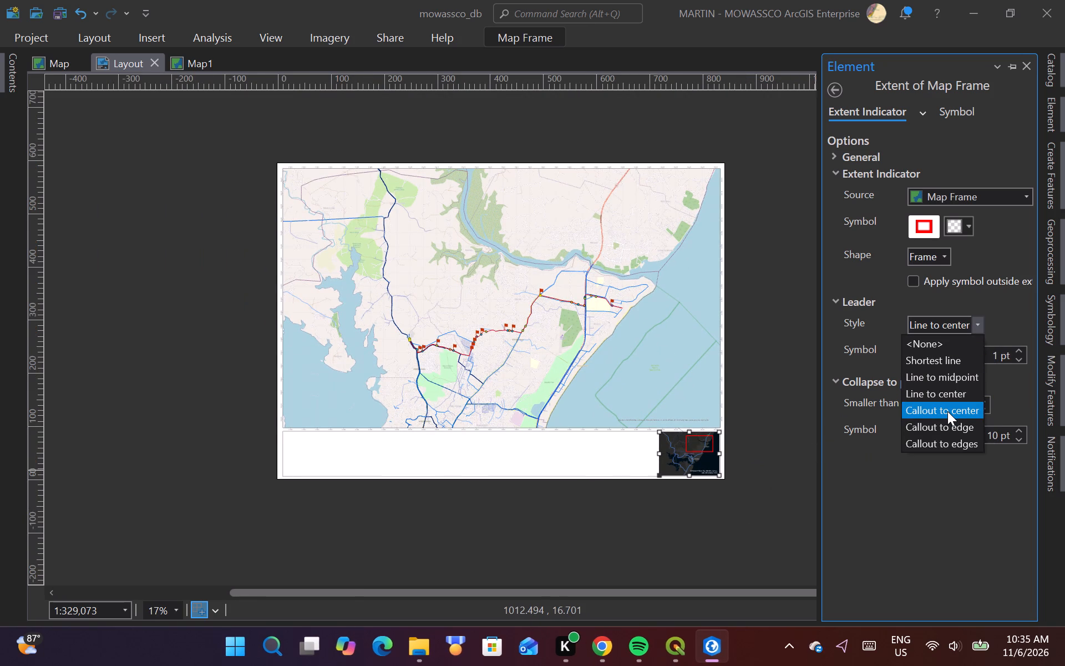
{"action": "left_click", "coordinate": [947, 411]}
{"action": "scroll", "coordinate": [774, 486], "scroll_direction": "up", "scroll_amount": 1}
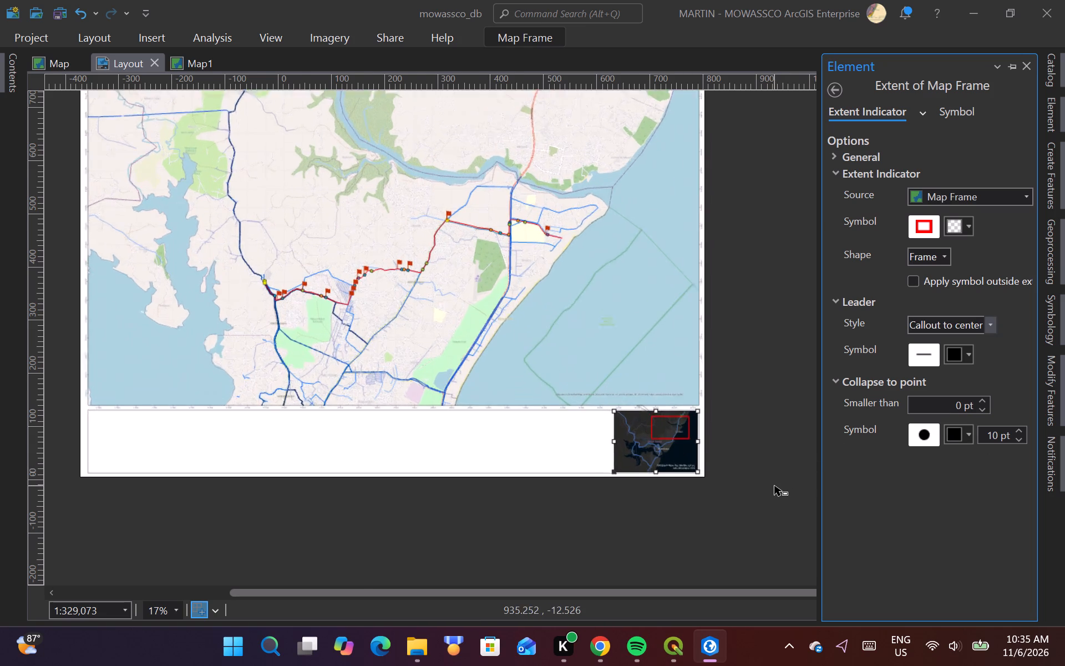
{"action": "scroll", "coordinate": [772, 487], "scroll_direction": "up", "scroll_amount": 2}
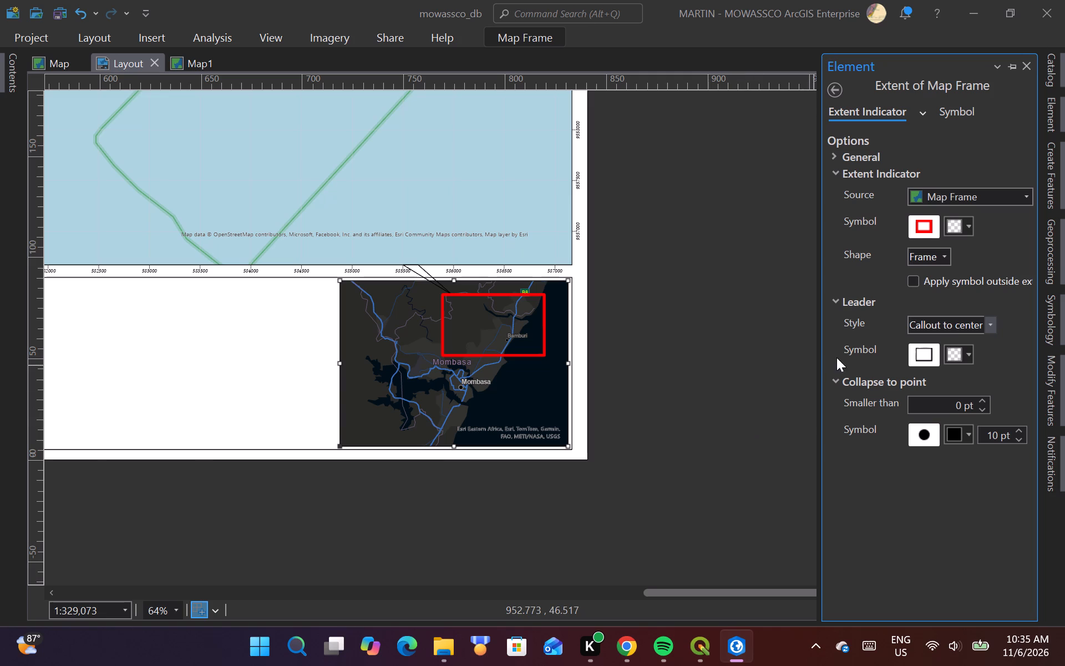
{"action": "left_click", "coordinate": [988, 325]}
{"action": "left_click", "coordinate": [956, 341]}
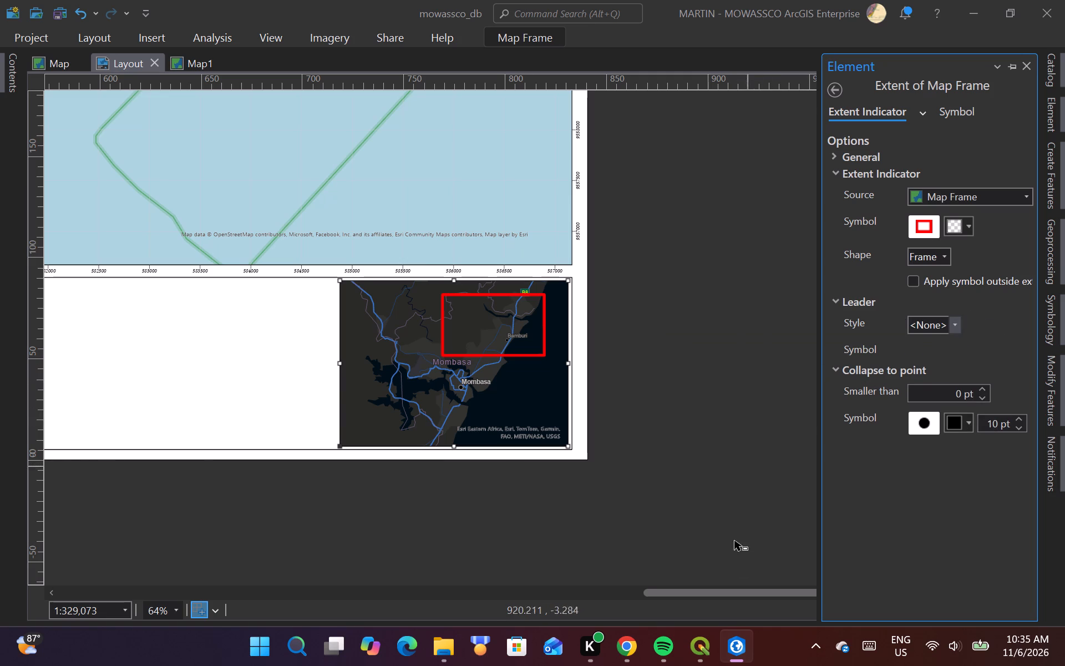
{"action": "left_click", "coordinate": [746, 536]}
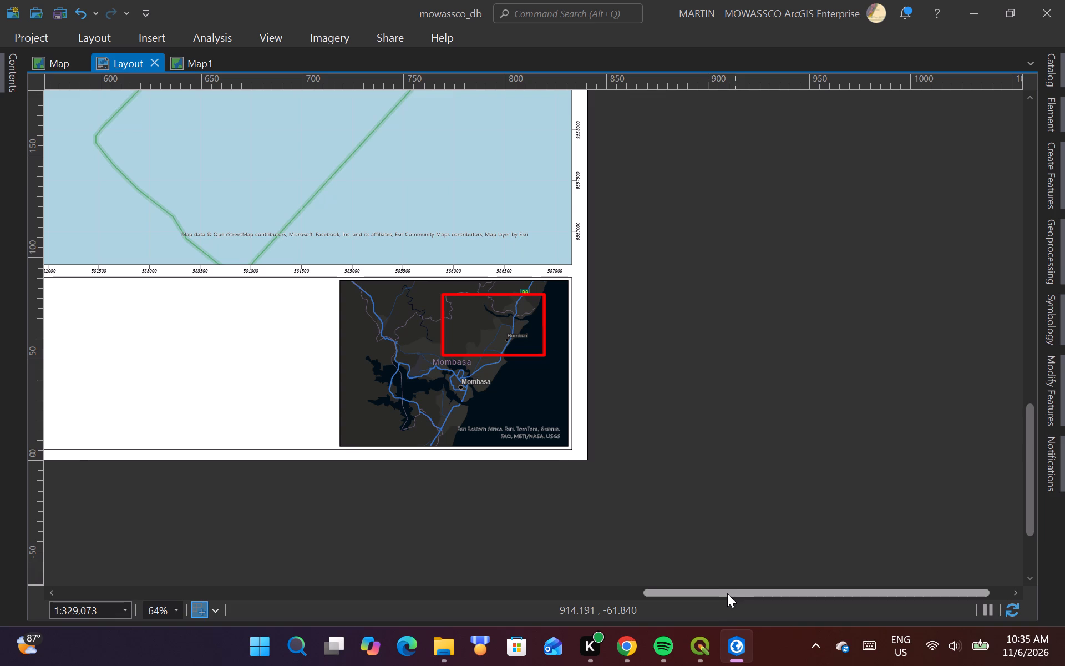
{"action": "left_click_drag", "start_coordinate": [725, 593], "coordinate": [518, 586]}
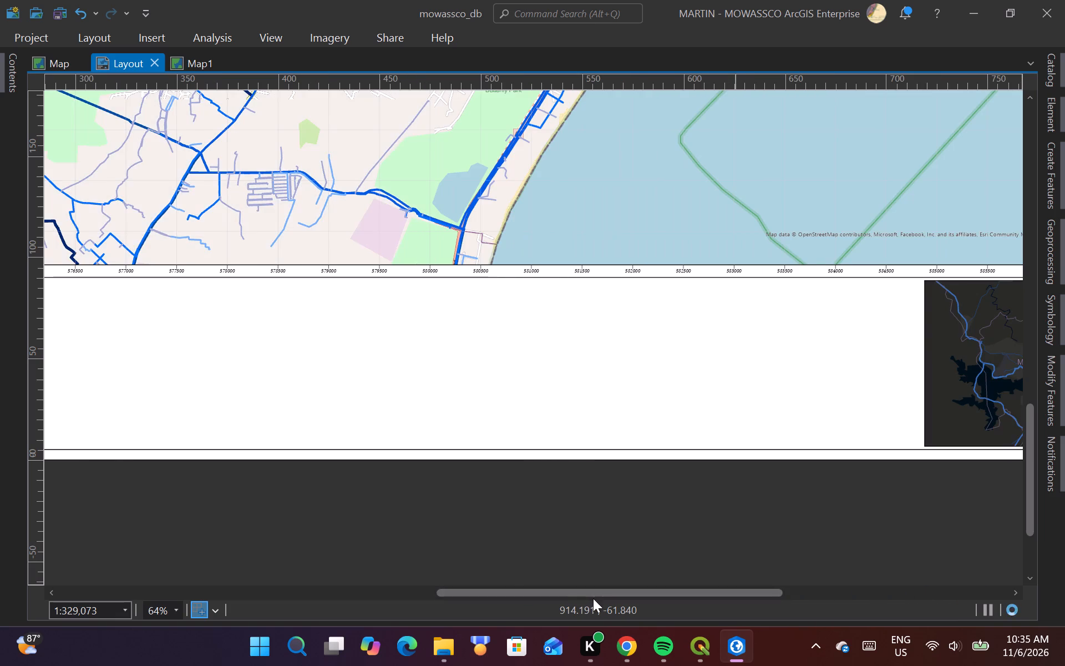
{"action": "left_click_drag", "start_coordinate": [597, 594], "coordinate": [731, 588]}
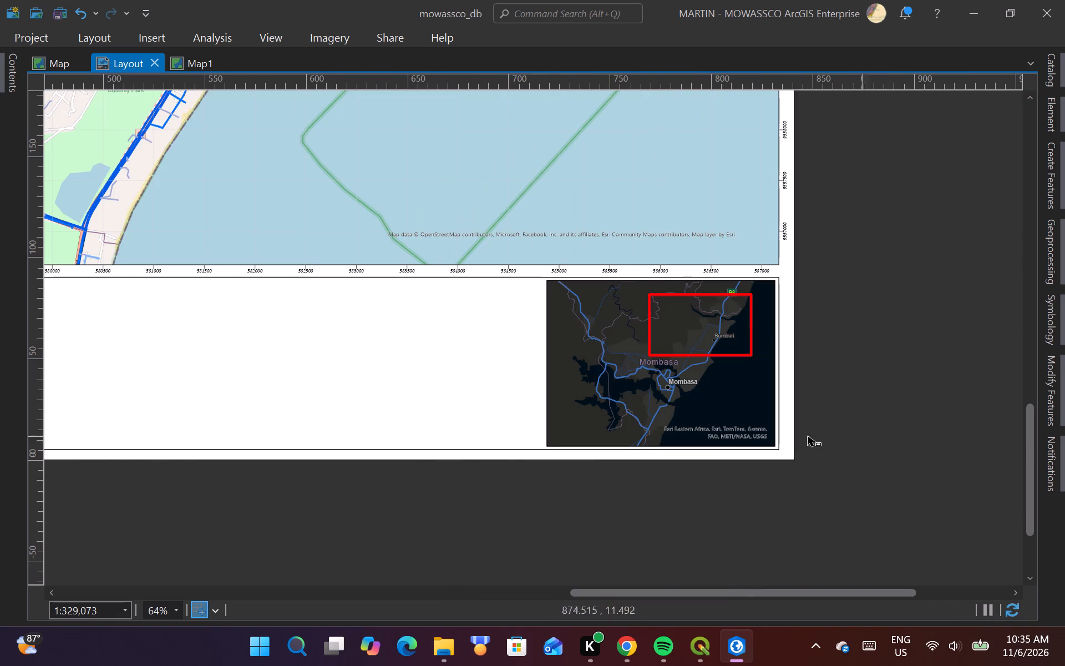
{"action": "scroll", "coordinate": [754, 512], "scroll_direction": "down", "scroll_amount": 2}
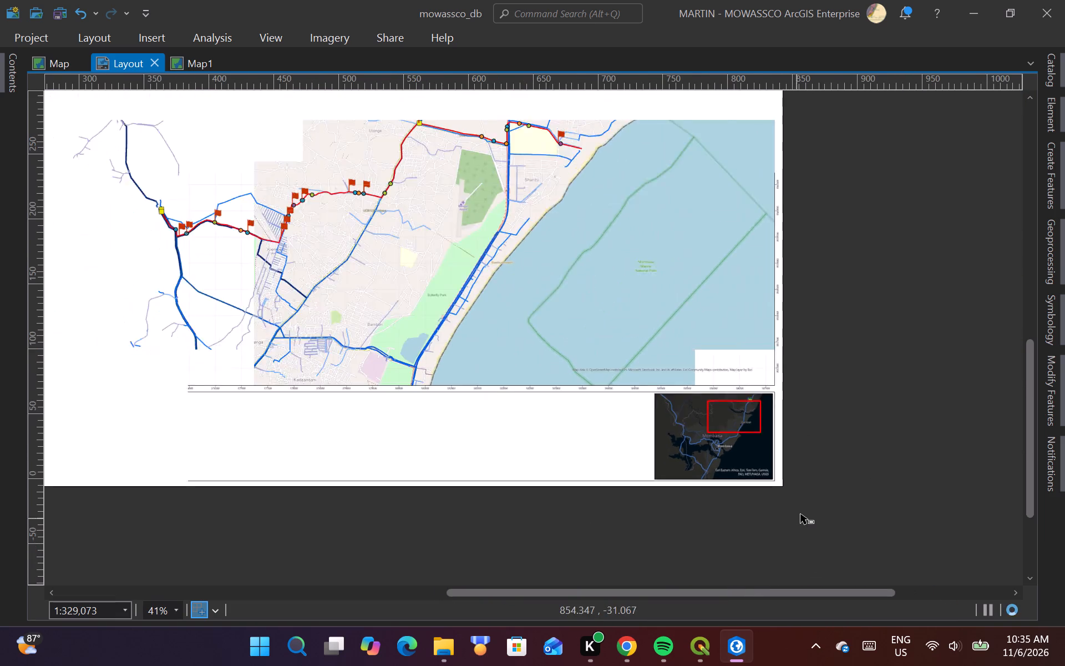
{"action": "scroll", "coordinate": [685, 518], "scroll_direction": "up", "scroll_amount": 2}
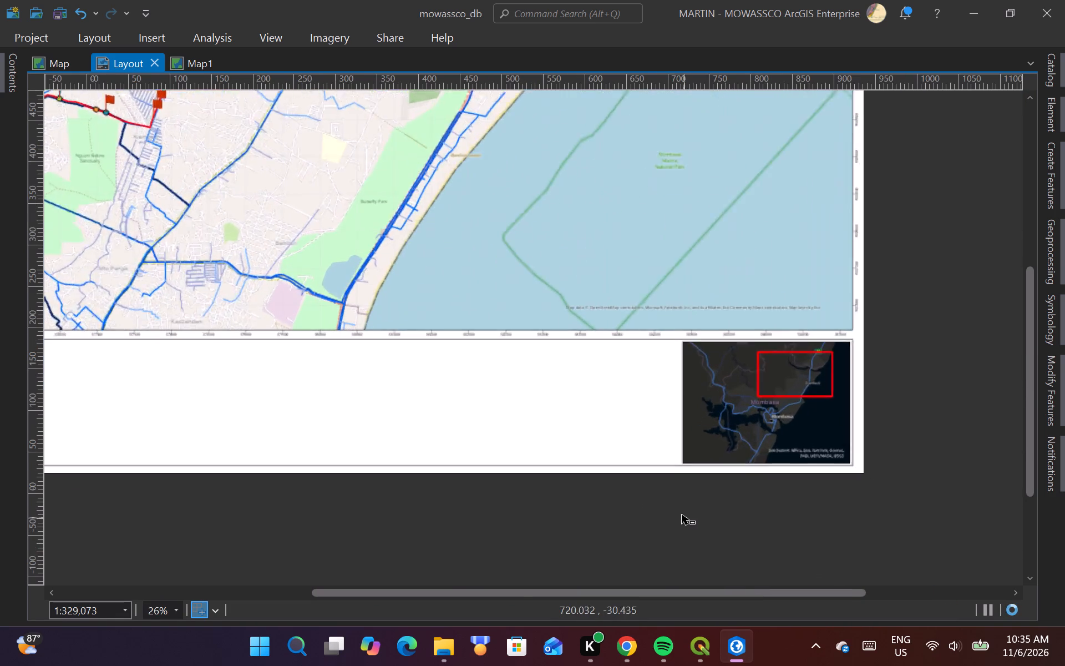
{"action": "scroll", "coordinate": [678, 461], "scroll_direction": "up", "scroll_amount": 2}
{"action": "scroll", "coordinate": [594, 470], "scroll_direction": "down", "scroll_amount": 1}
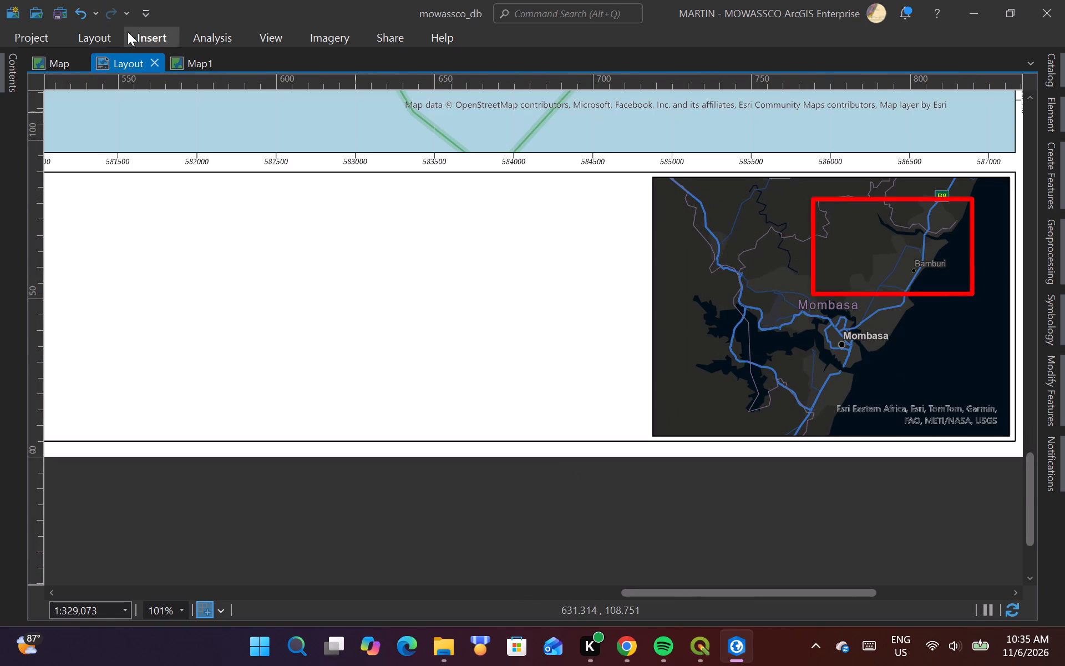
Draw a vertical divider line about 85 mm long just left of the inset map frame, from the bottom rectangle's top border to its bottom border.
{"action": "left_click", "coordinate": [145, 31]}
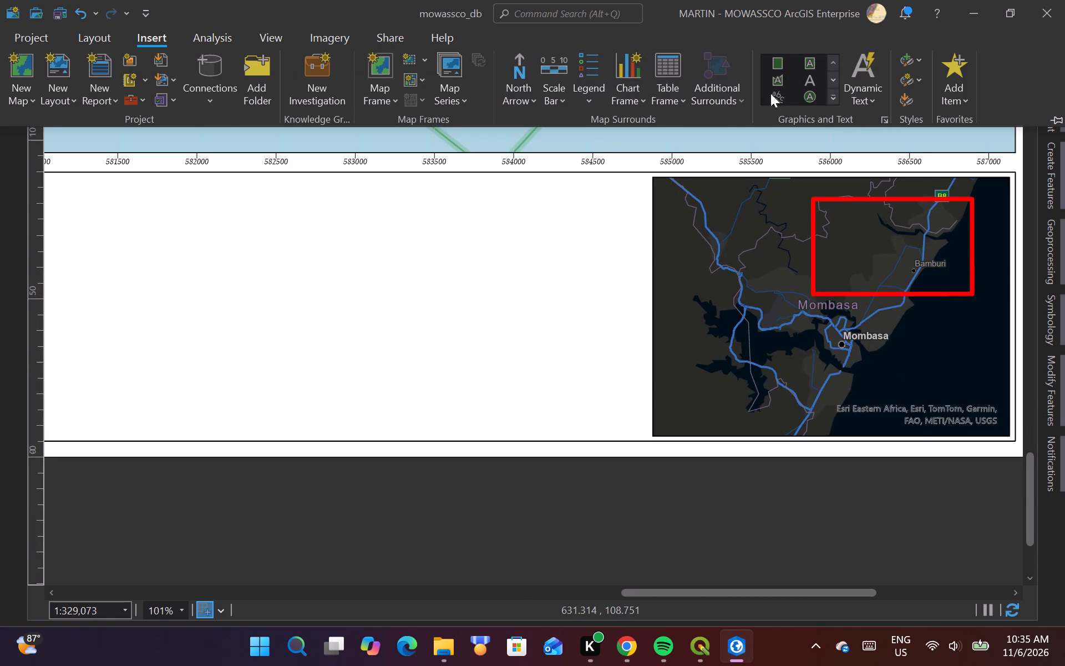
{"action": "left_click", "coordinate": [833, 102]}
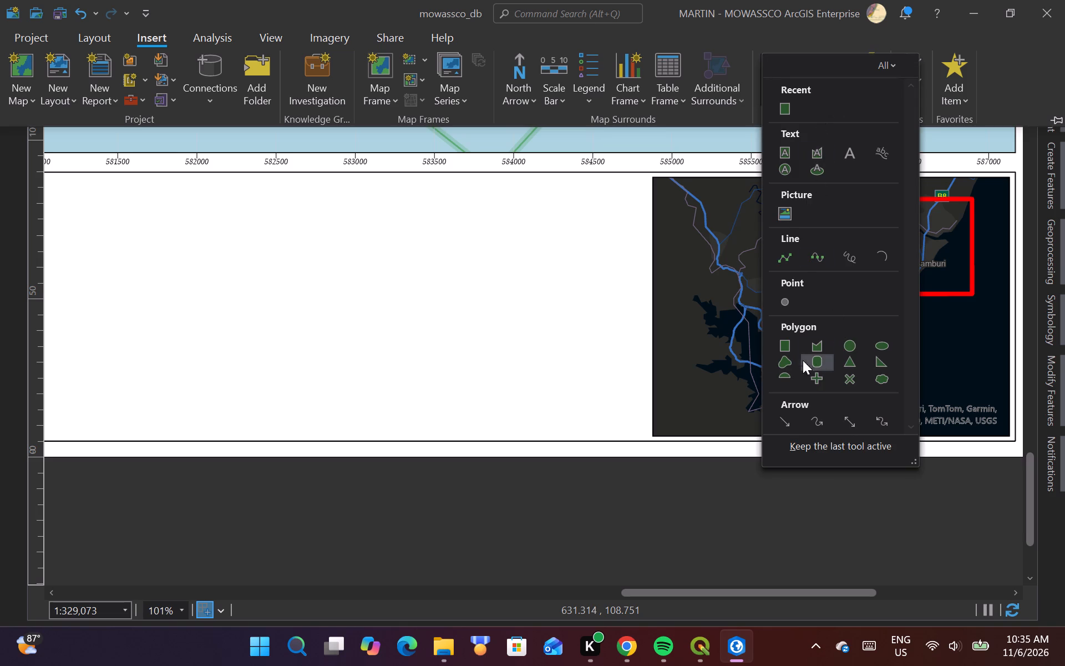
{"action": "scroll", "coordinate": [824, 280], "scroll_direction": "down", "scroll_amount": 3}
{"action": "left_click", "coordinate": [783, 264]}
{"action": "scroll", "coordinate": [661, 182], "scroll_direction": "up", "scroll_amount": 2}
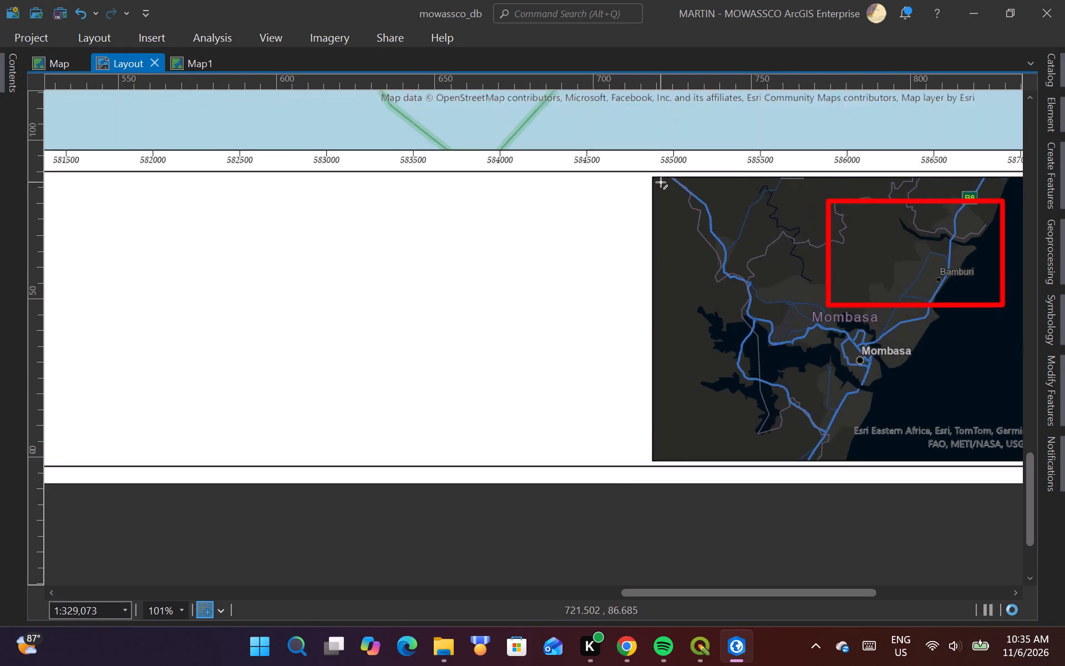
{"action": "scroll", "coordinate": [647, 162], "scroll_direction": "up", "scroll_amount": 2}
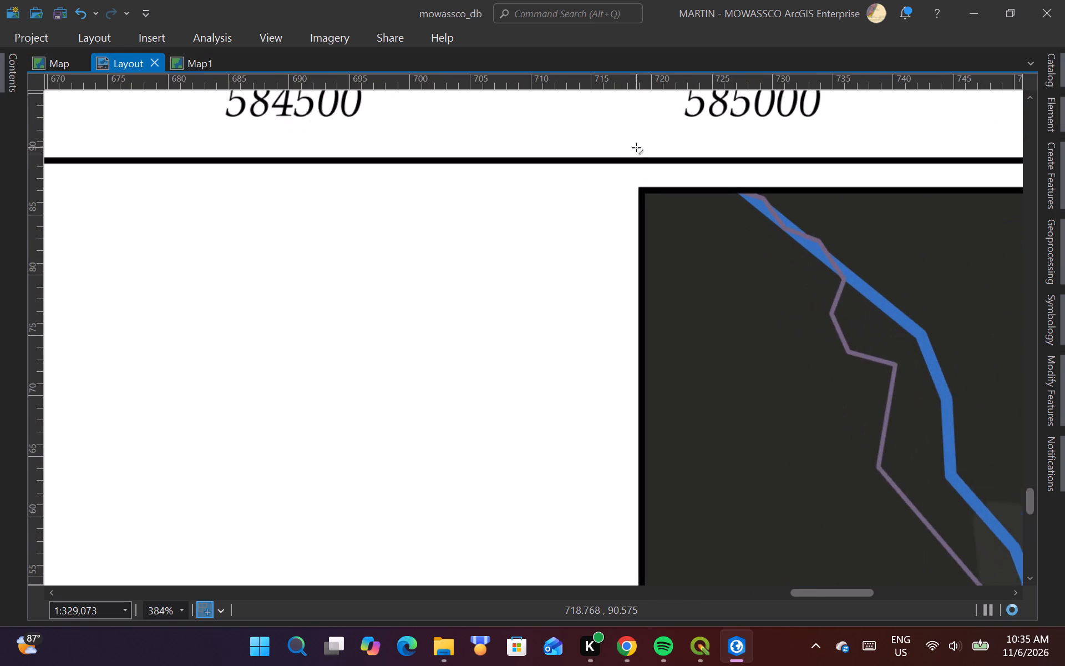
{"action": "left_click", "coordinate": [567, 162]}
{"action": "scroll", "coordinate": [570, 160], "scroll_direction": "down", "scroll_amount": 4}
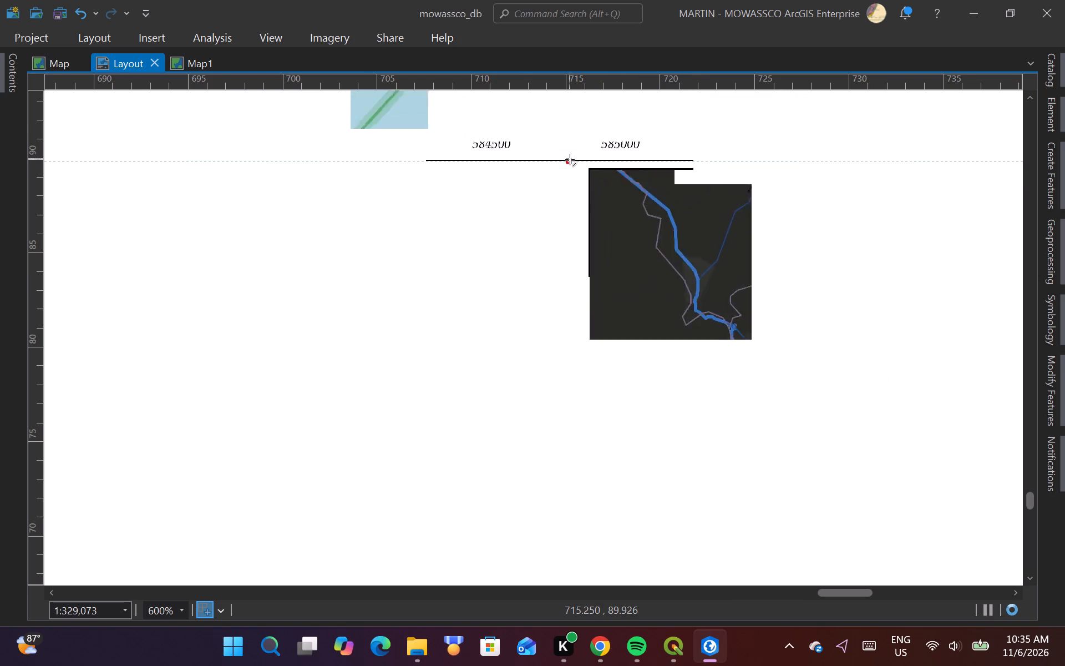
{"action": "scroll", "coordinate": [567, 457], "scroll_direction": "up", "scroll_amount": 2}
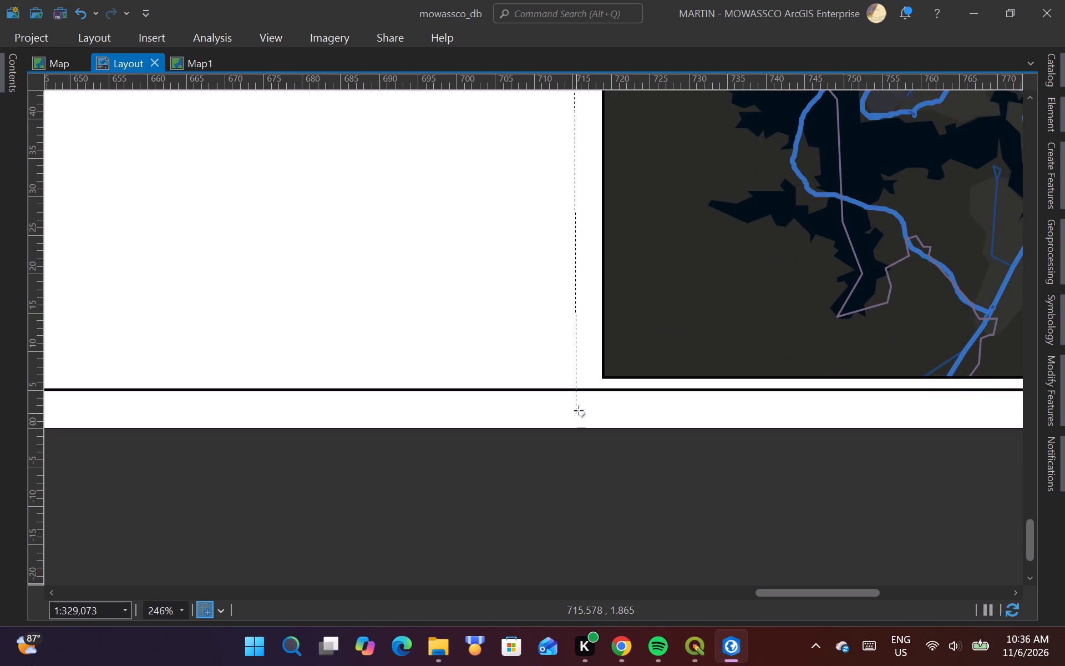
{"action": "scroll", "coordinate": [563, 388], "scroll_direction": "up", "scroll_amount": 3}
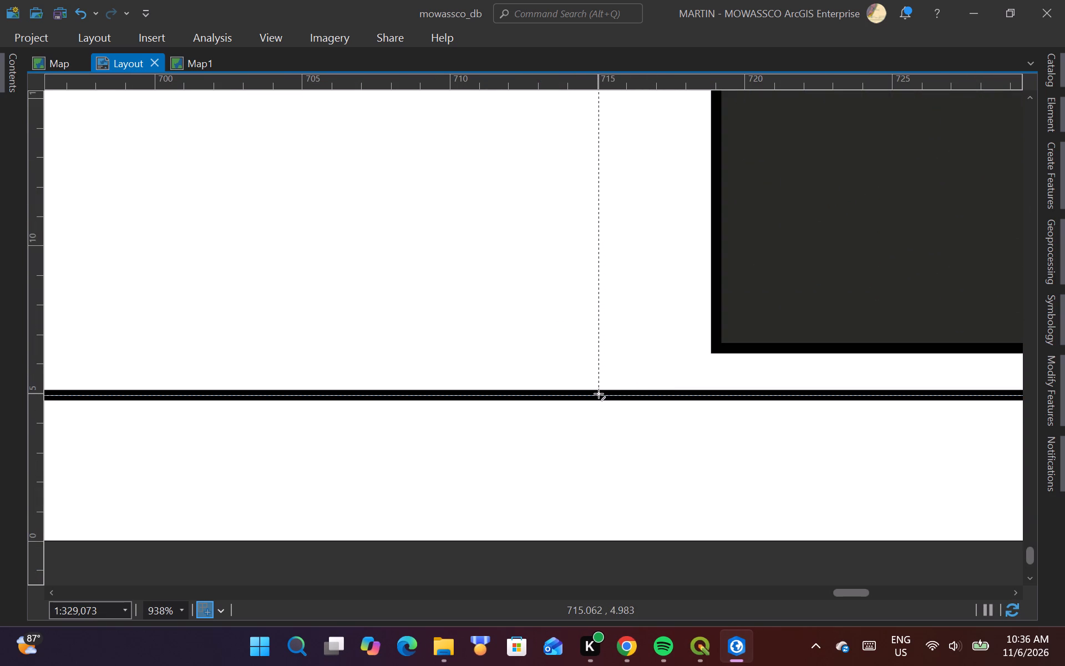
{"action": "left_click", "coordinate": [599, 393]}
{"action": "right_click", "coordinate": [599, 393]}
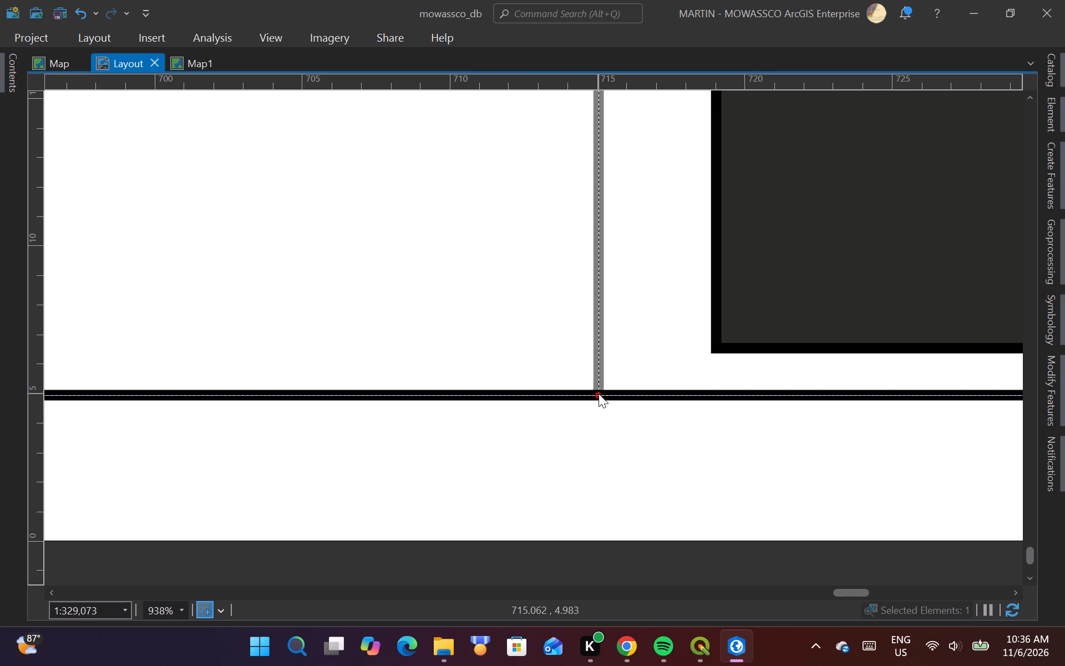
{"action": "left_click", "coordinate": [671, 456]}
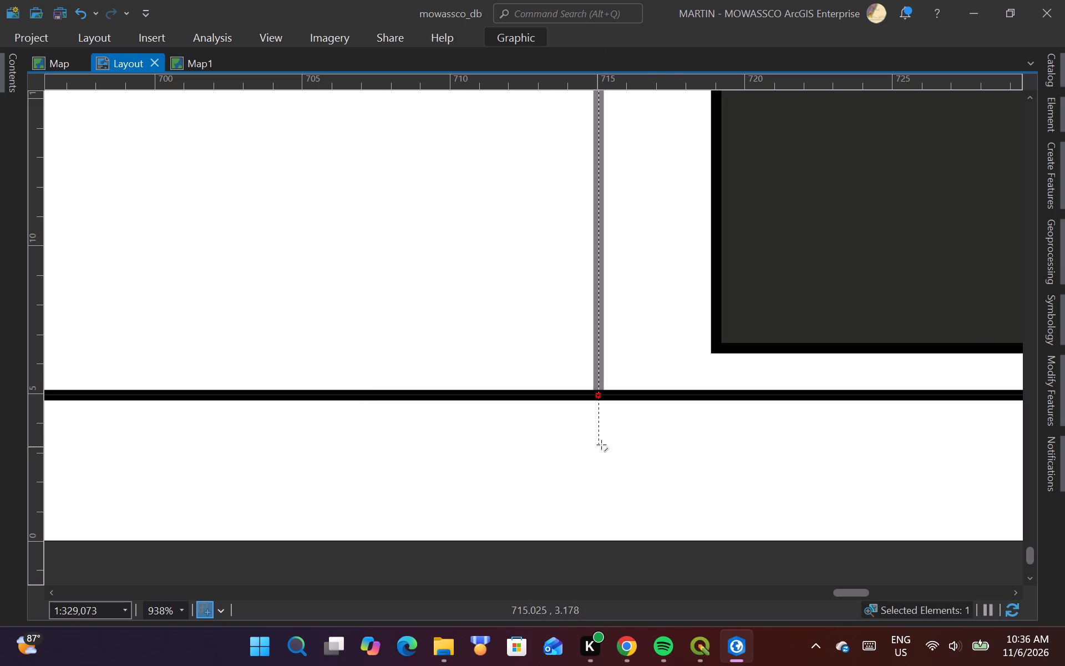
{"action": "double_click", "coordinate": [599, 396]}
{"action": "scroll", "coordinate": [605, 472], "scroll_direction": "down", "scroll_amount": 3}
{"action": "scroll", "coordinate": [605, 472], "scroll_direction": "up", "scroll_amount": 1}
{"action": "scroll", "coordinate": [605, 472], "scroll_direction": "down", "scroll_amount": 4}
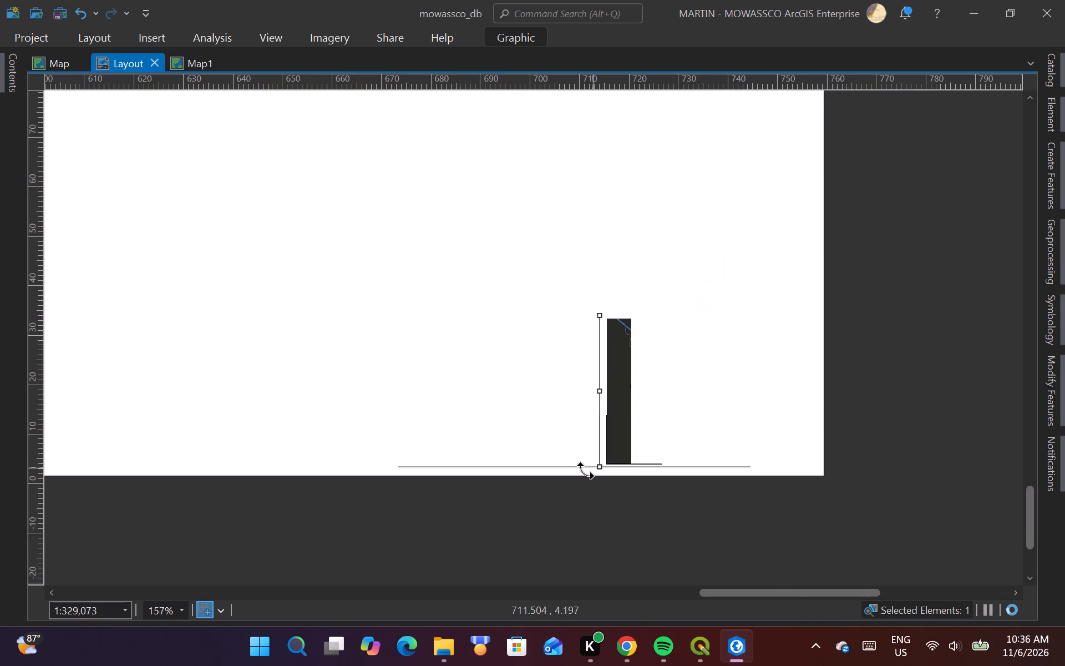
{"action": "left_click", "coordinate": [848, 375]}
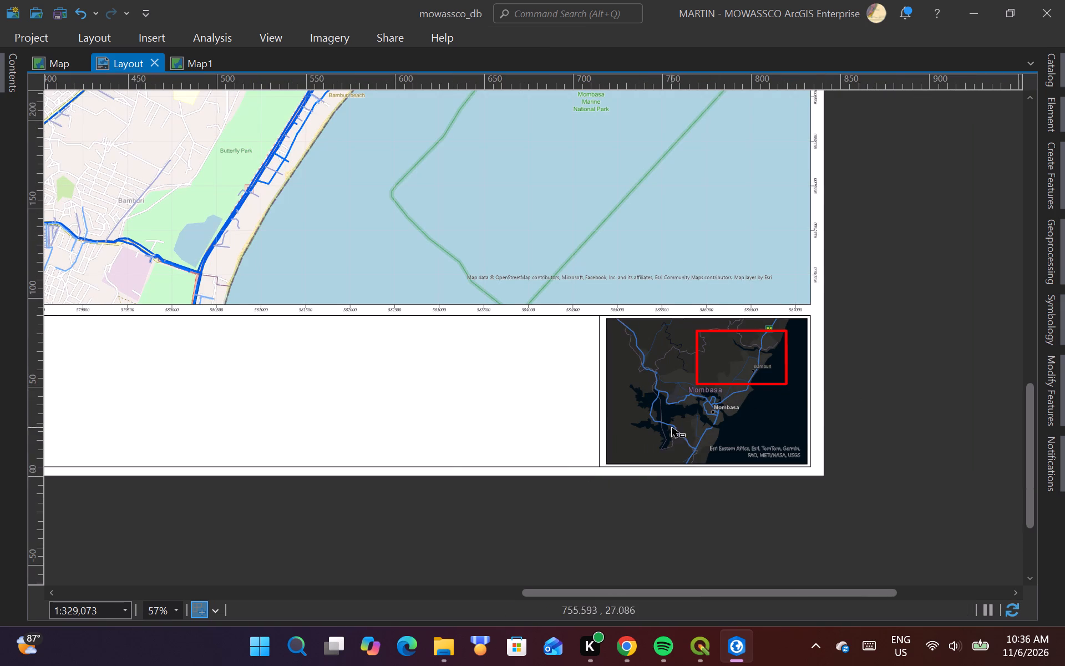
Draw a horizontal line about 705 mm long, 15 mm below the bottom rectangle's top border, from its left border to the vertical divider.
{"action": "scroll", "coordinate": [895, 418], "scroll_direction": "down", "scroll_amount": 2}
{"action": "scroll", "coordinate": [387, 431], "scroll_direction": "up", "scroll_amount": 1}
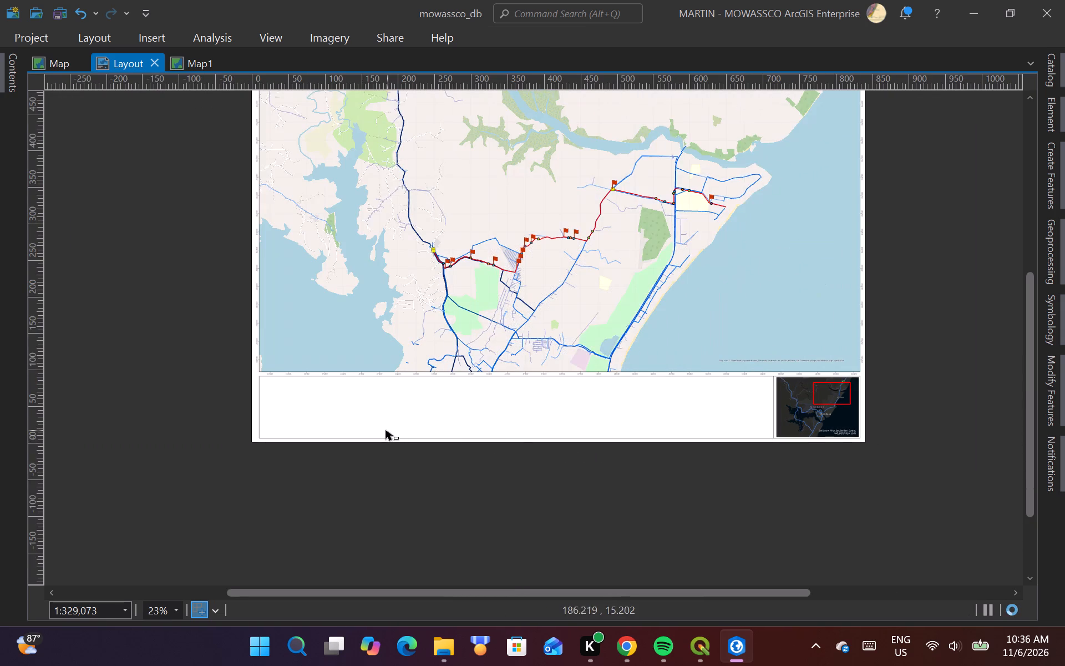
{"action": "scroll", "coordinate": [386, 430], "scroll_direction": "up", "scroll_amount": 1}
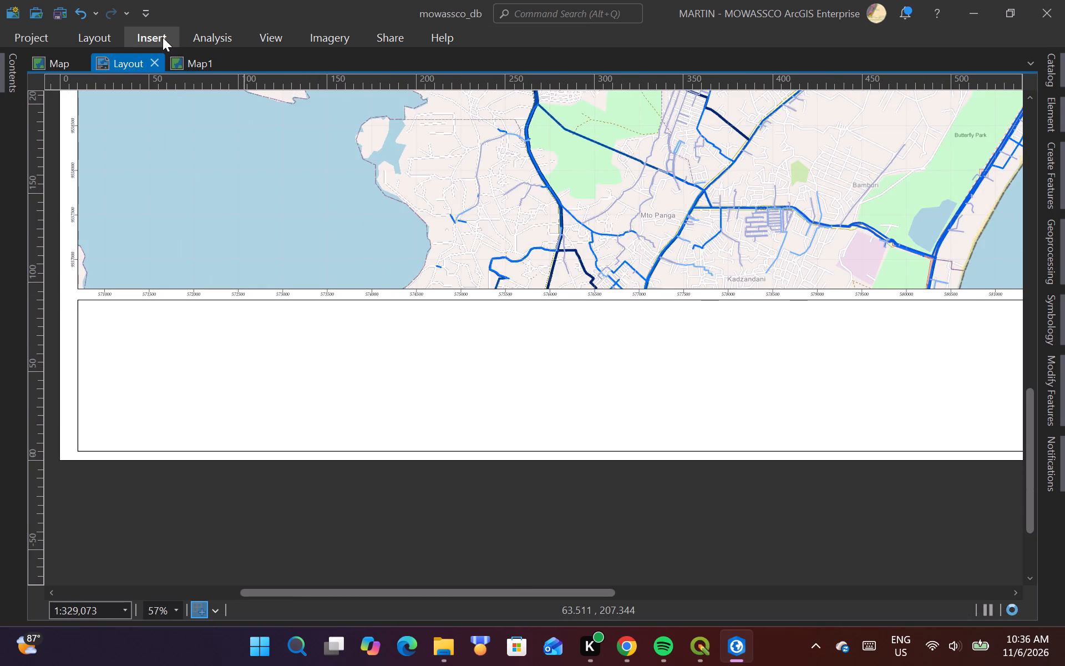
{"action": "left_click", "coordinate": [163, 37]}
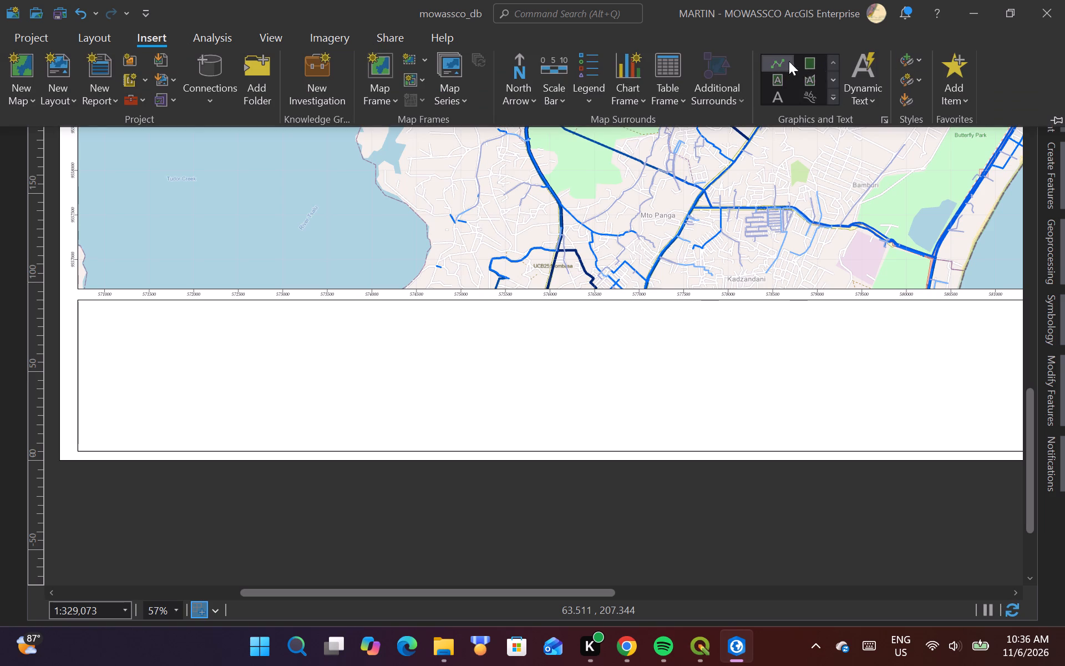
{"action": "left_click", "coordinate": [777, 68]}
{"action": "scroll", "coordinate": [78, 330], "scroll_direction": "up", "scroll_amount": 3}
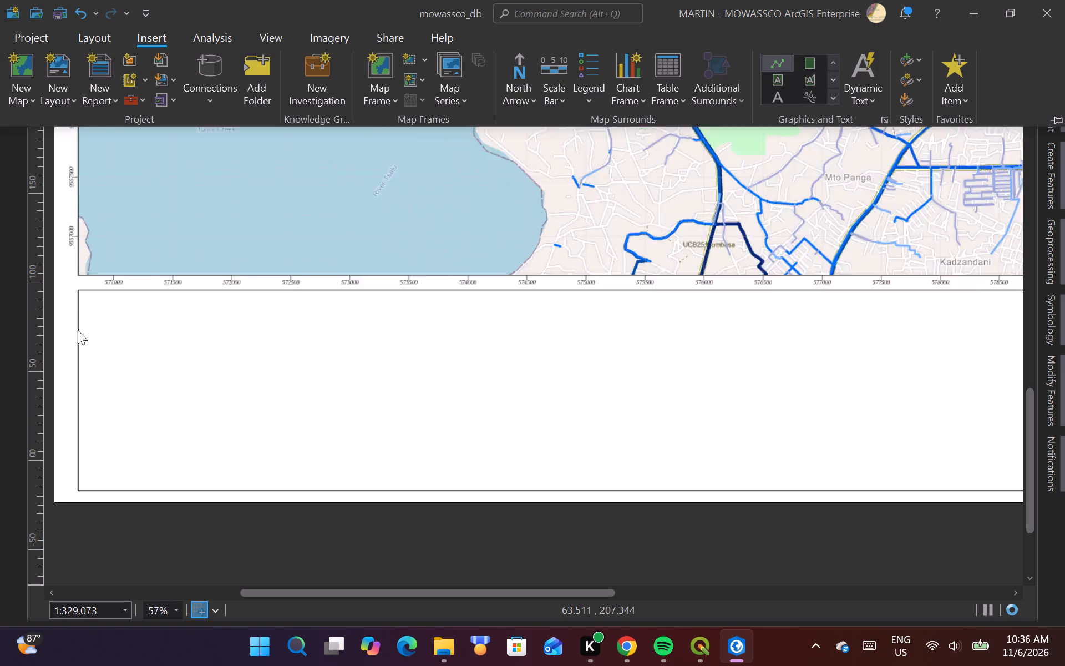
{"action": "scroll", "coordinate": [85, 314], "scroll_direction": "up", "scroll_amount": 2}
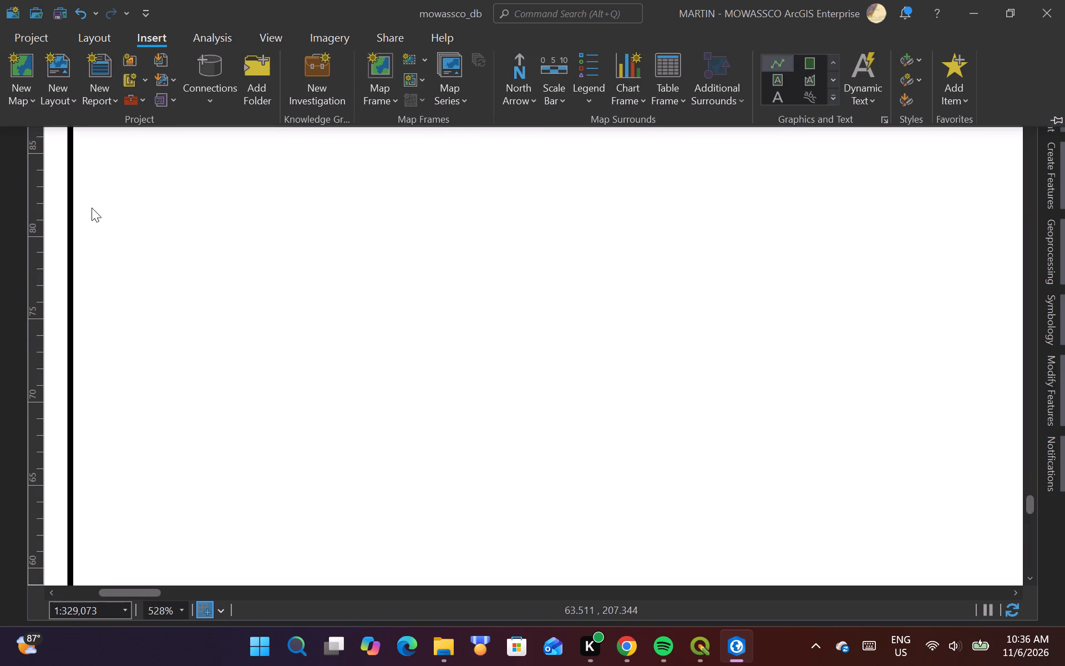
{"action": "scroll", "coordinate": [116, 304], "scroll_direction": "down", "scroll_amount": 2}
{"action": "scroll", "coordinate": [105, 231], "scroll_direction": "up", "scroll_amount": 2}
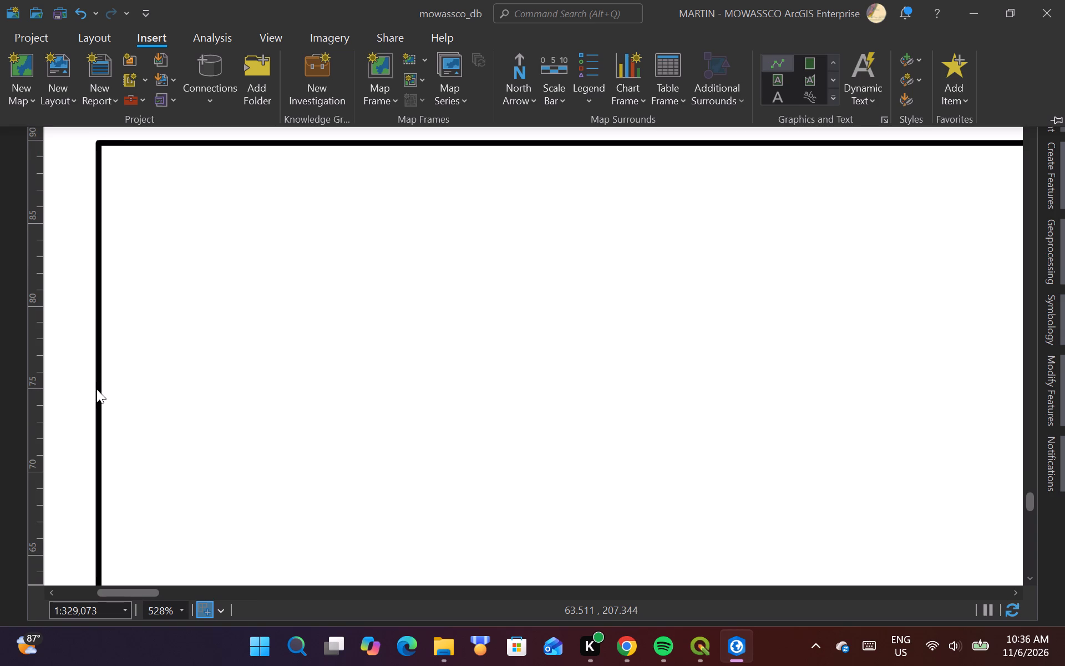
{"action": "left_click", "coordinate": [73, 374]}
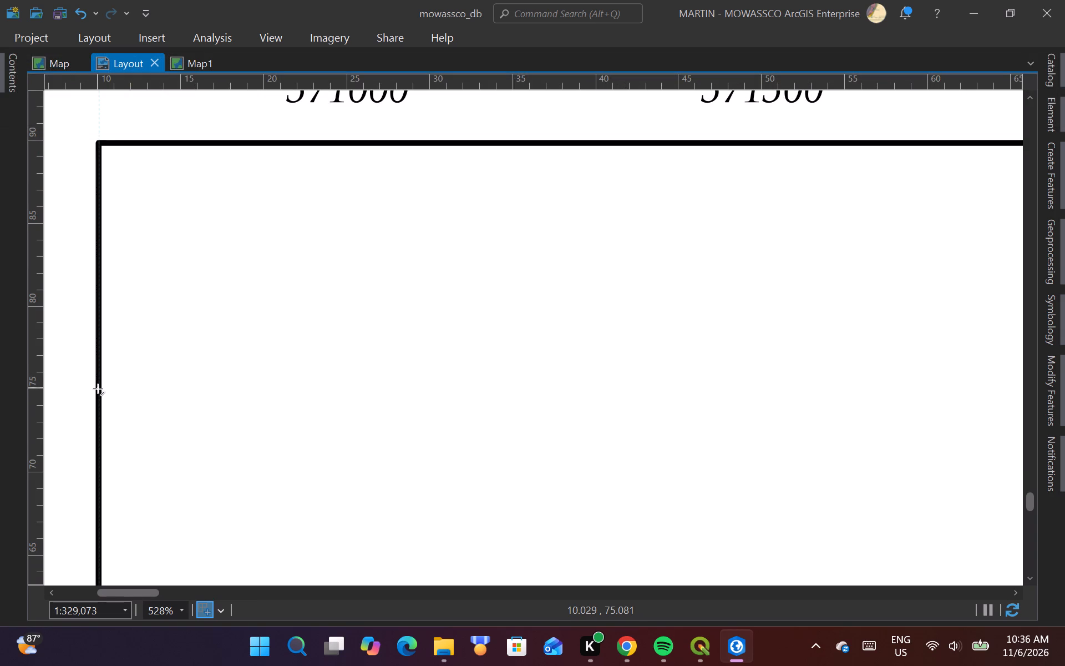
{"action": "left_click", "coordinate": [98, 389]}
{"action": "scroll", "coordinate": [99, 389], "scroll_direction": "down", "scroll_amount": 4}
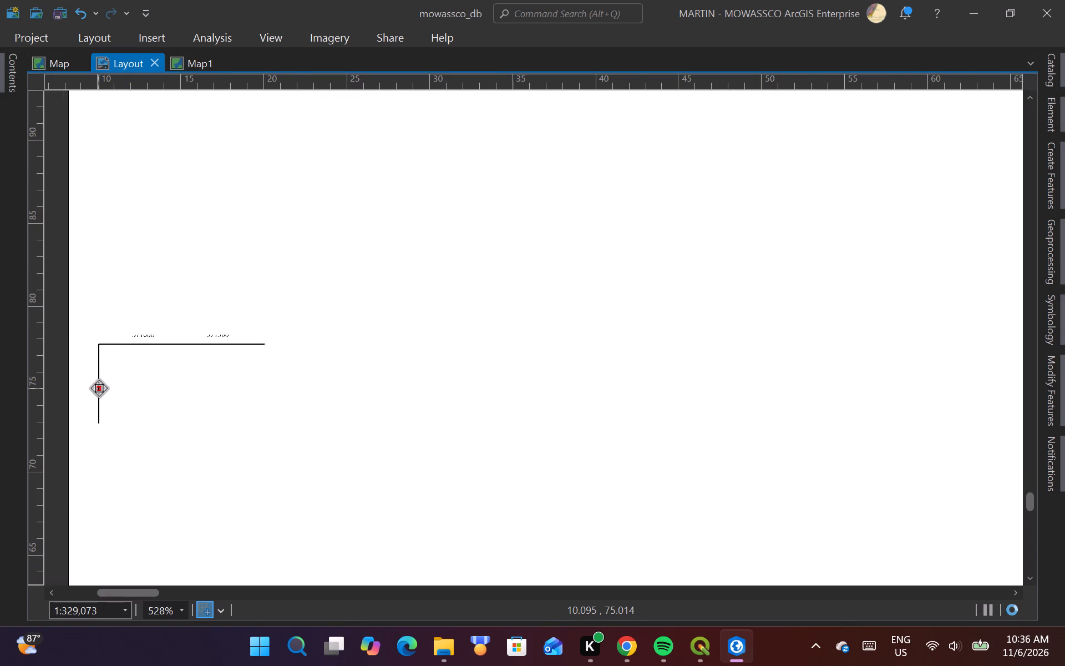
{"action": "scroll", "coordinate": [99, 389], "scroll_direction": "down", "scroll_amount": 2}
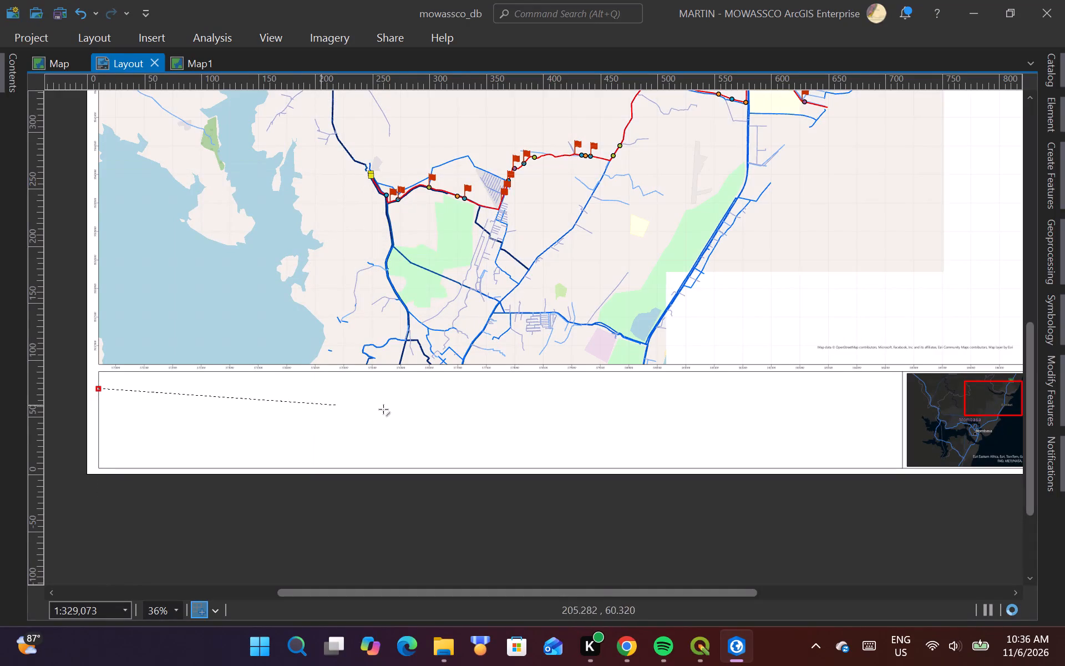
{"action": "scroll", "coordinate": [195, 387], "scroll_direction": "down", "scroll_amount": 2}
{"action": "scroll", "coordinate": [447, 402], "scroll_direction": "up", "scroll_amount": 2}
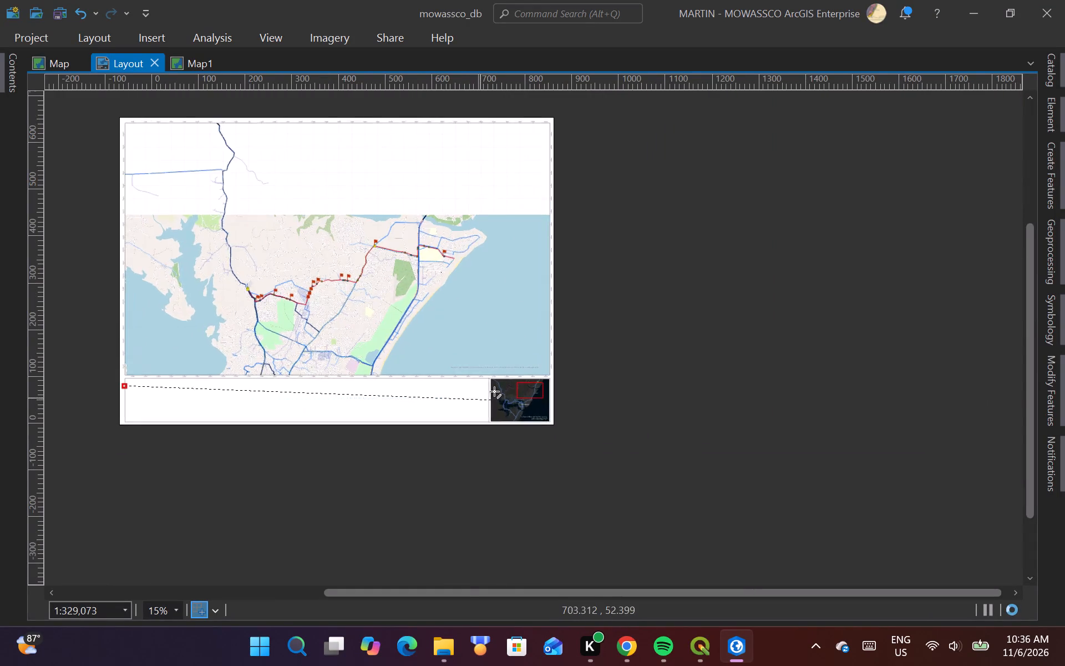
{"action": "scroll", "coordinate": [526, 384], "scroll_direction": "up", "scroll_amount": 5}
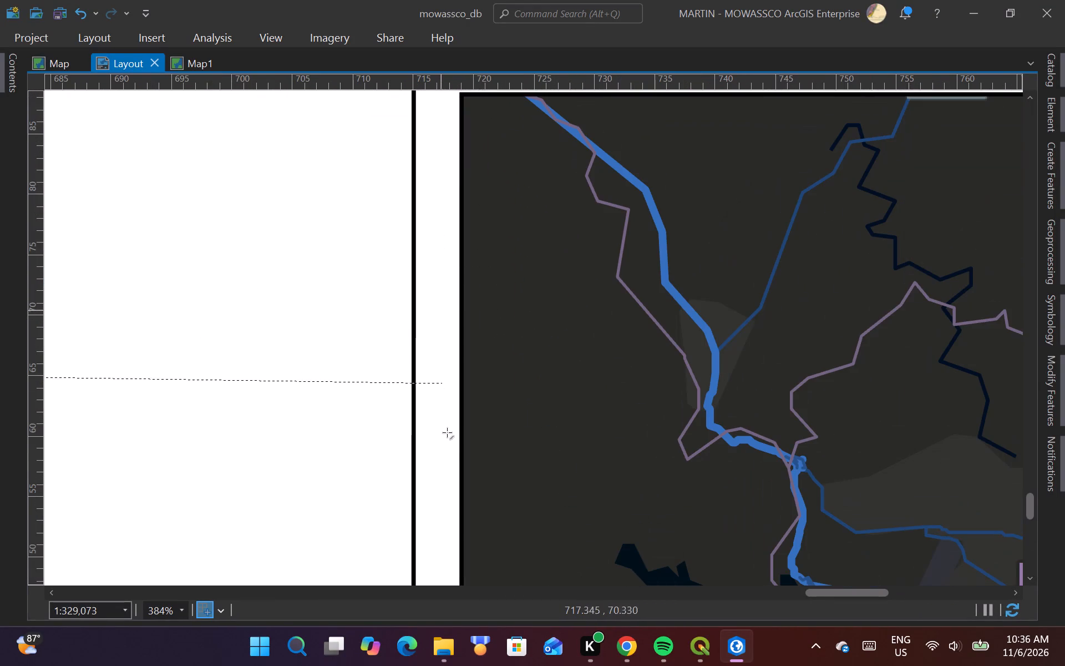
{"action": "scroll", "coordinate": [446, 500], "scroll_direction": "down", "scroll_amount": 1}
{"action": "scroll", "coordinate": [447, 274], "scroll_direction": "up", "scroll_amount": 1}
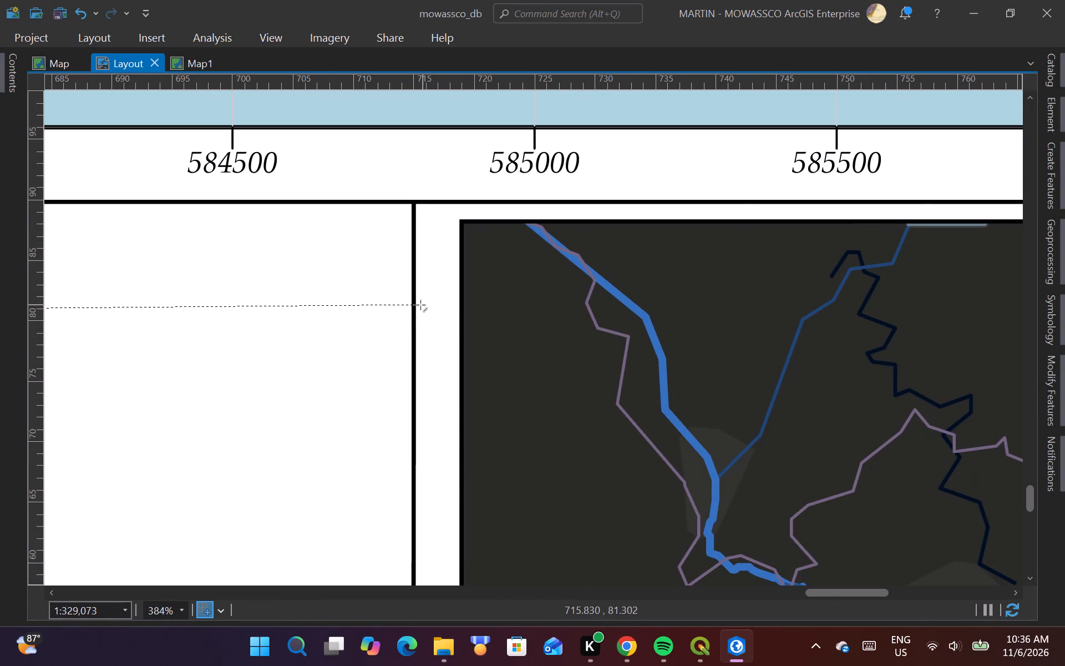
{"action": "scroll", "coordinate": [408, 379], "scroll_direction": "up", "scroll_amount": 1}
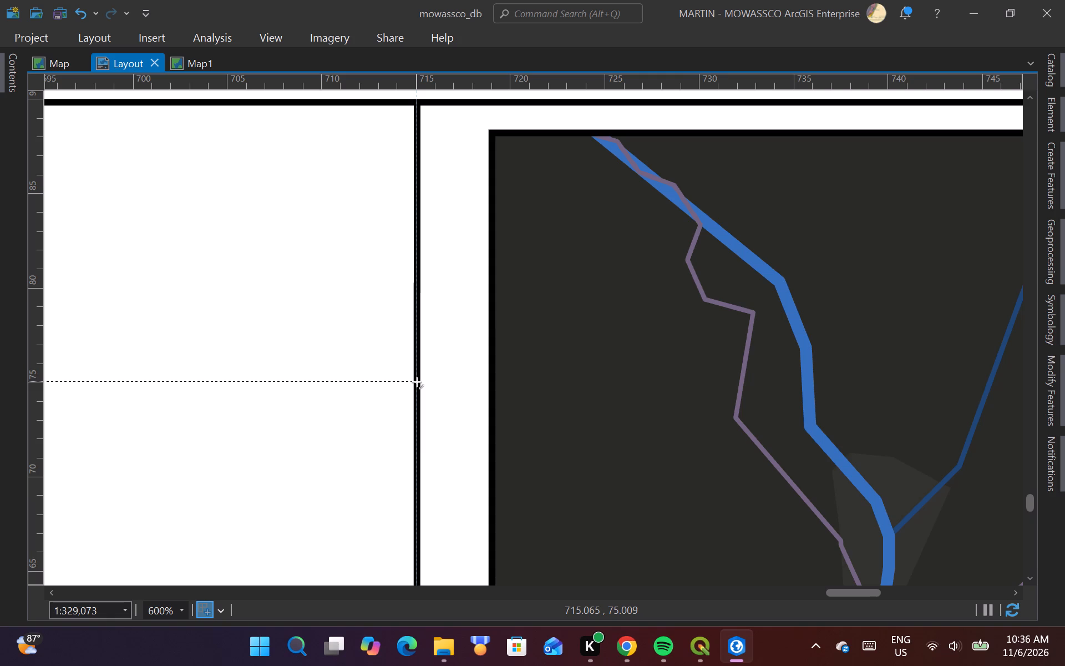
{"action": "left_click", "coordinate": [416, 382]}
{"action": "left_click", "coordinate": [416, 382]}
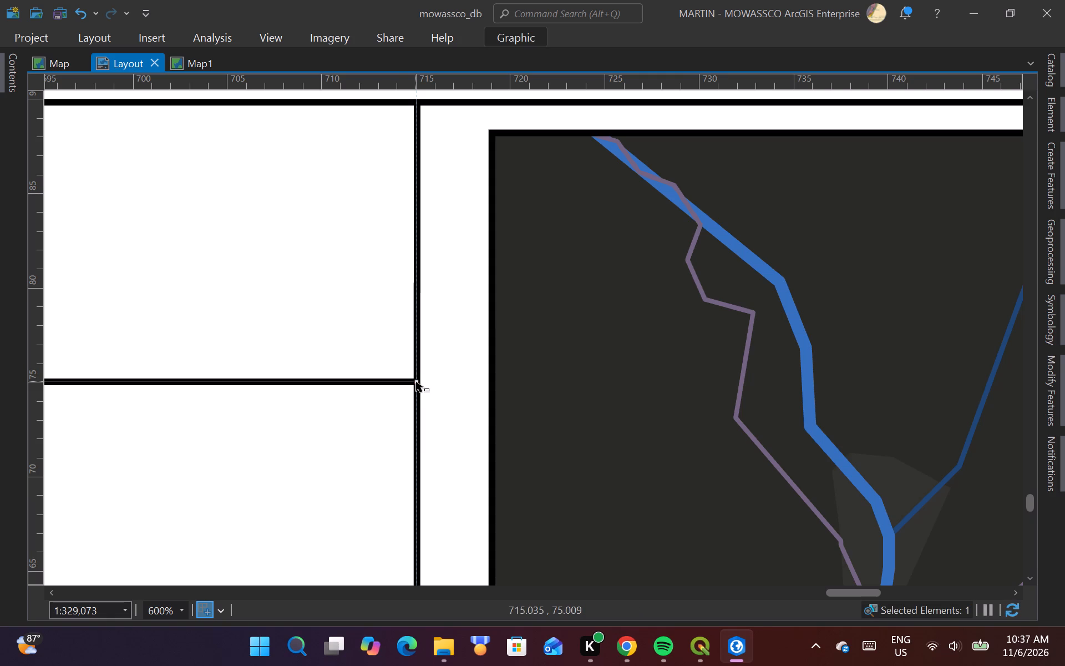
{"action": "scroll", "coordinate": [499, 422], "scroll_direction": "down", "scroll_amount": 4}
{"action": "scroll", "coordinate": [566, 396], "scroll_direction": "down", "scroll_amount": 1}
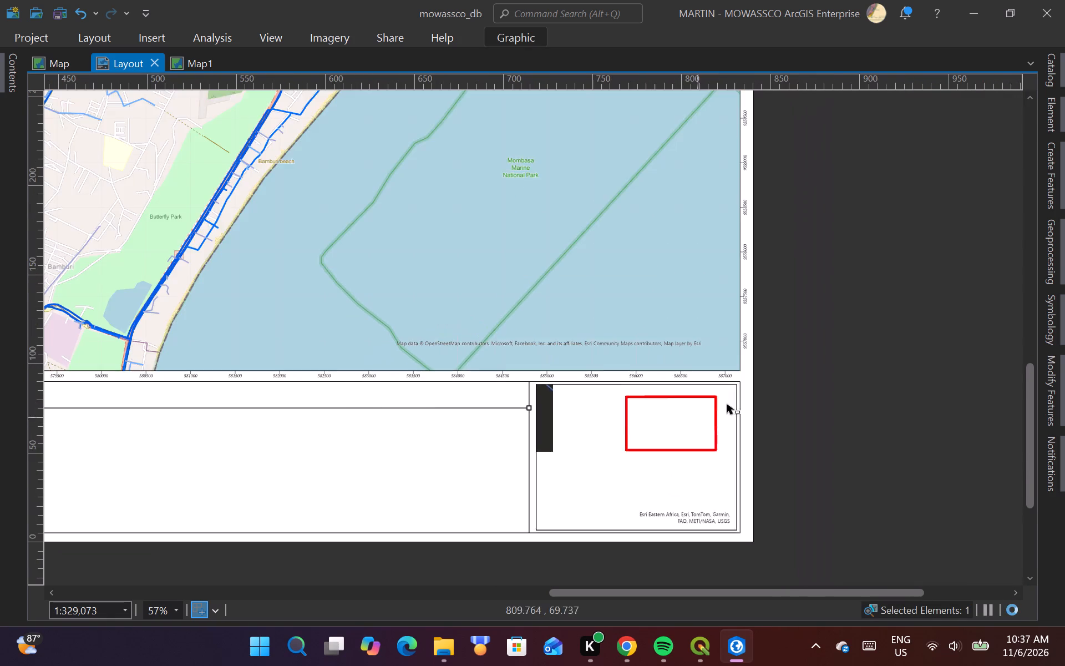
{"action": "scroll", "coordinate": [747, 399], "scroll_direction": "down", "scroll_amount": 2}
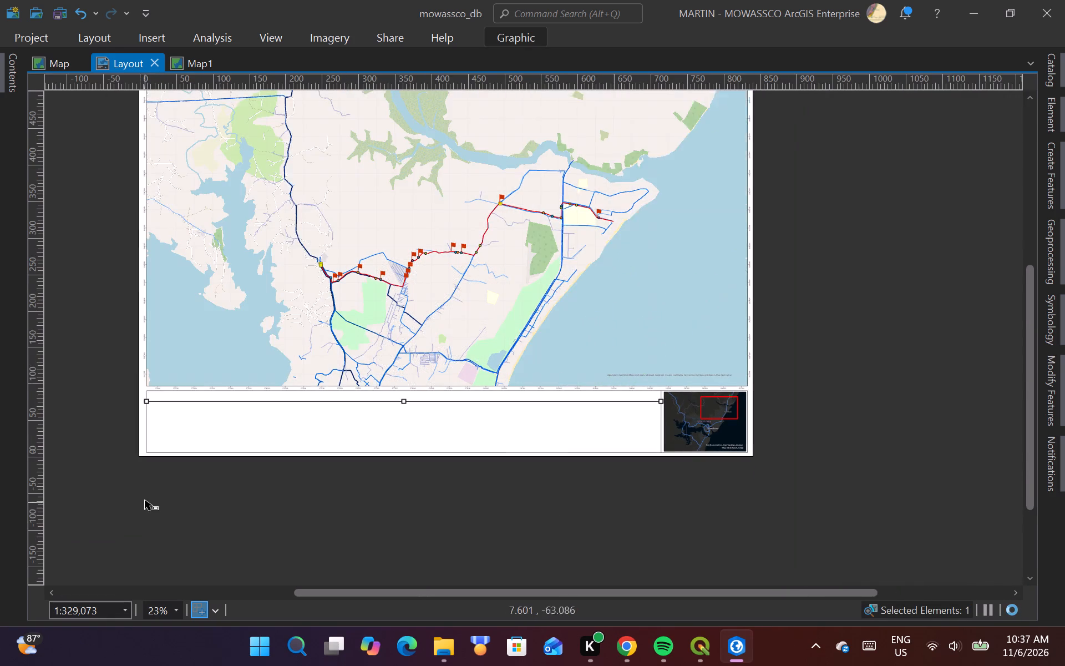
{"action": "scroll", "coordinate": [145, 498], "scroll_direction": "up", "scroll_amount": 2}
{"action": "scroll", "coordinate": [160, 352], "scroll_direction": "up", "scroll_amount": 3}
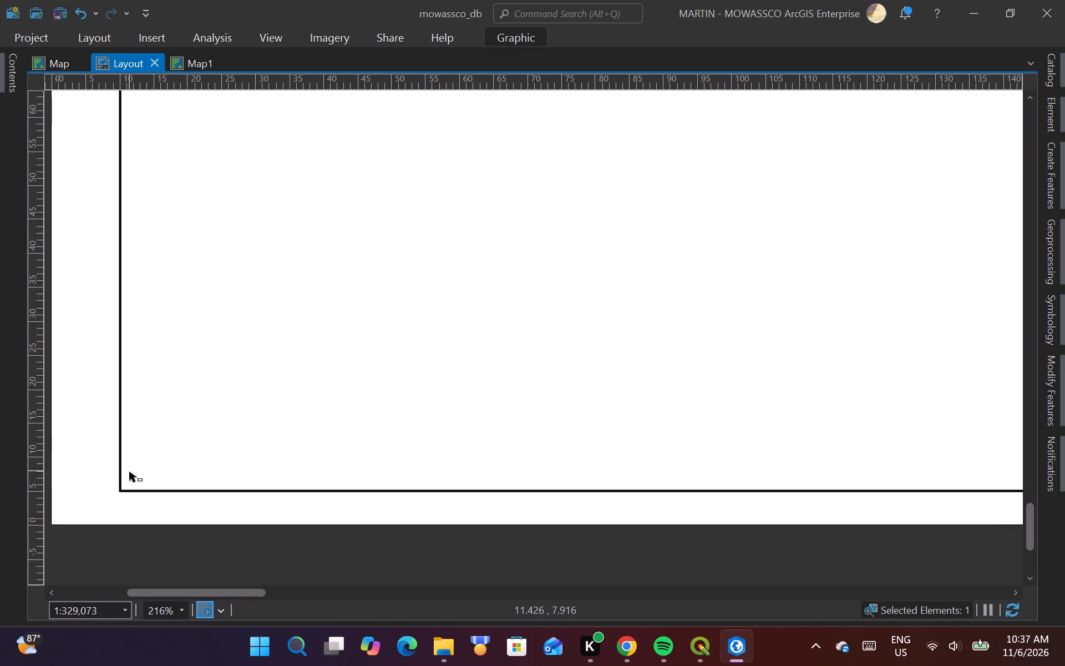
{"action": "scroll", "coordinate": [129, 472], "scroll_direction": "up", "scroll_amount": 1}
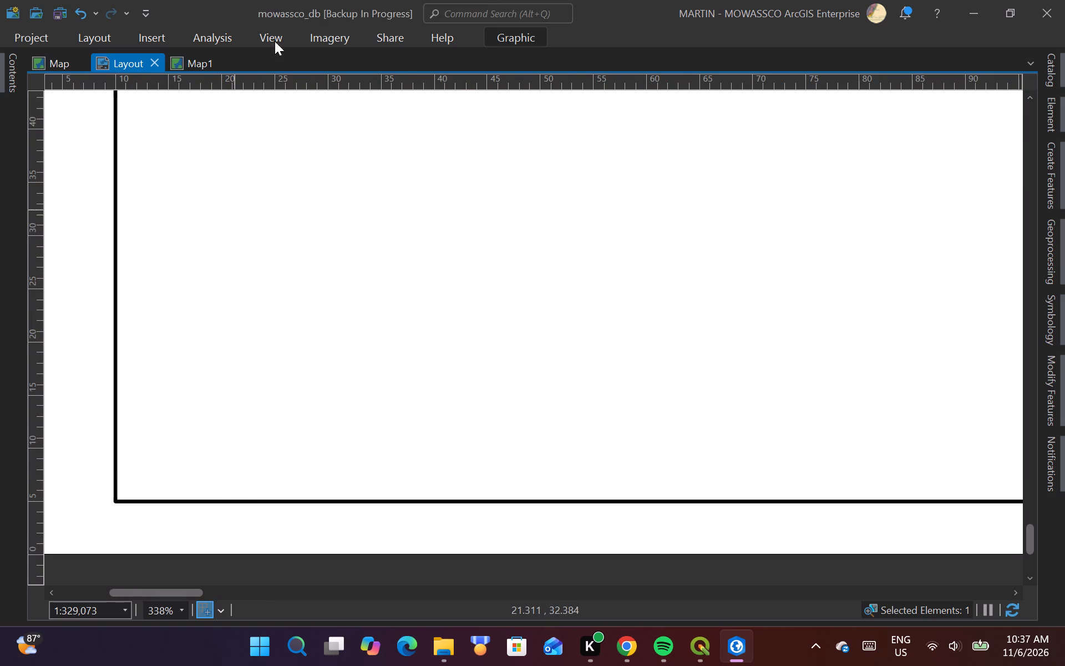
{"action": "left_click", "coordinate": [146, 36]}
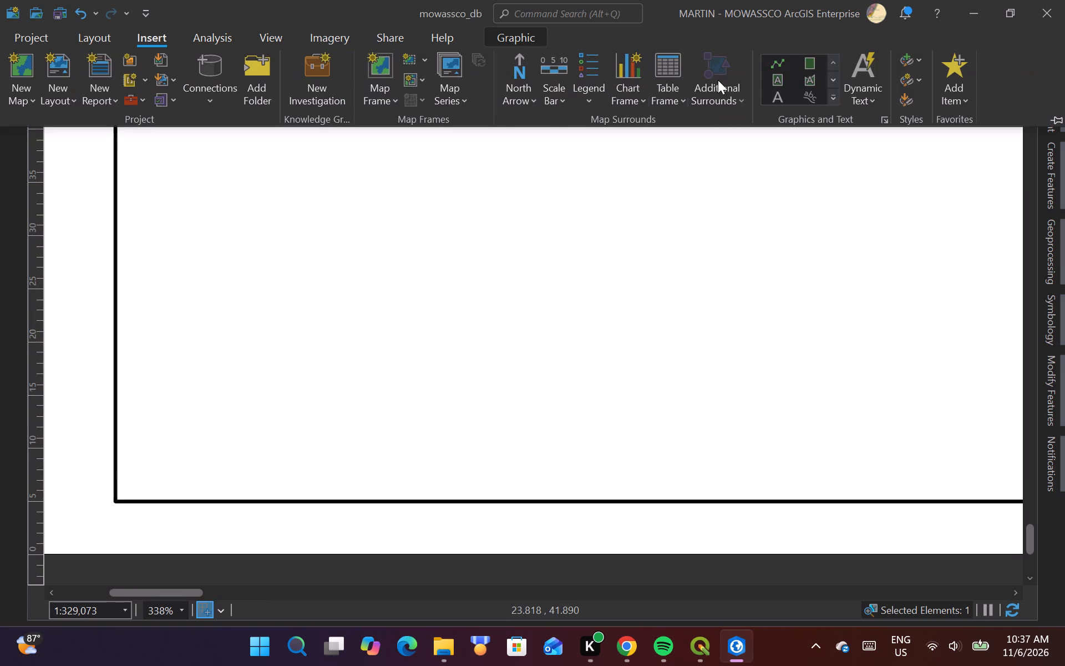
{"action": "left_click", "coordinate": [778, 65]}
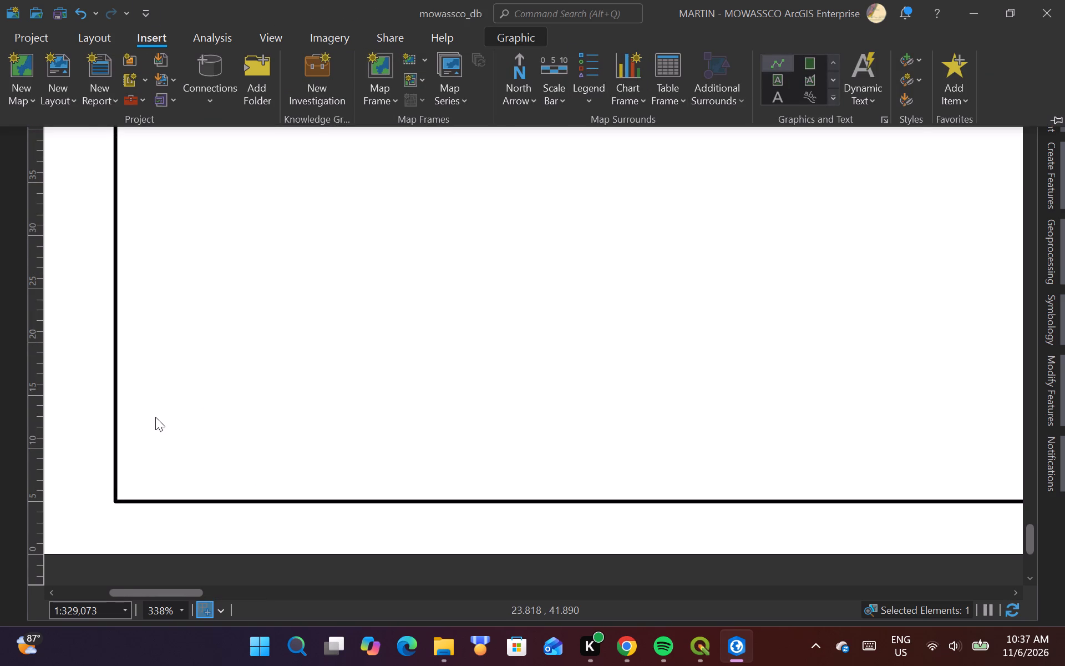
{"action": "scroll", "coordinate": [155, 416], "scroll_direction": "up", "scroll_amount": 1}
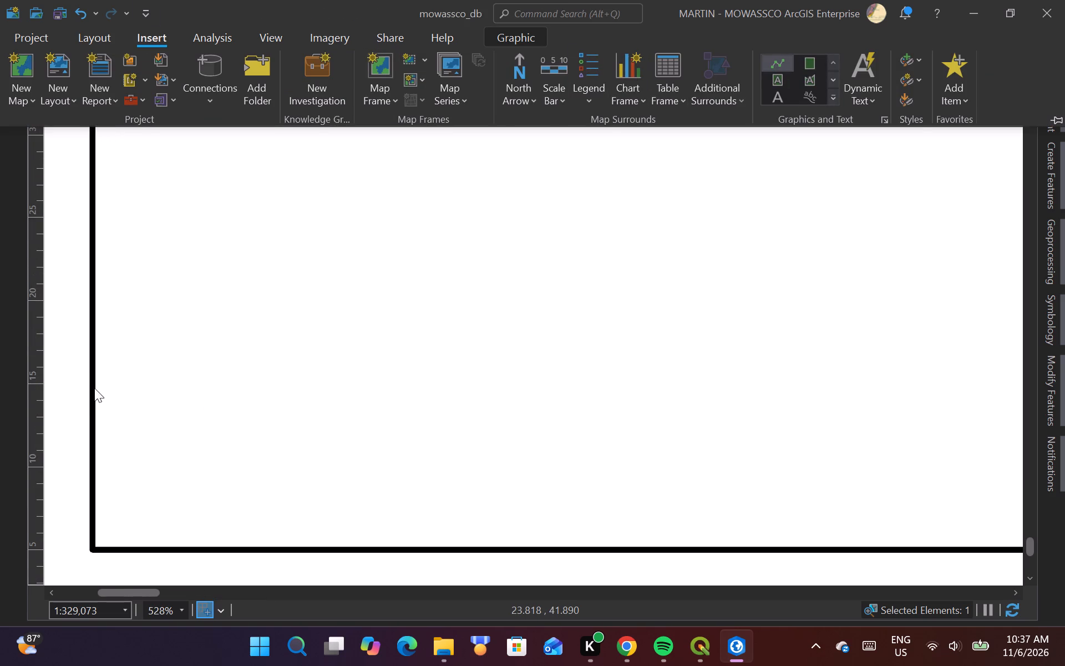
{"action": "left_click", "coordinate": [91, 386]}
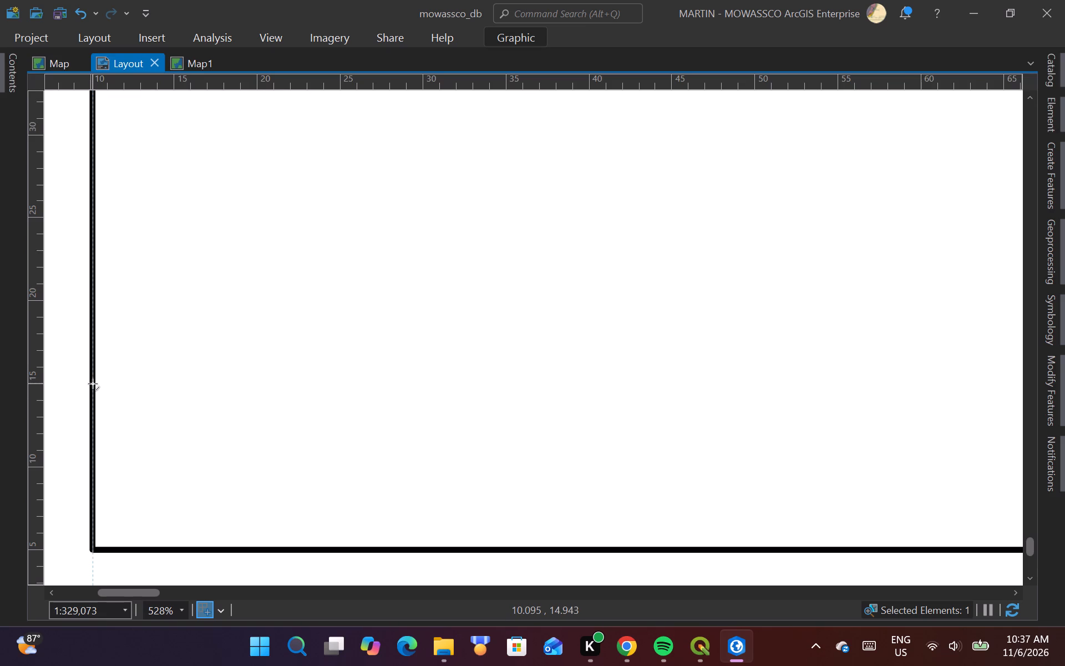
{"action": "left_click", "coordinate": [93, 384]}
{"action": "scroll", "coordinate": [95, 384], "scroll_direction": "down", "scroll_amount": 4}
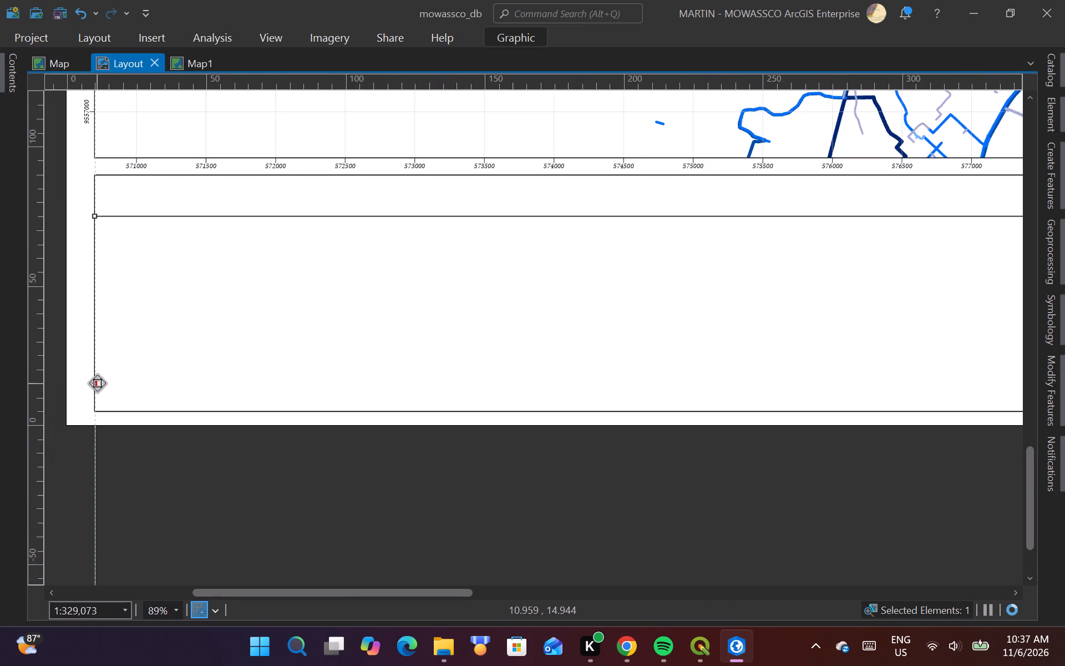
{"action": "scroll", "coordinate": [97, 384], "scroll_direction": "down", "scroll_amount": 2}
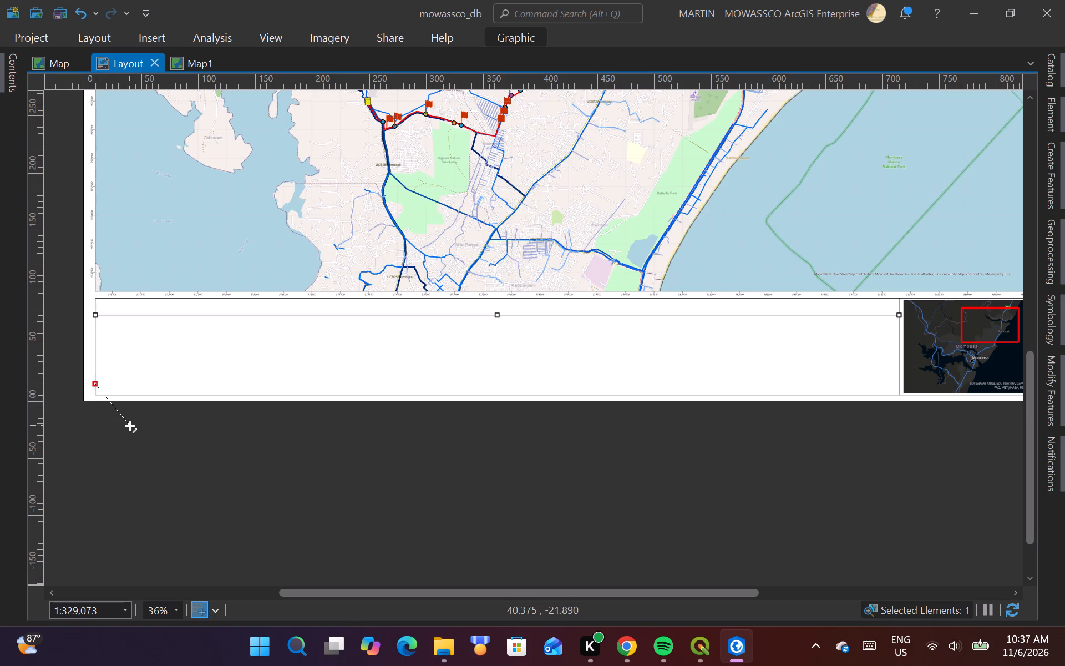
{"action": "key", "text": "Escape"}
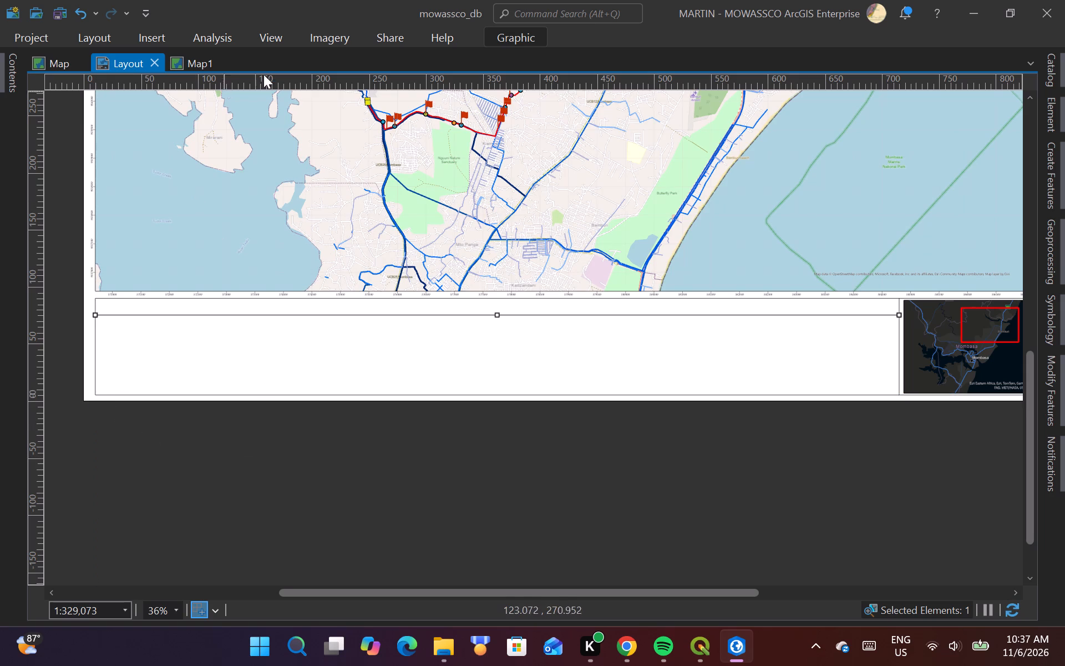
Insert a Legend 1 style legend about 99 mm wide and 82 mm high in the bottom strip, just left of the vertical divider.
{"action": "left_click", "coordinate": [155, 39]}
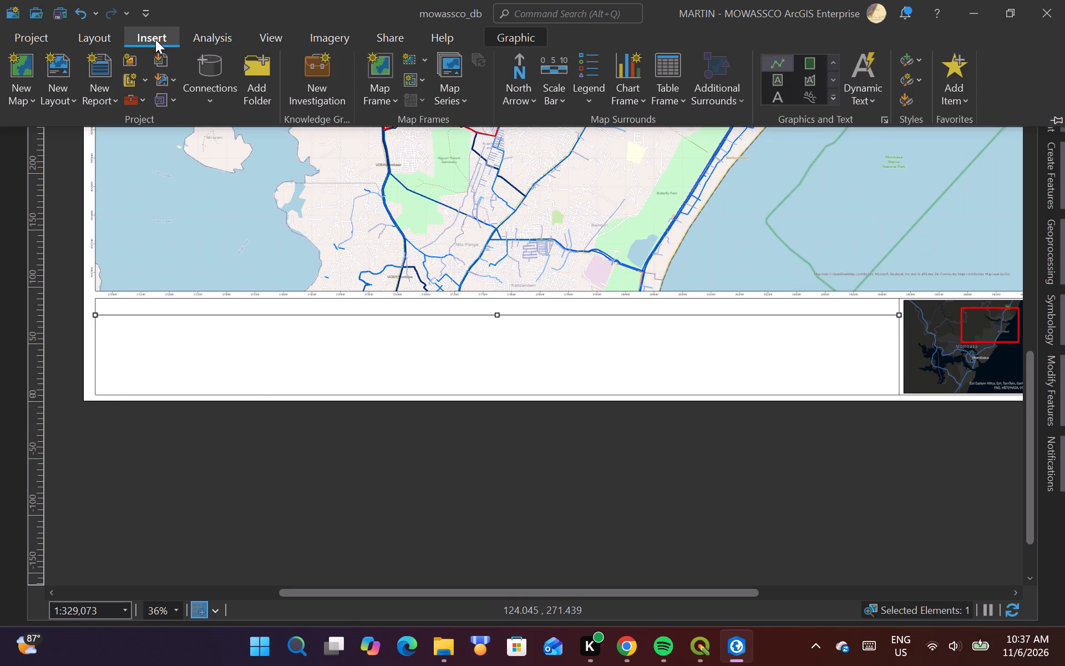
{"action": "left_click", "coordinate": [590, 96]}
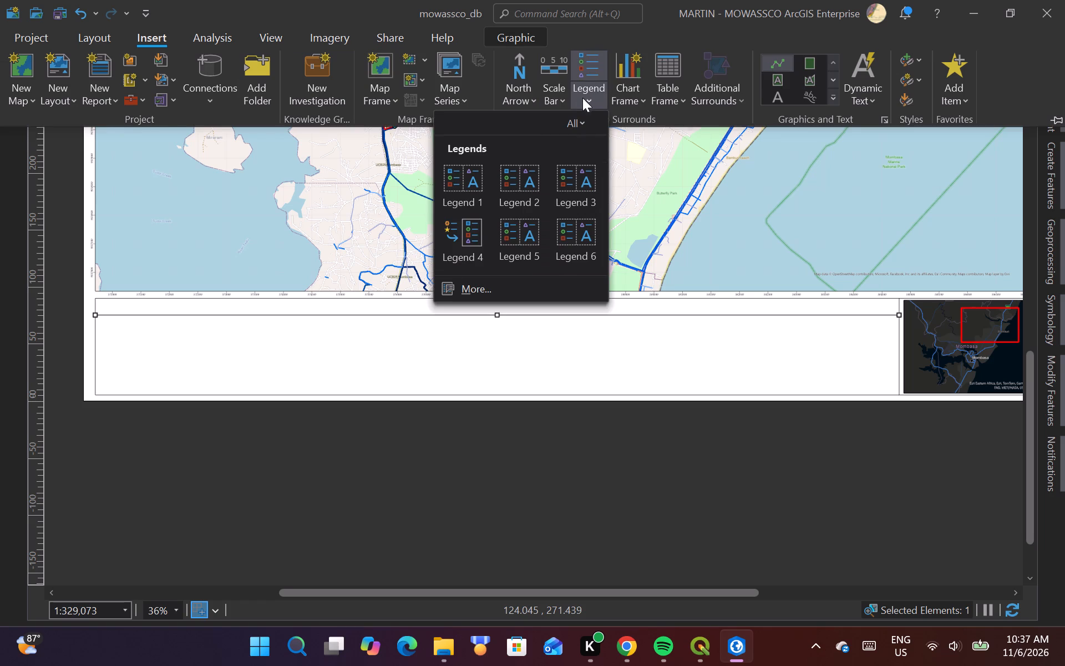
{"action": "left_click", "coordinate": [469, 167]}
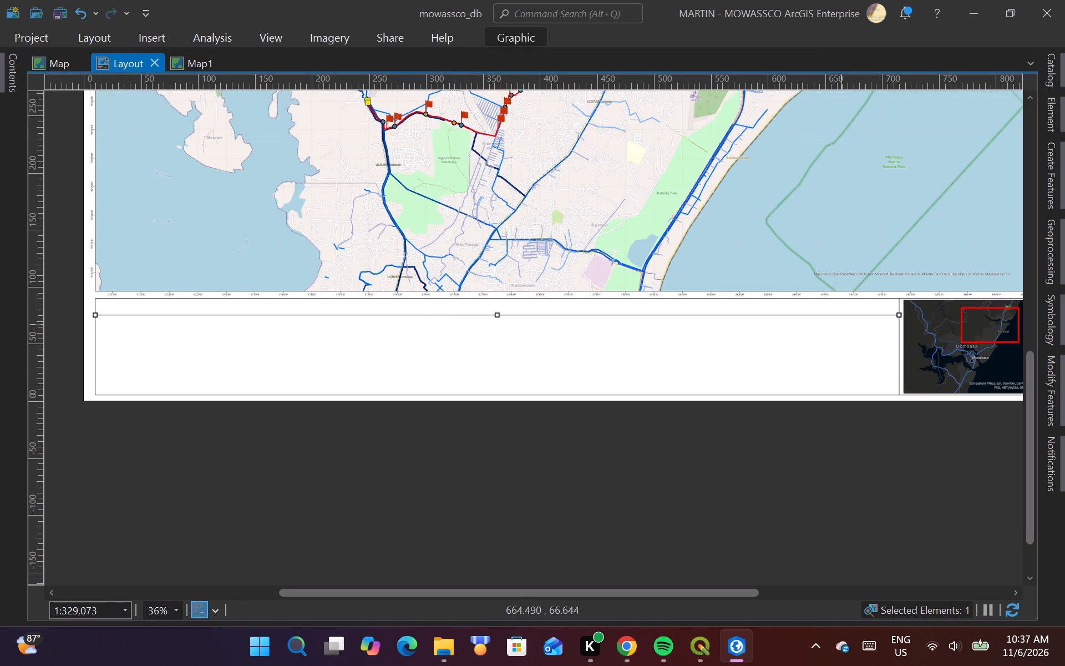
{"action": "scroll", "coordinate": [844, 322], "scroll_direction": "up", "scroll_amount": 1}
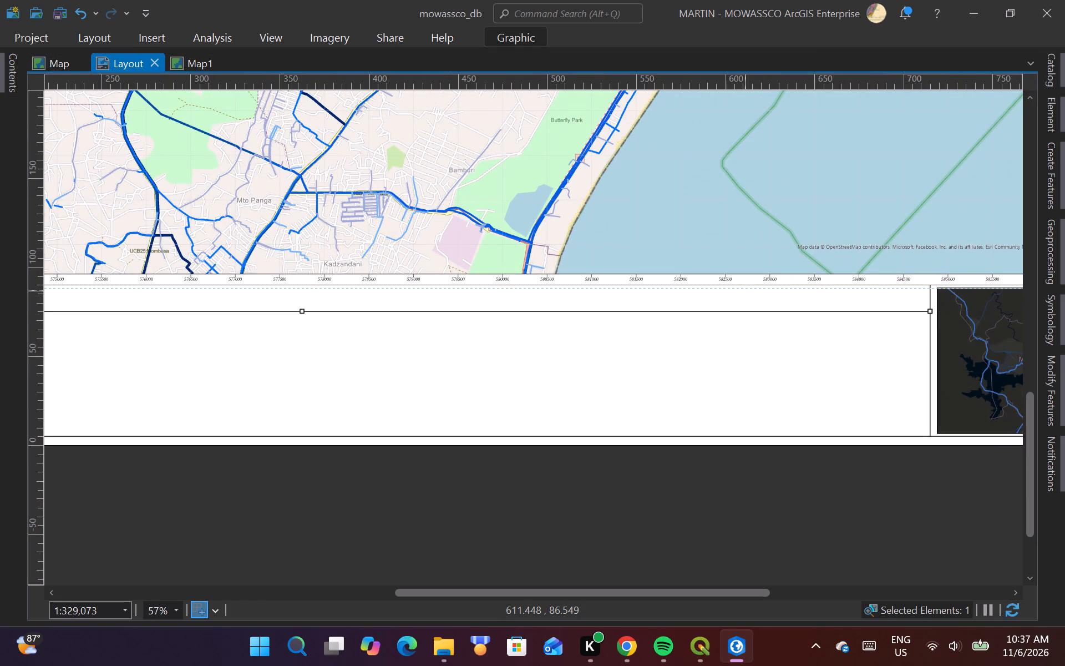
{"action": "left_click_drag", "start_coordinate": [745, 291], "coordinate": [911, 421]}
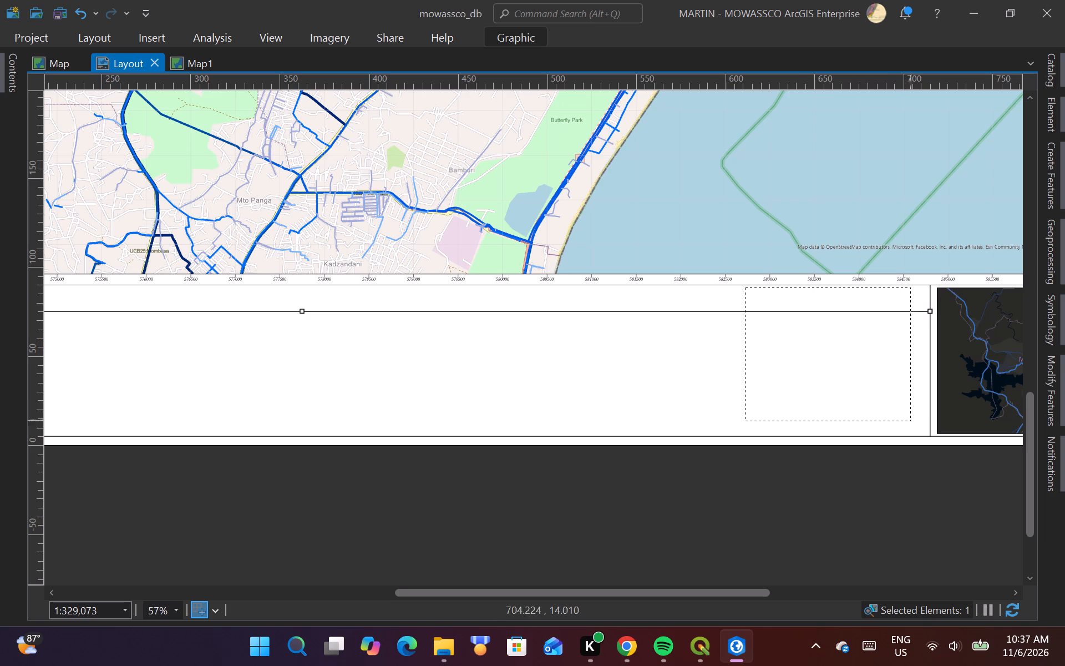
{"action": "left_click_drag", "start_coordinate": [911, 421], "coordinate": [920, 430]}
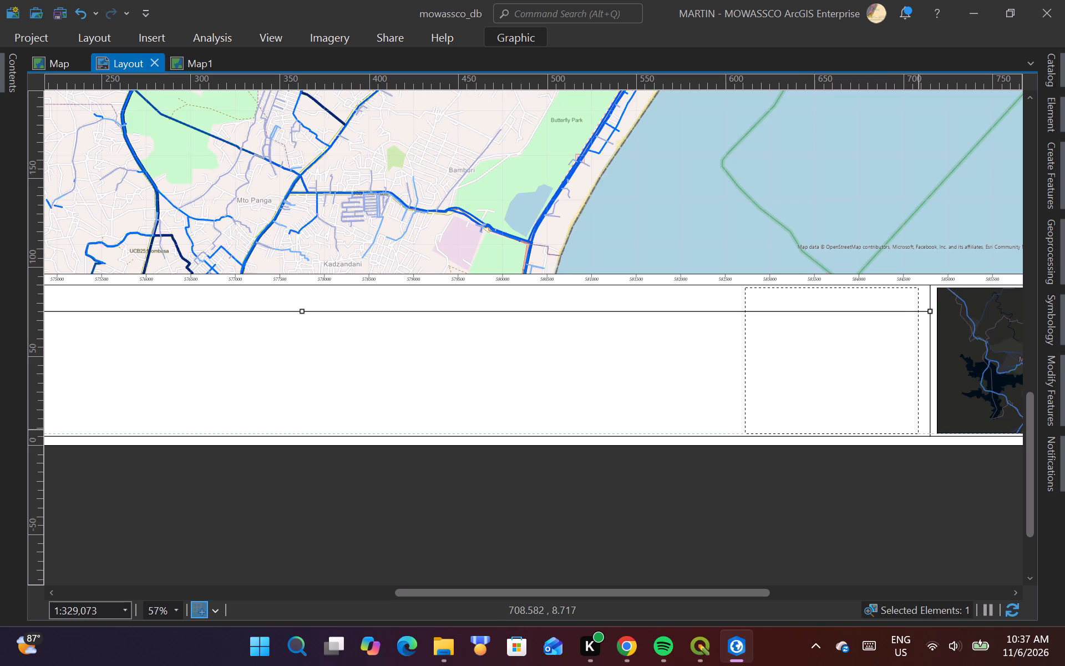
{"action": "left_click_drag", "start_coordinate": [920, 430], "coordinate": [922, 430]}
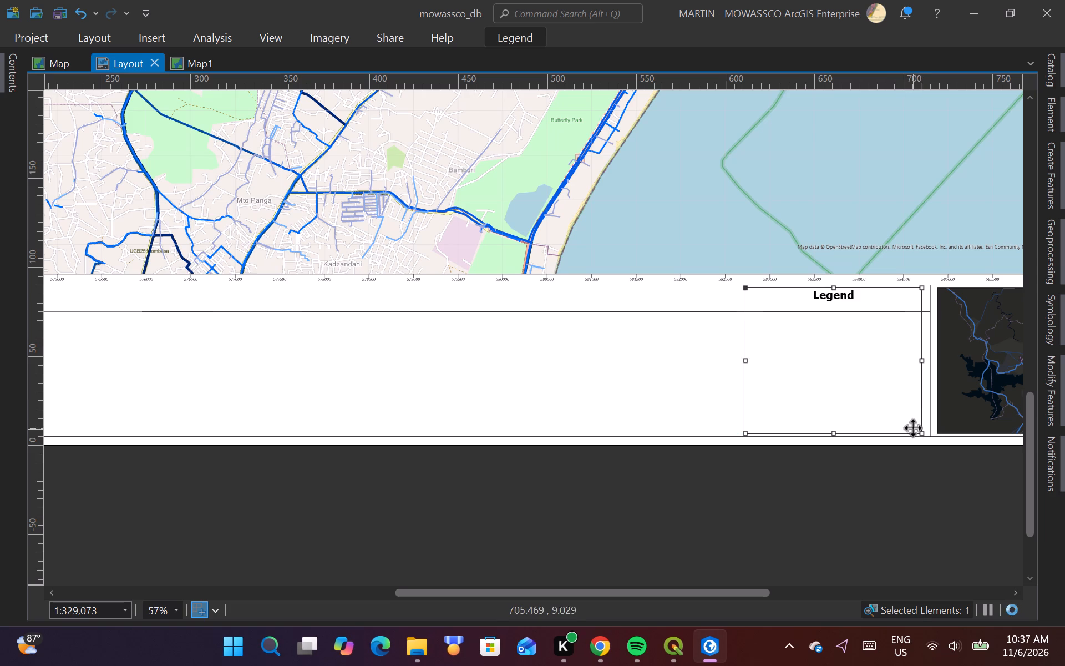
Set the legend's source map frame to the main Map Frame.
{"action": "left_click", "coordinate": [1056, 104]}
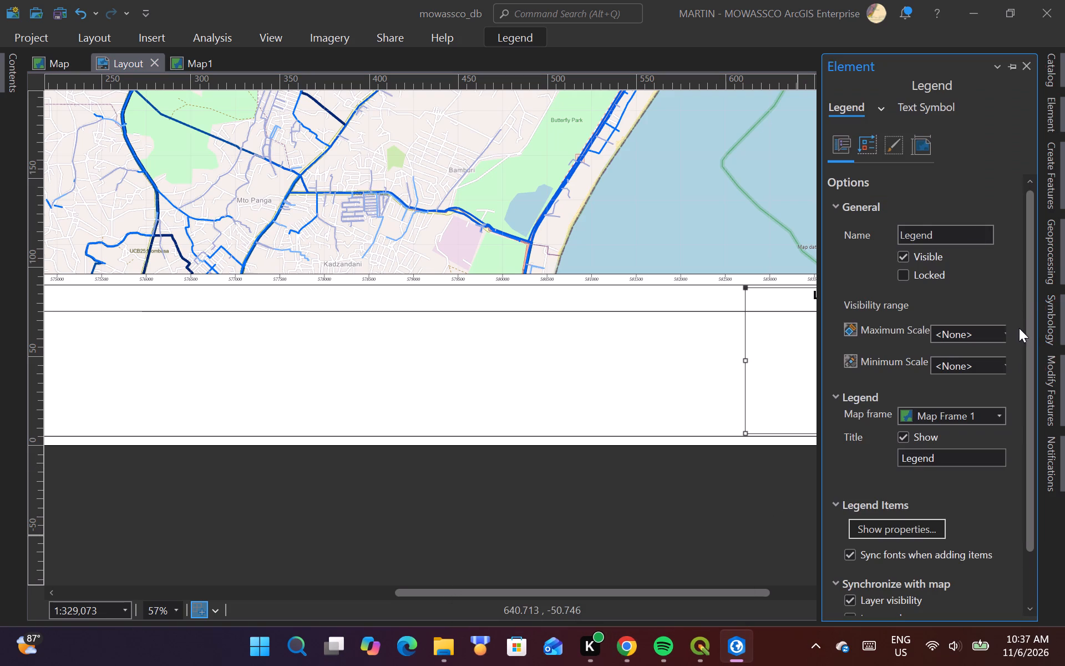
{"action": "left_click_drag", "start_coordinate": [1029, 313], "coordinate": [1048, 440]}
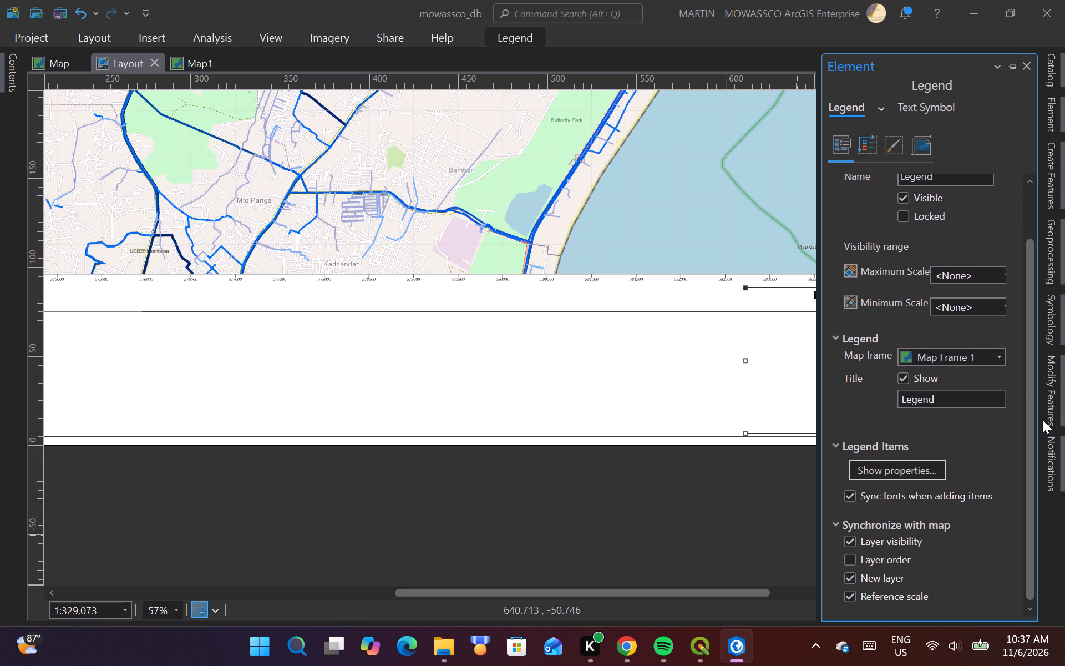
{"action": "left_click", "coordinate": [1002, 354]}
{"action": "left_click", "coordinate": [971, 386]}
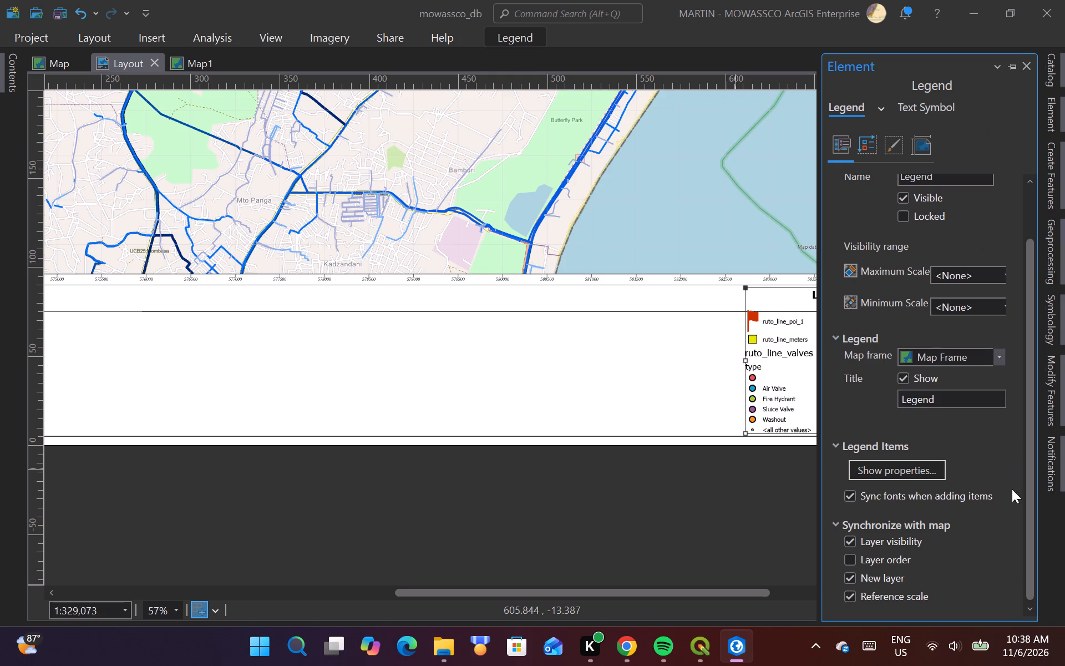
Hide the leaks_bursts_data_1, Pipeline, pilot_area and NM Primary Lines items in the layout's legend.
{"action": "scroll", "coordinate": [1012, 495], "scroll_direction": "down", "scroll_amount": 3}
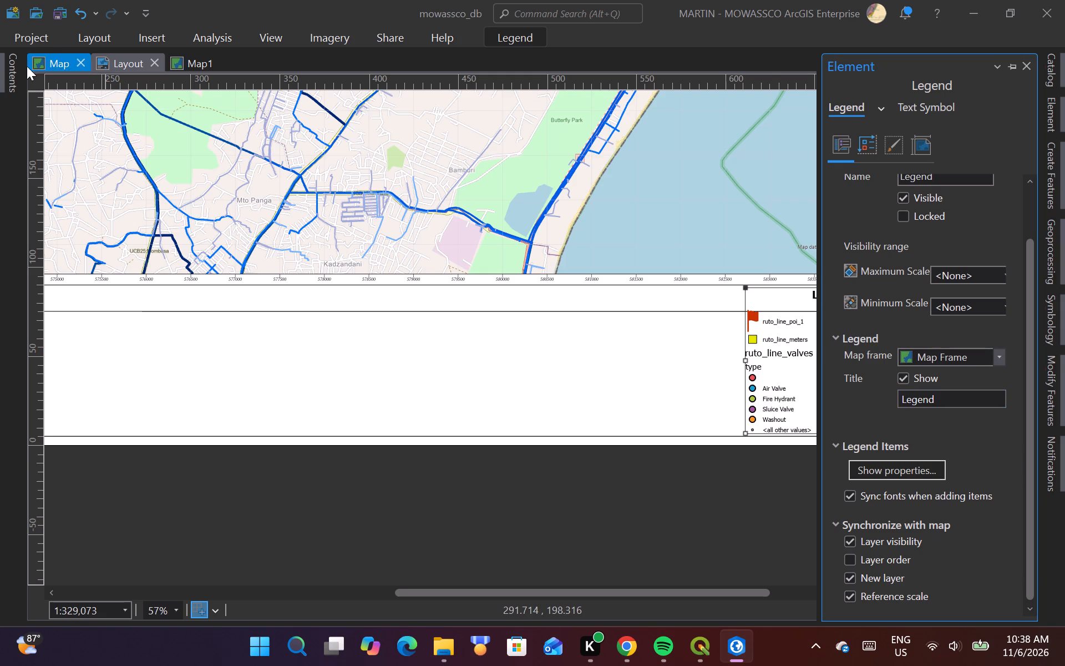
{"action": "left_click", "coordinate": [11, 75]}
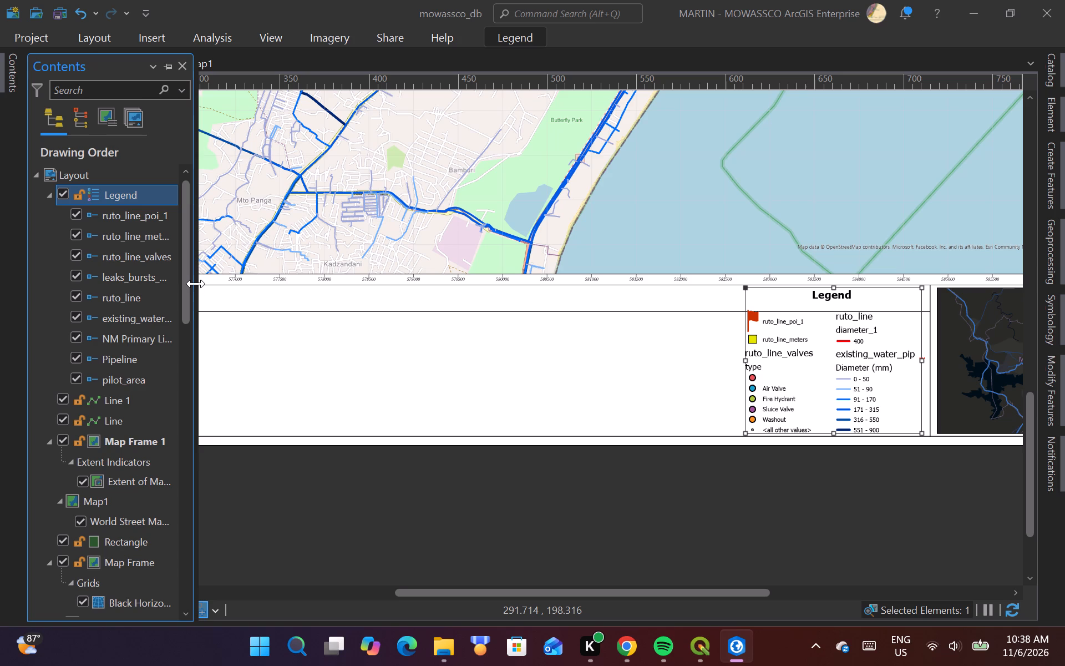
{"action": "left_click_drag", "start_coordinate": [196, 284], "coordinate": [270, 302]}
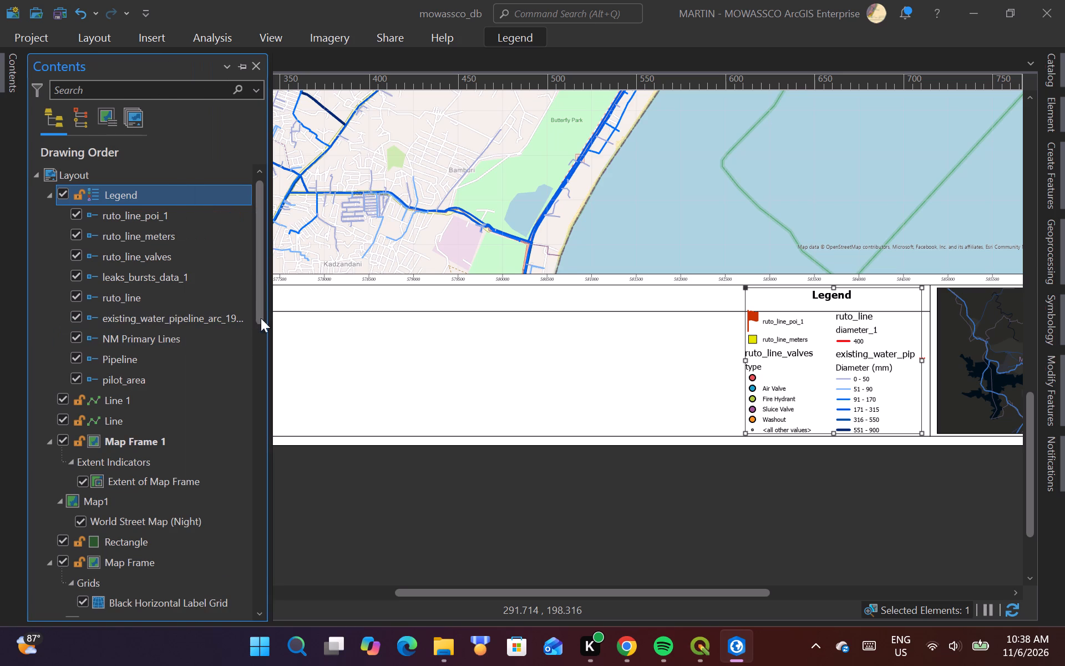
{"action": "left_click_drag", "start_coordinate": [269, 303], "coordinate": [346, 315]}
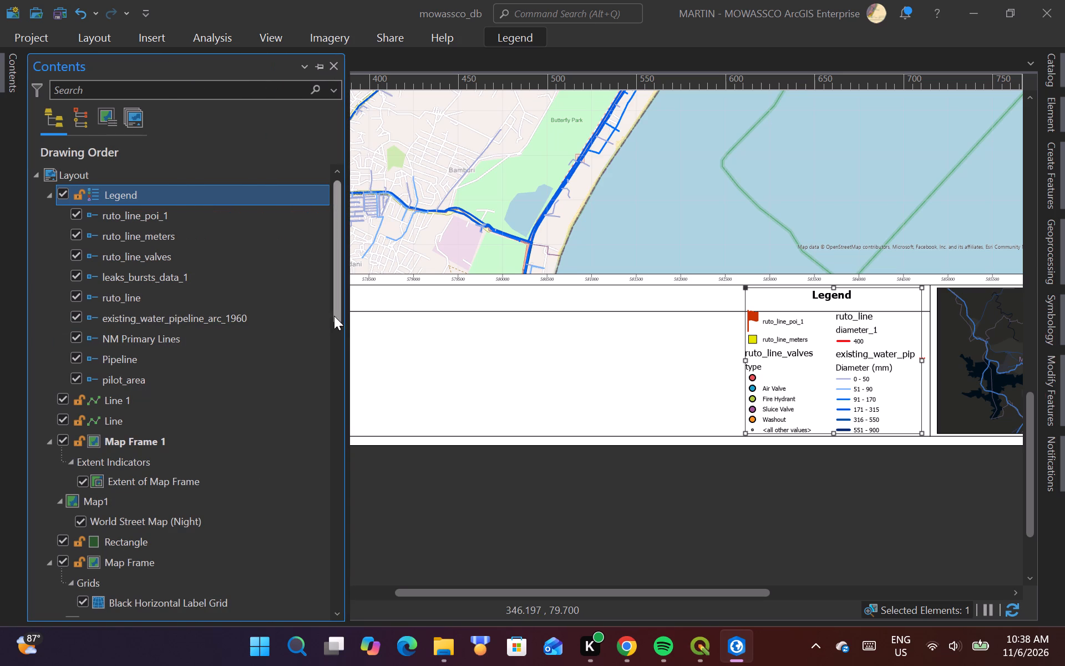
{"action": "left_click", "coordinate": [78, 275]}
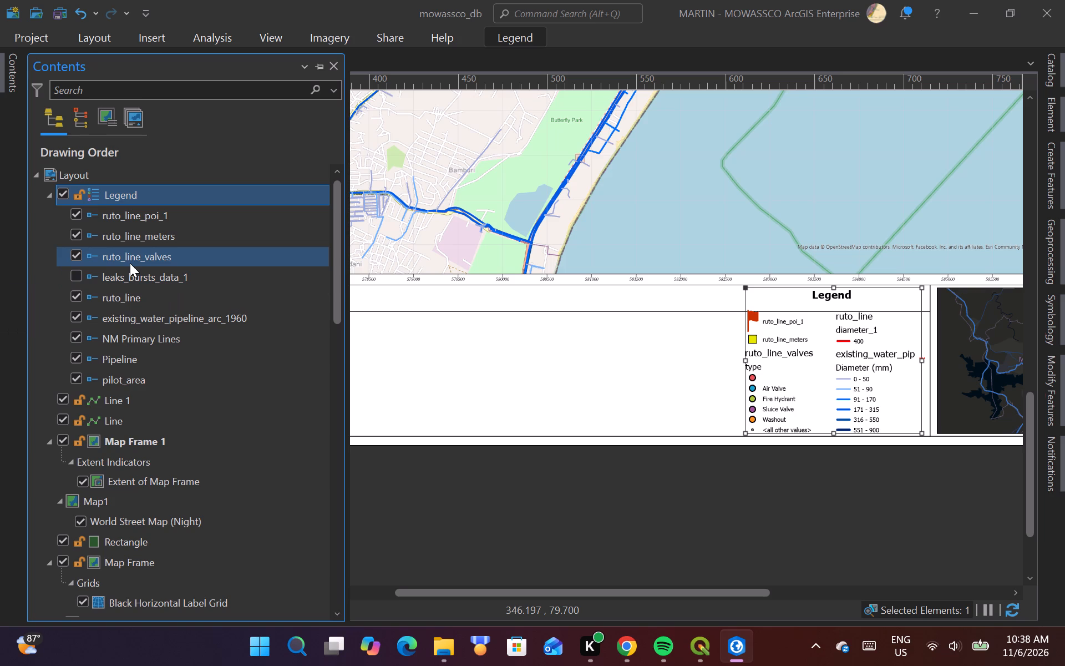
{"action": "left_click", "coordinate": [75, 358]}
{"action": "left_click", "coordinate": [77, 380]}
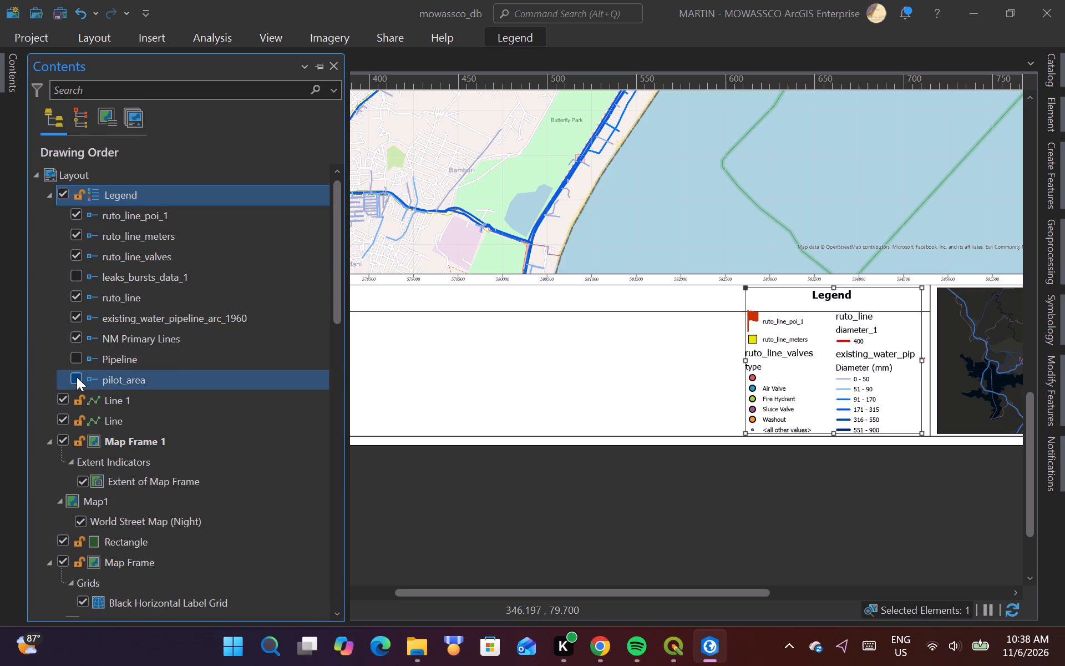
{"action": "left_click", "coordinate": [74, 335]}
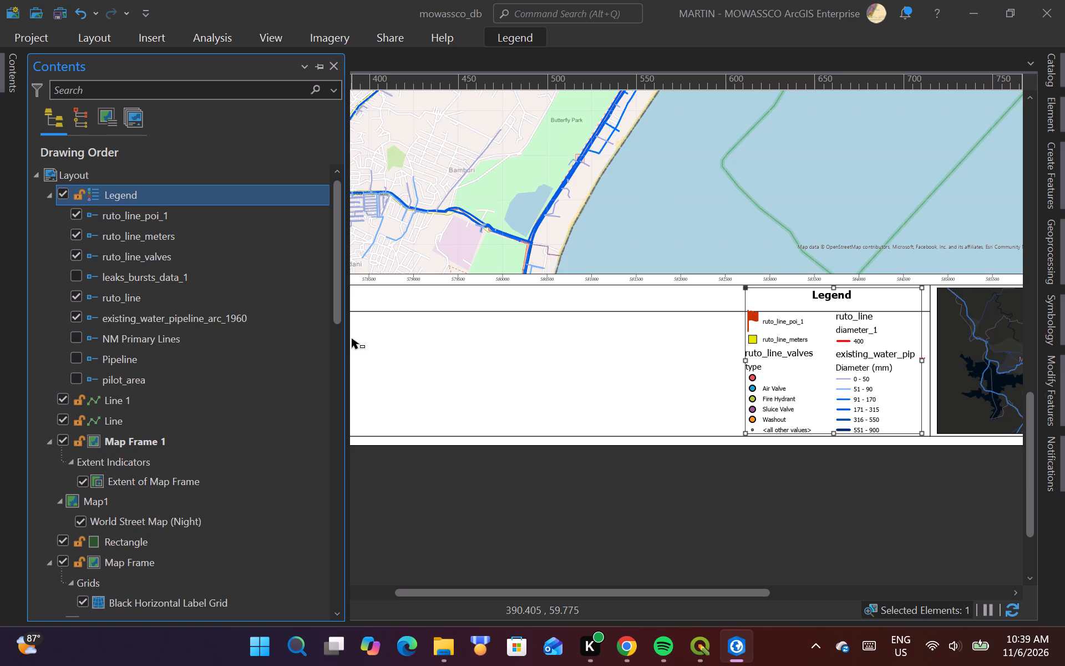
{"action": "left_click", "coordinate": [337, 14]}
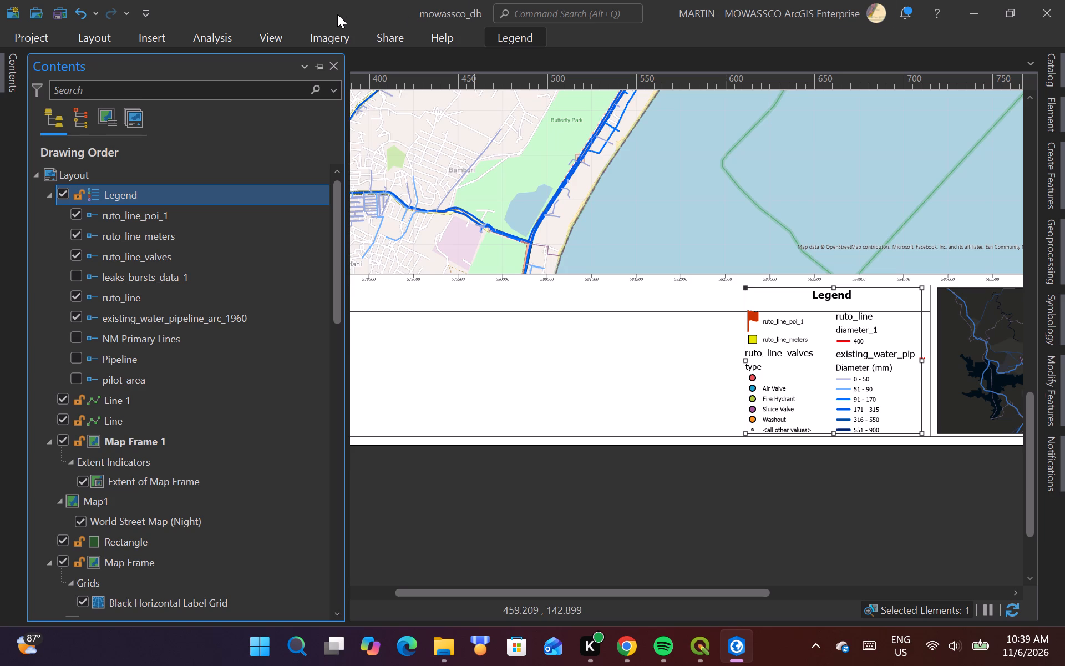
{"action": "left_click", "coordinate": [387, 60]}
{"action": "left_click", "coordinate": [544, 511]}
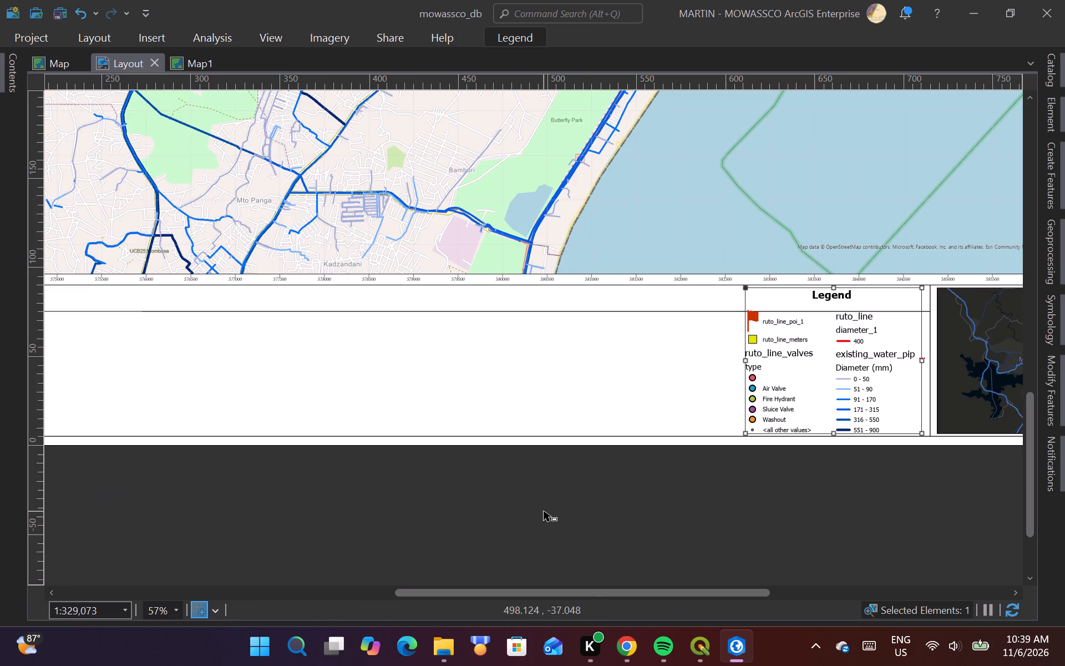
In the main Map view, examine the red ruto_line along its route, with its meters, valves and point-of-interest flags.
{"action": "left_click", "coordinate": [56, 61]}
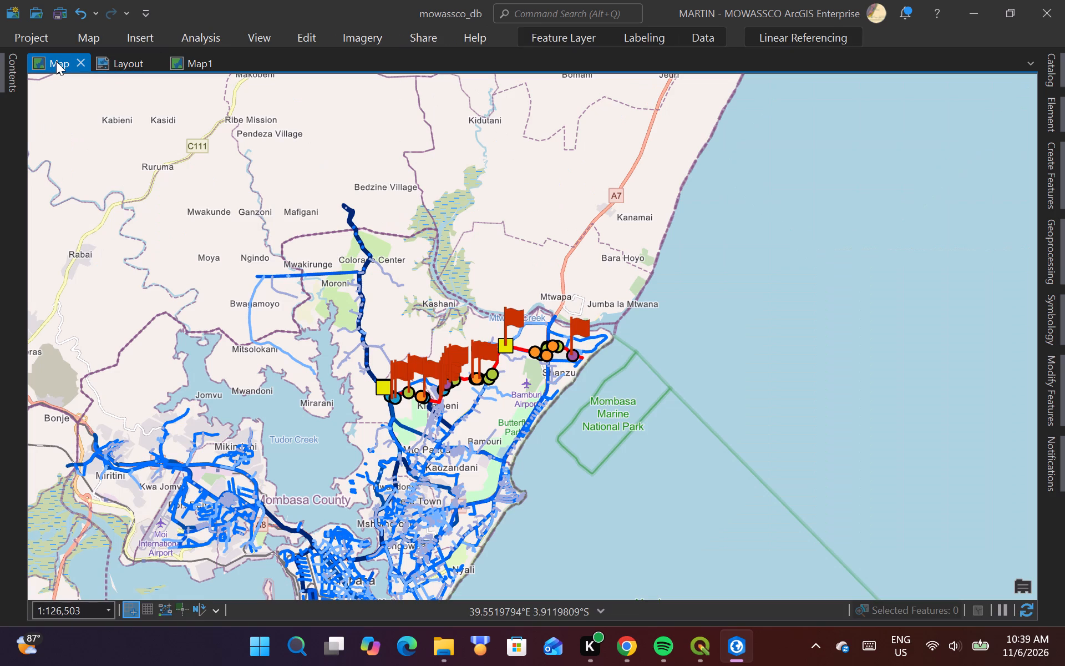
{"action": "scroll", "coordinate": [485, 342], "scroll_direction": "up", "scroll_amount": 4}
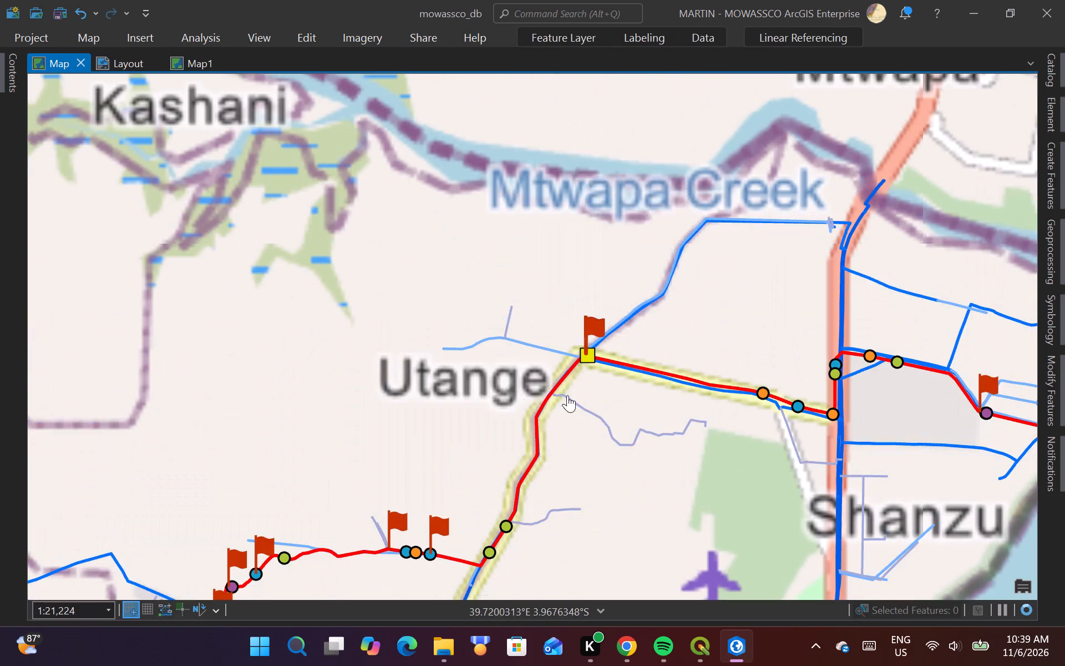
{"action": "scroll", "coordinate": [605, 355], "scroll_direction": "up", "scroll_amount": 3}
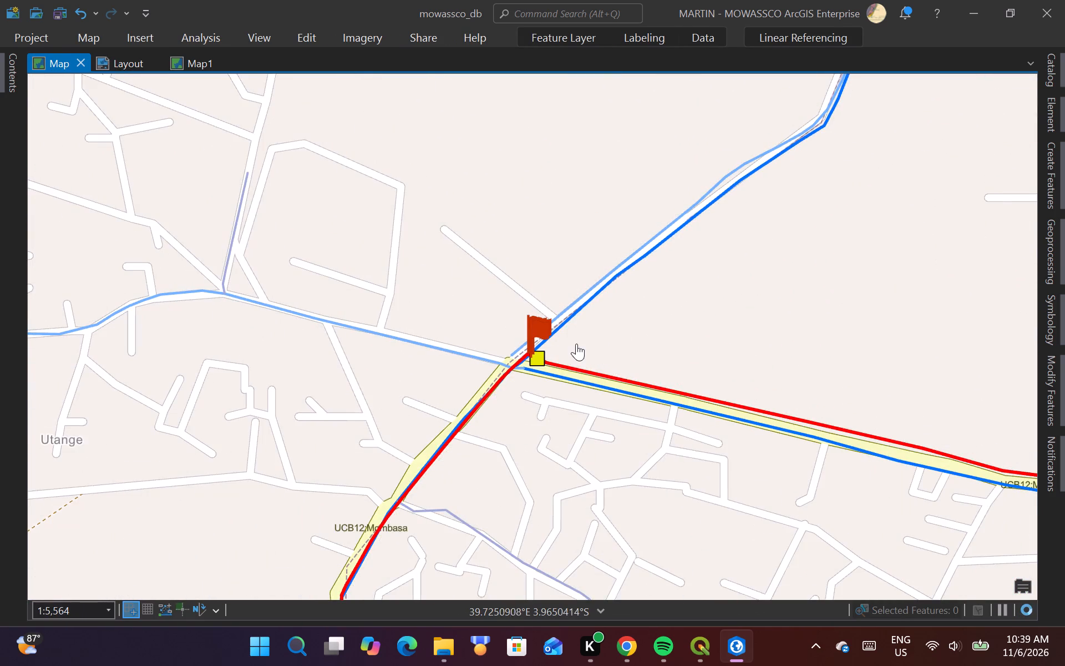
{"action": "scroll", "coordinate": [576, 344], "scroll_direction": "up", "scroll_amount": 3}
{"action": "scroll", "coordinate": [451, 390], "scroll_direction": "up", "scroll_amount": 2}
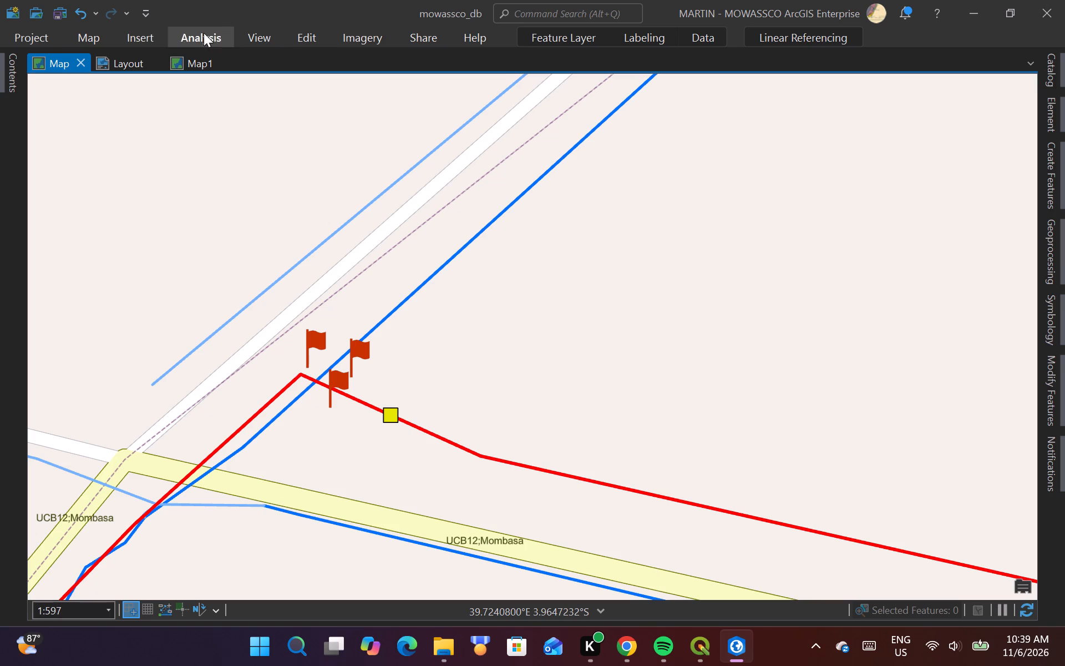
{"action": "left_click", "coordinate": [297, 33]}
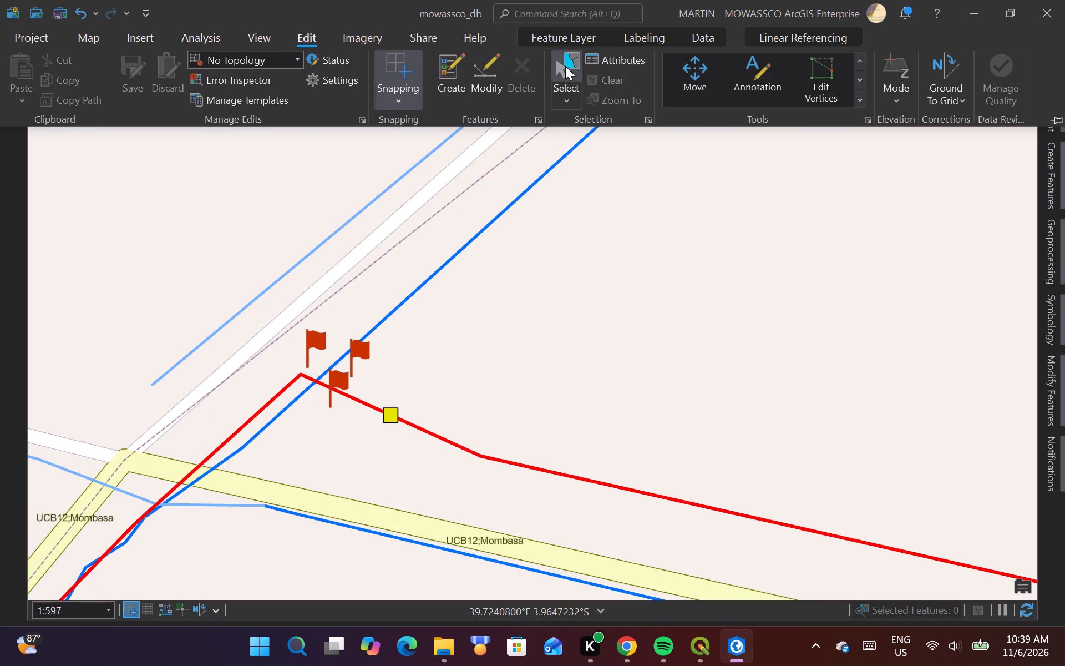
{"action": "left_click", "coordinate": [565, 64]}
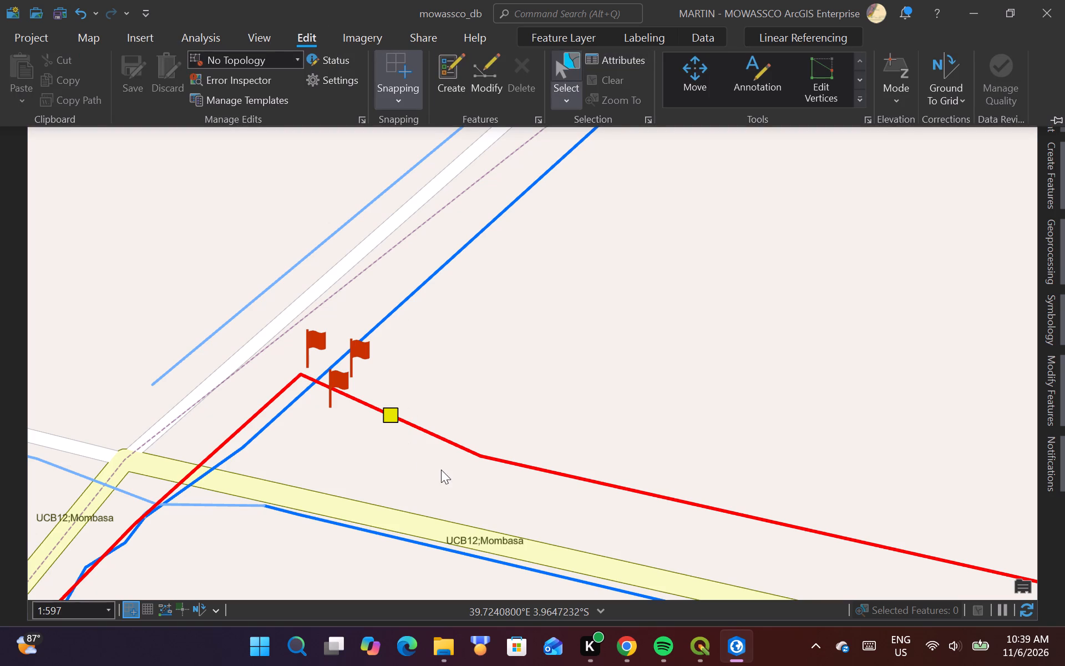
{"action": "scroll", "coordinate": [438, 402], "scroll_direction": "down", "scroll_amount": 3}
{"action": "scroll", "coordinate": [436, 425], "scroll_direction": "up", "scroll_amount": 3}
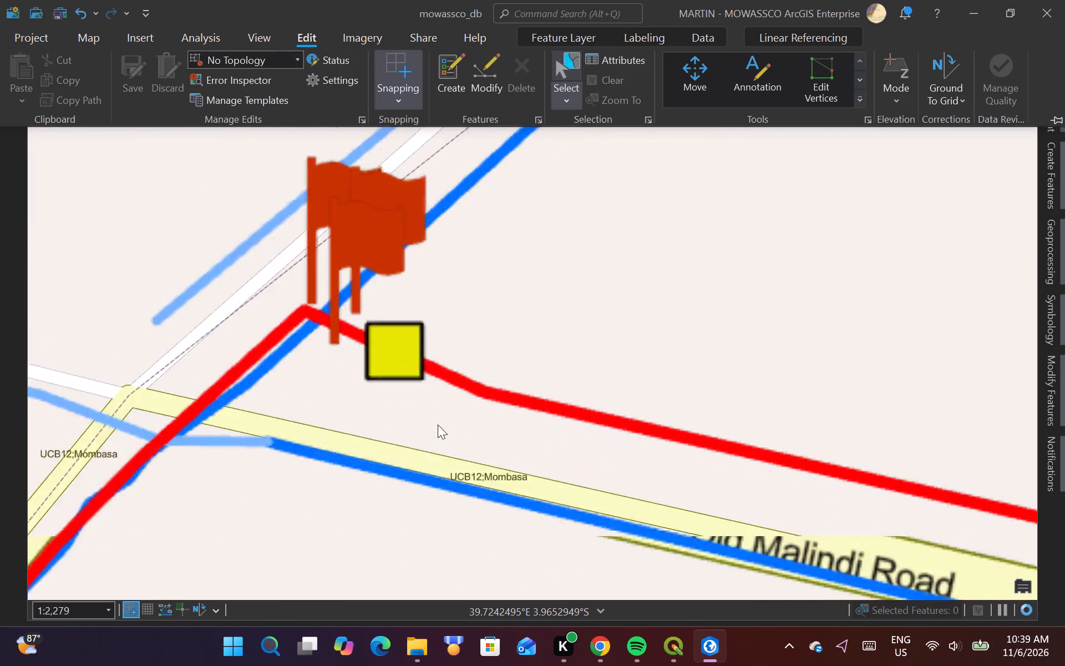
{"action": "scroll", "coordinate": [338, 335], "scroll_direction": "up", "scroll_amount": 2}
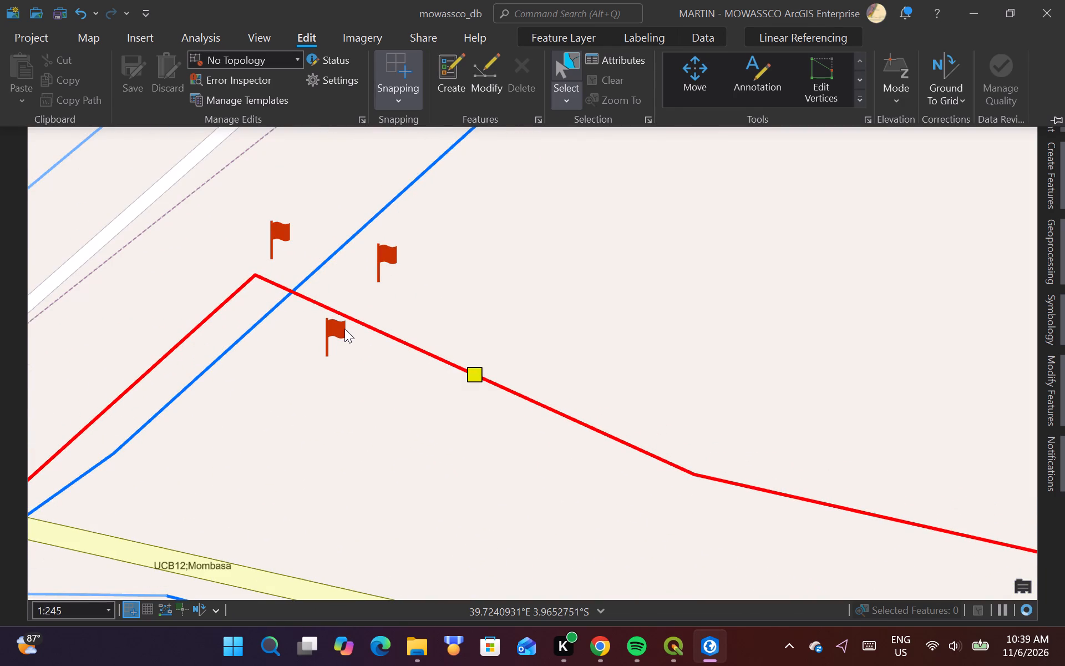
{"action": "scroll", "coordinate": [328, 307], "scroll_direction": "down", "scroll_amount": 8}
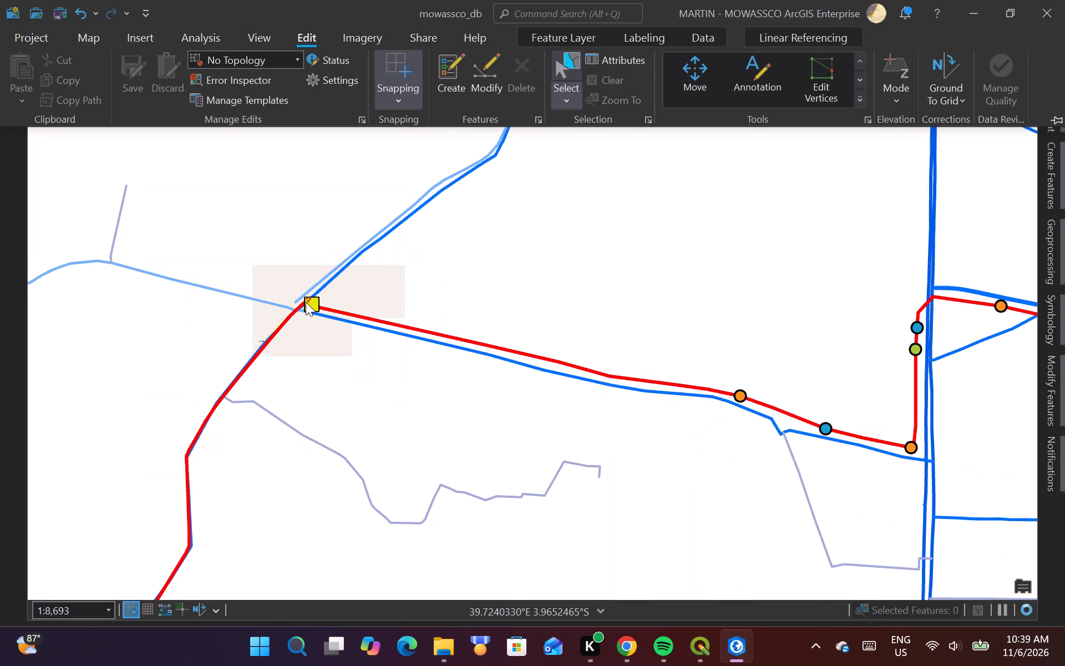
{"action": "scroll", "coordinate": [798, 451], "scroll_direction": "up", "scroll_amount": 2}
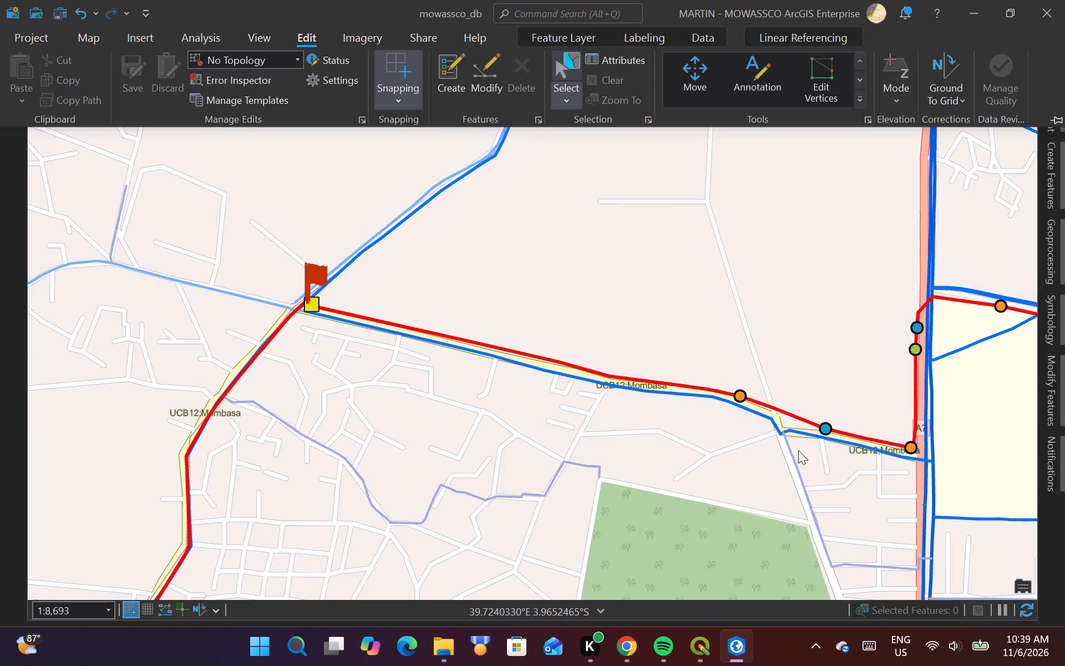
{"action": "scroll", "coordinate": [798, 450], "scroll_direction": "up", "scroll_amount": 1}
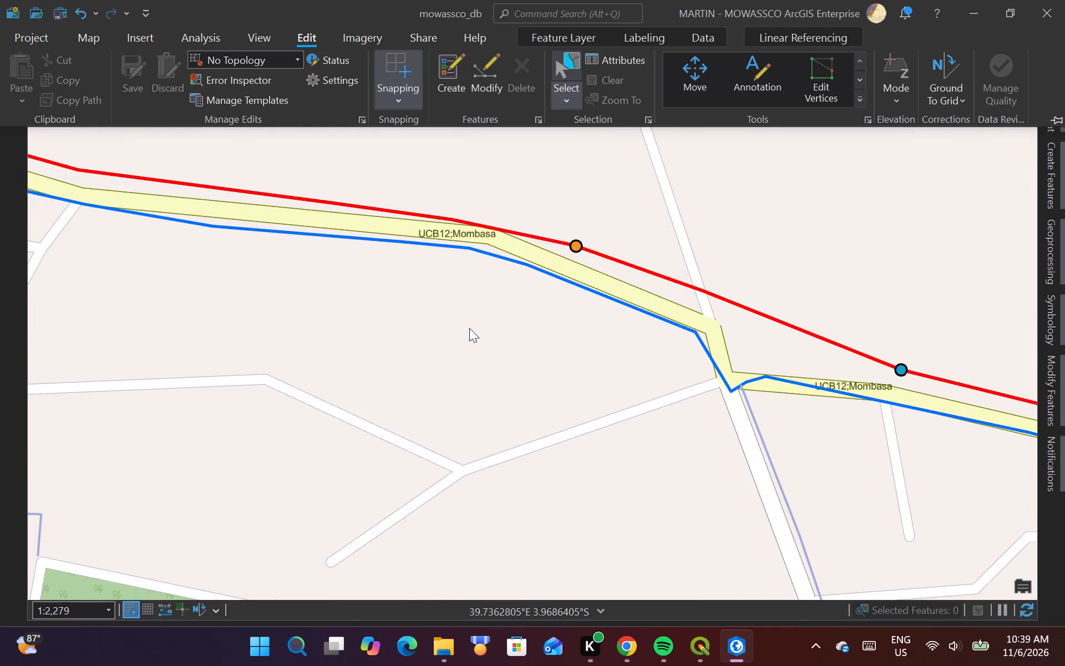
{"action": "scroll", "coordinate": [469, 328], "scroll_direction": "down", "scroll_amount": 5}
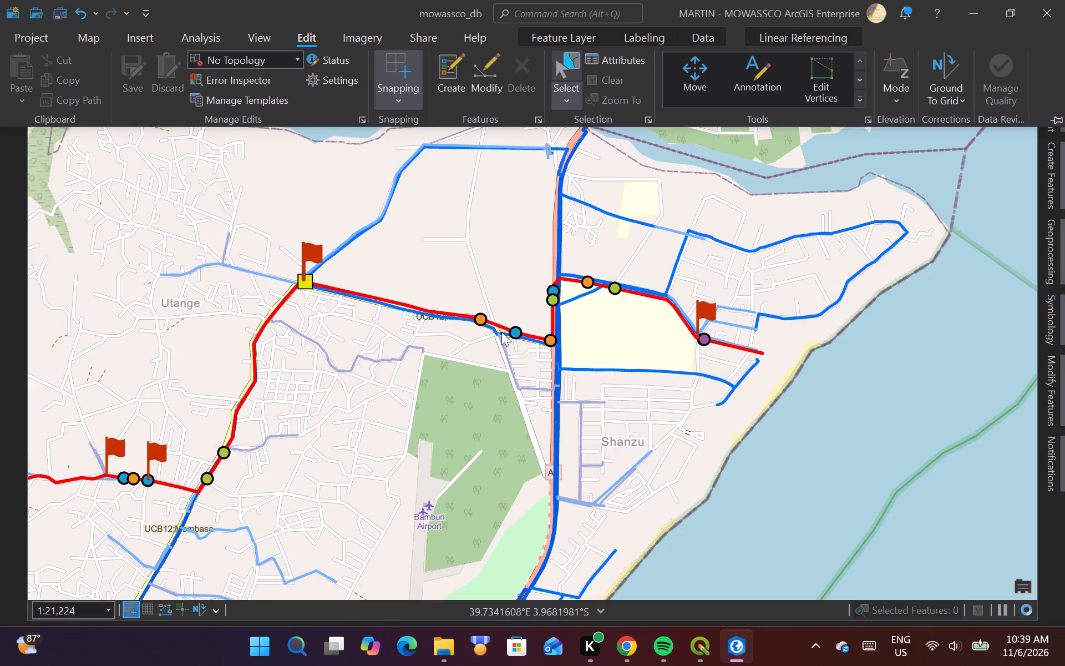
{"action": "scroll", "coordinate": [591, 266], "scroll_direction": "down", "scroll_amount": 3}
{"action": "scroll", "coordinate": [391, 361], "scroll_direction": "up", "scroll_amount": 3}
{"action": "scroll", "coordinate": [321, 339], "scroll_direction": "up", "scroll_amount": 2}
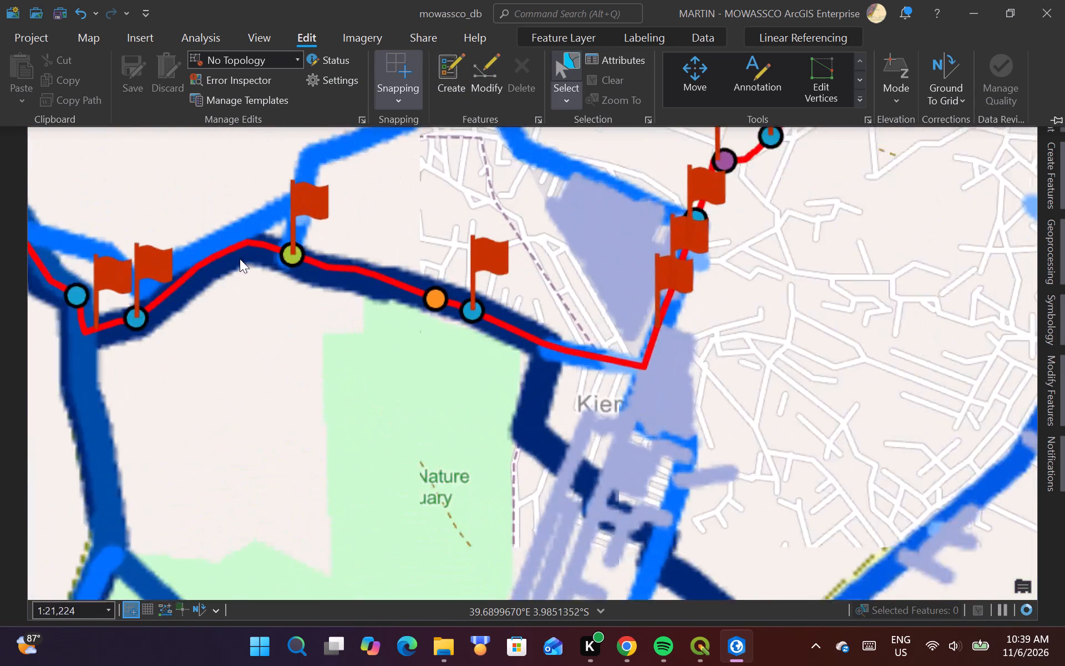
{"action": "scroll", "coordinate": [937, 415], "scroll_direction": "down", "scroll_amount": 3}
{"action": "scroll", "coordinate": [821, 381], "scroll_direction": "up", "scroll_amount": 2}
{"action": "scroll", "coordinate": [573, 341], "scroll_direction": "up", "scroll_amount": 2}
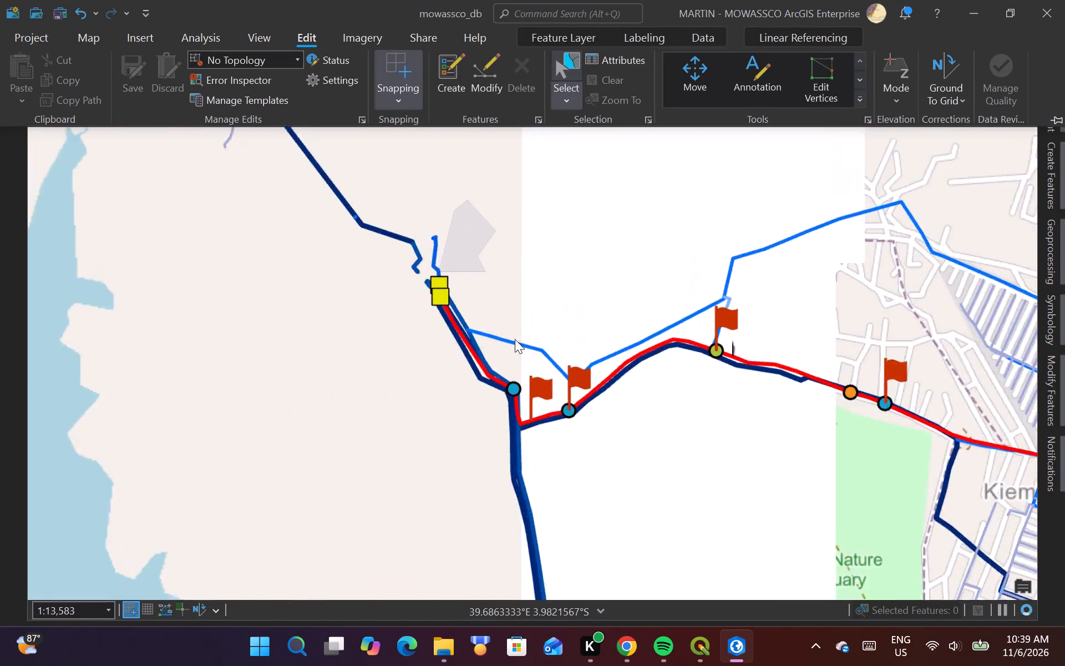
{"action": "scroll", "coordinate": [515, 339], "scroll_direction": "up", "scroll_amount": 1}
Use Explore to inspect the attributes of the red ruto_line pipe just south of its two western meters.
{"action": "left_click", "coordinate": [78, 33]}
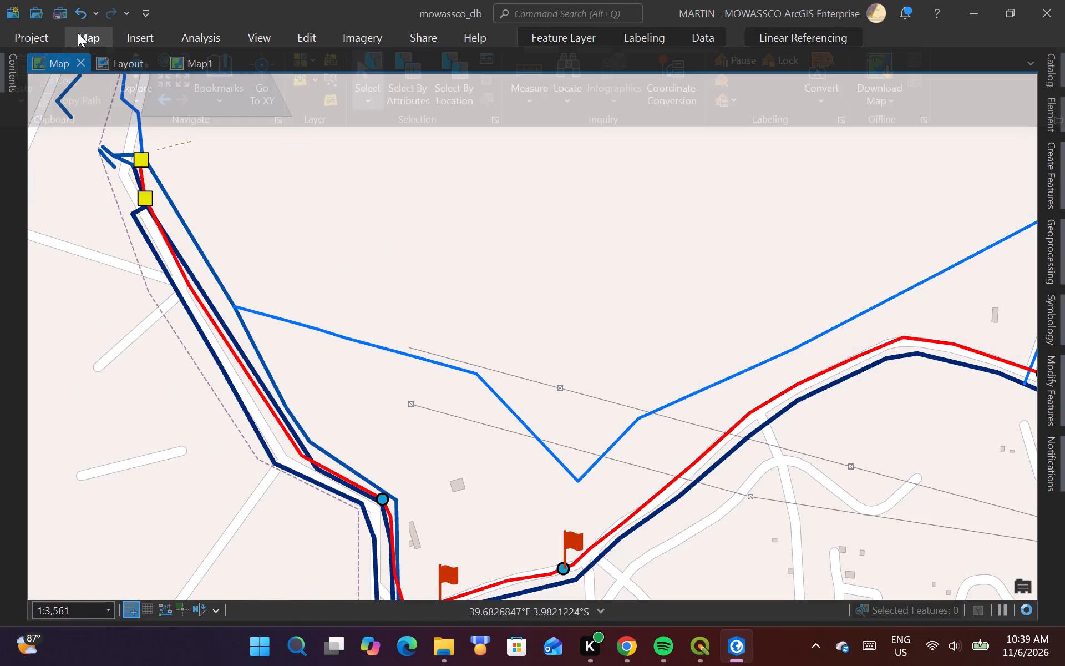
{"action": "left_click", "coordinate": [91, 35]}
{"action": "left_click", "coordinate": [140, 66]}
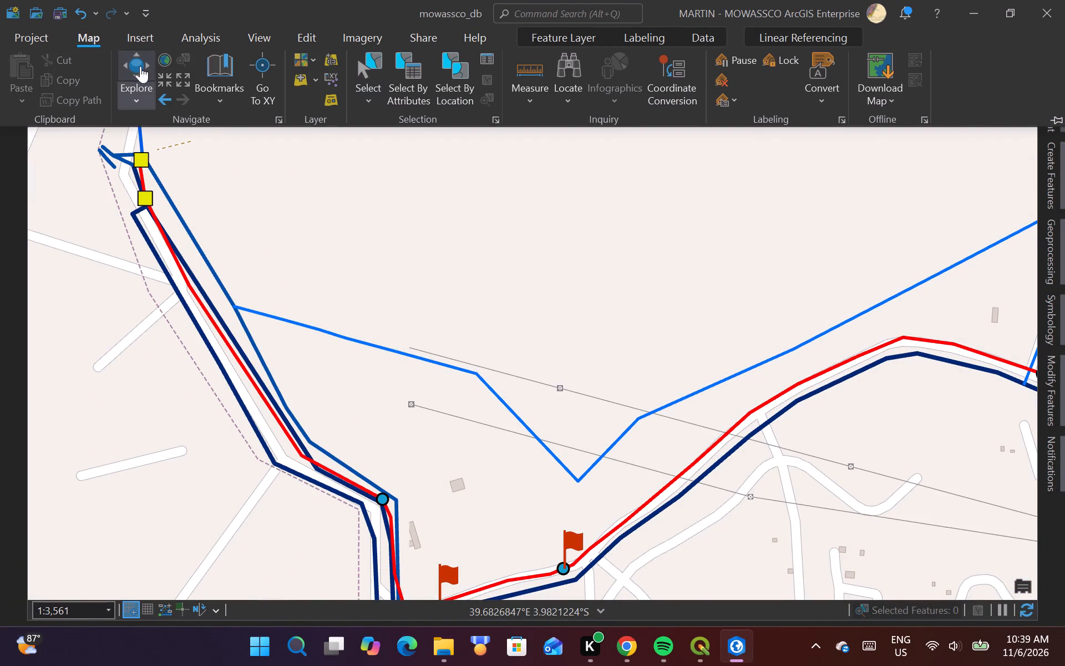
{"action": "scroll", "coordinate": [154, 265], "scroll_direction": "up", "scroll_amount": 3}
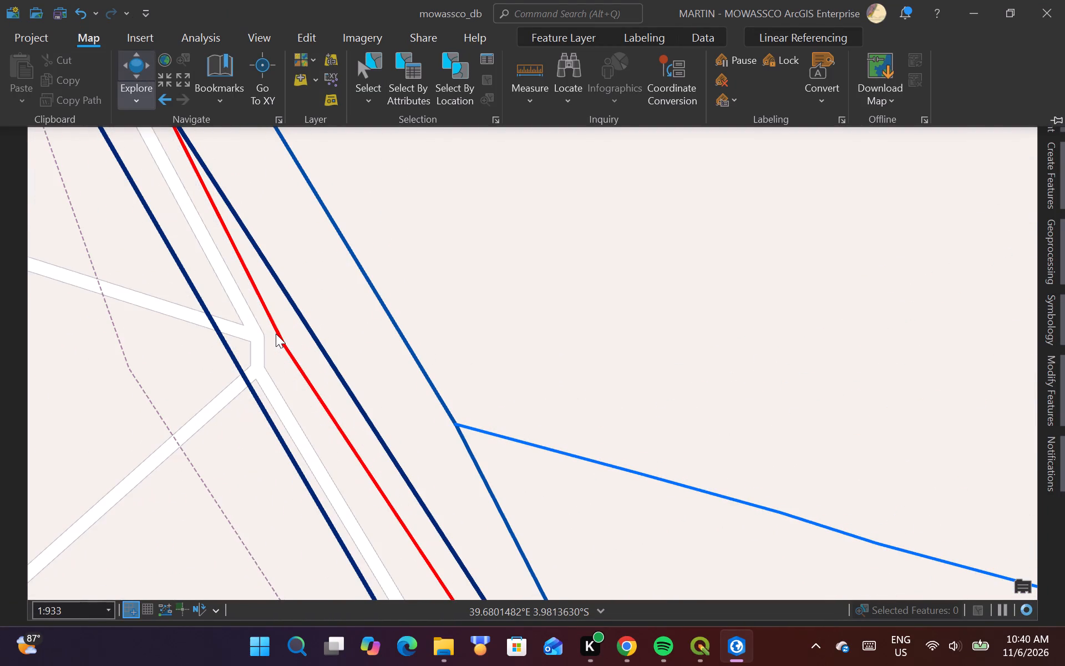
{"action": "left_click", "coordinate": [276, 334]}
{"action": "left_click", "coordinate": [272, 320]}
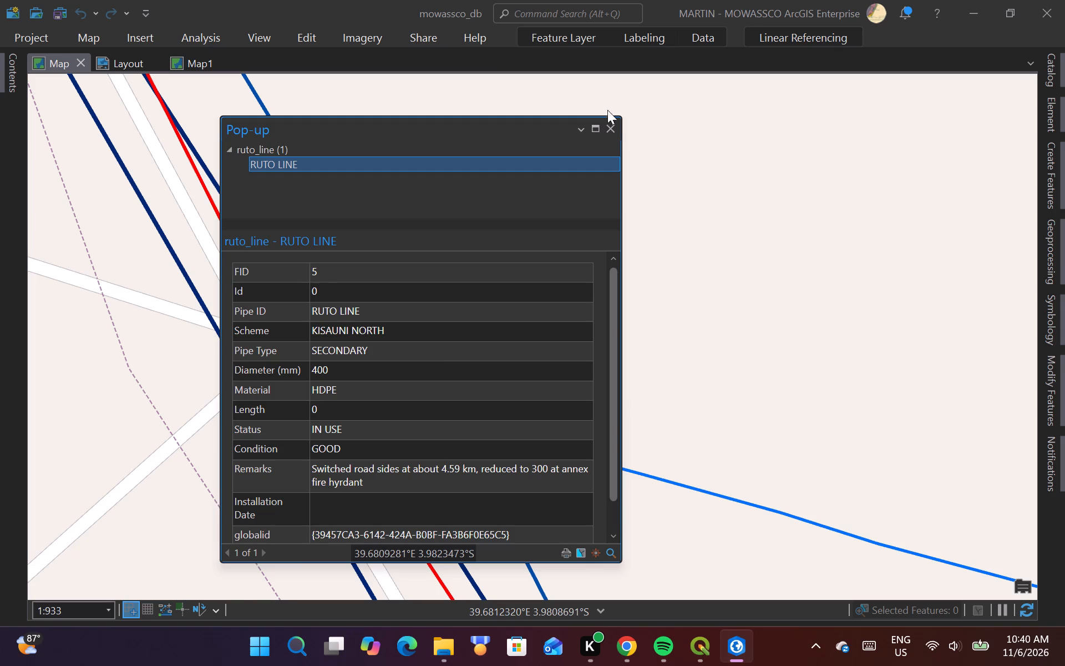
{"action": "left_click", "coordinate": [615, 124]}
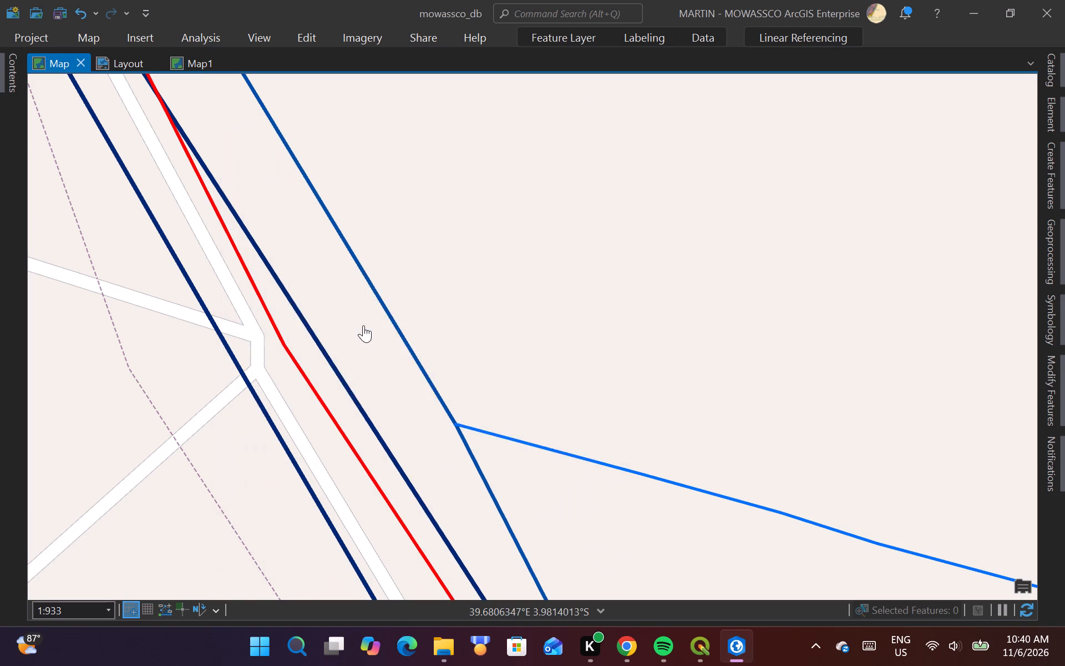
Examine the flags and meter where the red line bends near Utange, and review the map's layer list and symbol classes.
{"action": "scroll", "coordinate": [363, 326], "scroll_direction": "down", "scroll_amount": 10}
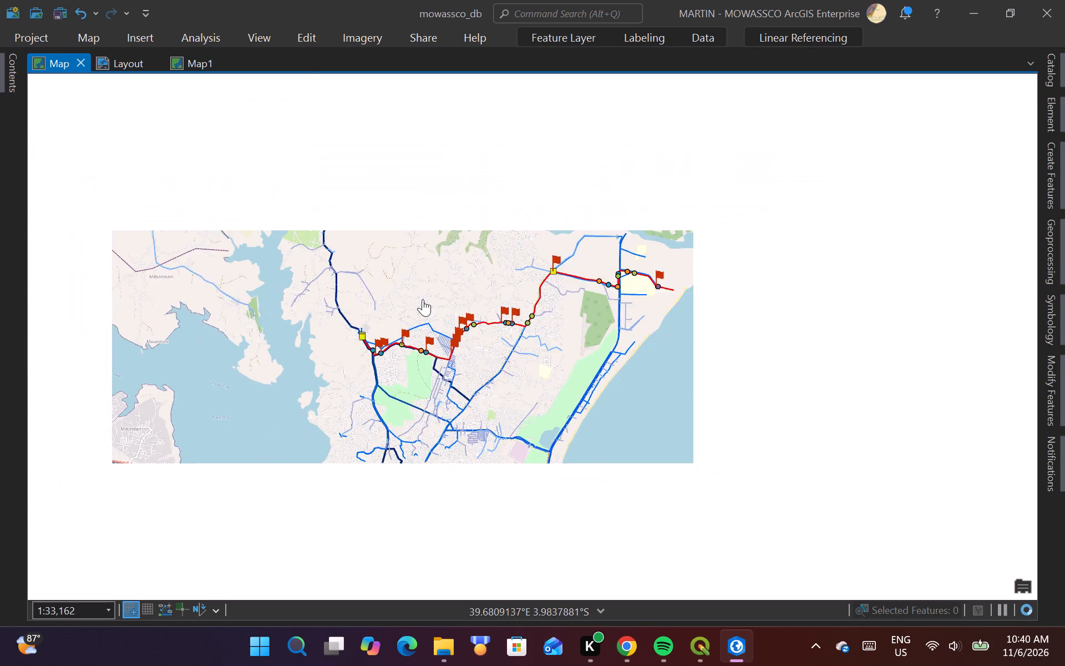
{"action": "scroll", "coordinate": [594, 254], "scroll_direction": "up", "scroll_amount": 3}
{"action": "scroll", "coordinate": [448, 303], "scroll_direction": "up", "scroll_amount": 3}
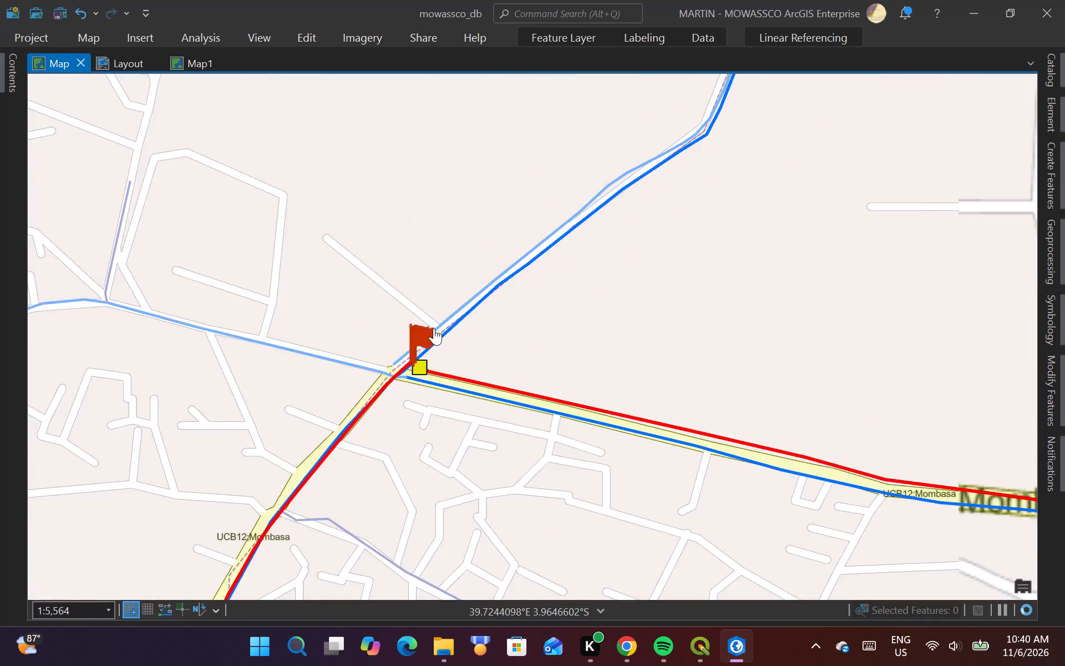
{"action": "scroll", "coordinate": [434, 333], "scroll_direction": "up", "scroll_amount": 3}
{"action": "scroll", "coordinate": [362, 451], "scroll_direction": "up", "scroll_amount": 2}
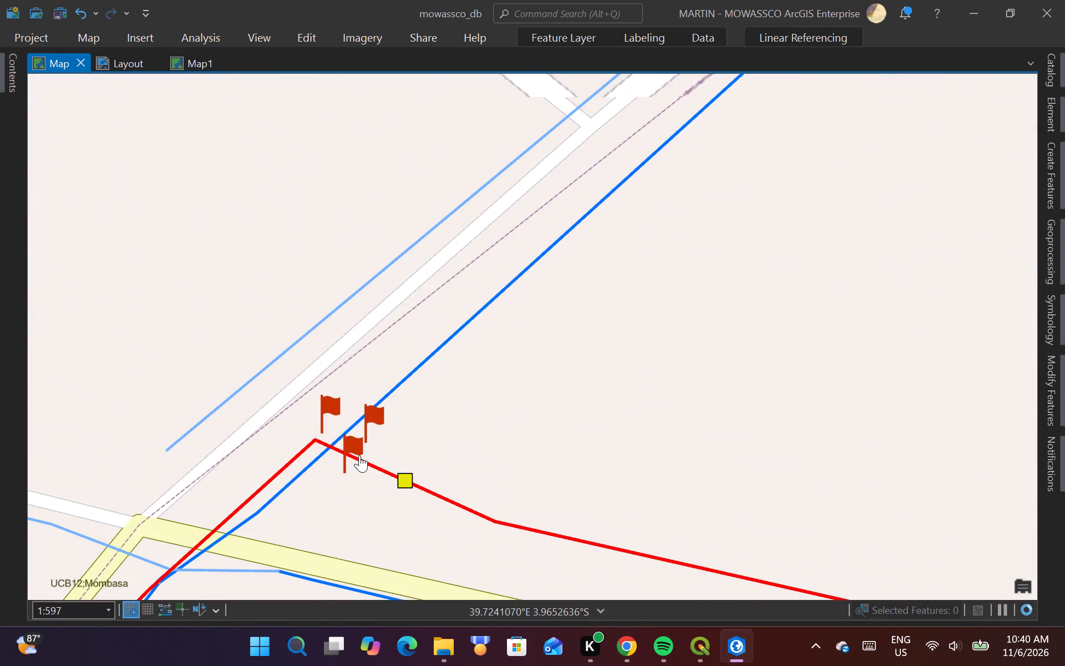
{"action": "left_click", "coordinate": [5, 88]}
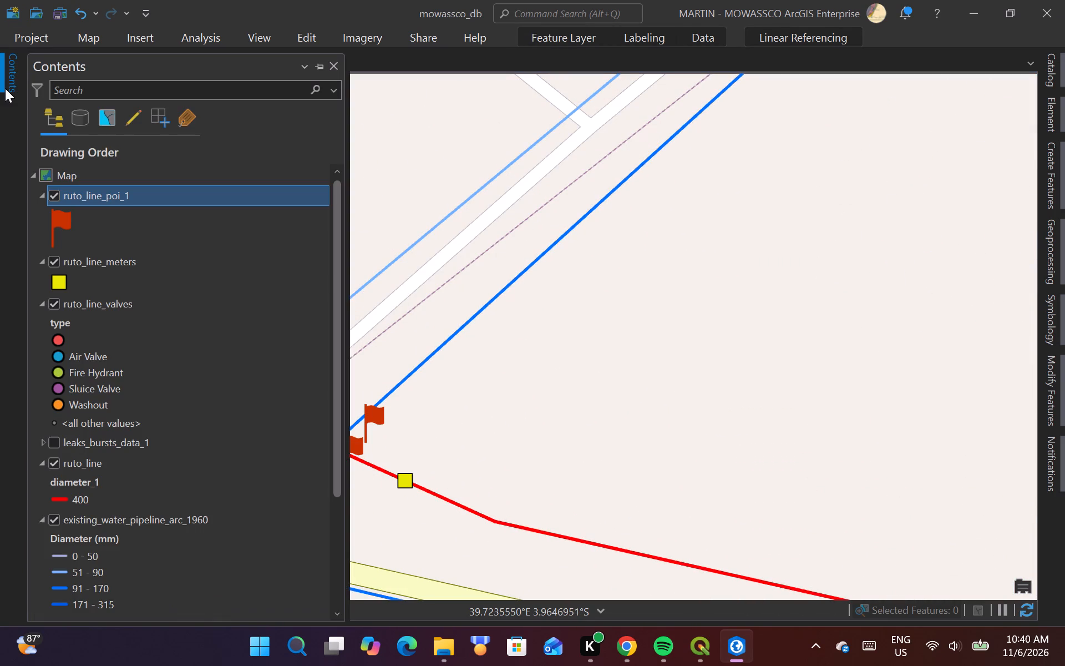
{"action": "scroll", "coordinate": [92, 364], "scroll_direction": "down", "scroll_amount": 5}
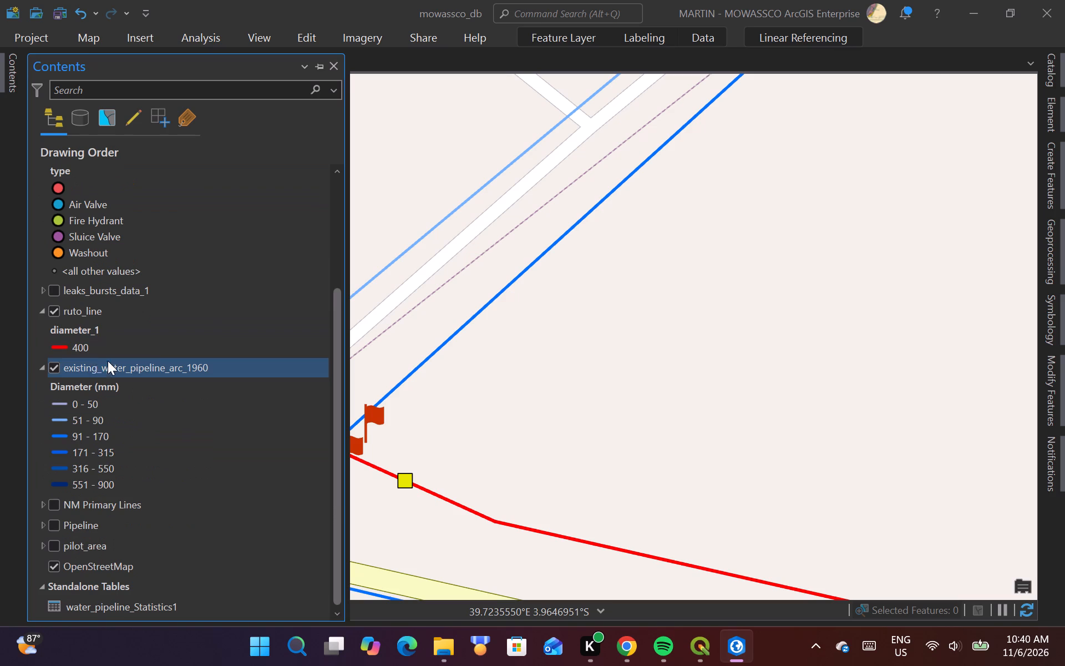
{"action": "left_click_drag", "start_coordinate": [406, 302], "coordinate": [554, 178]}
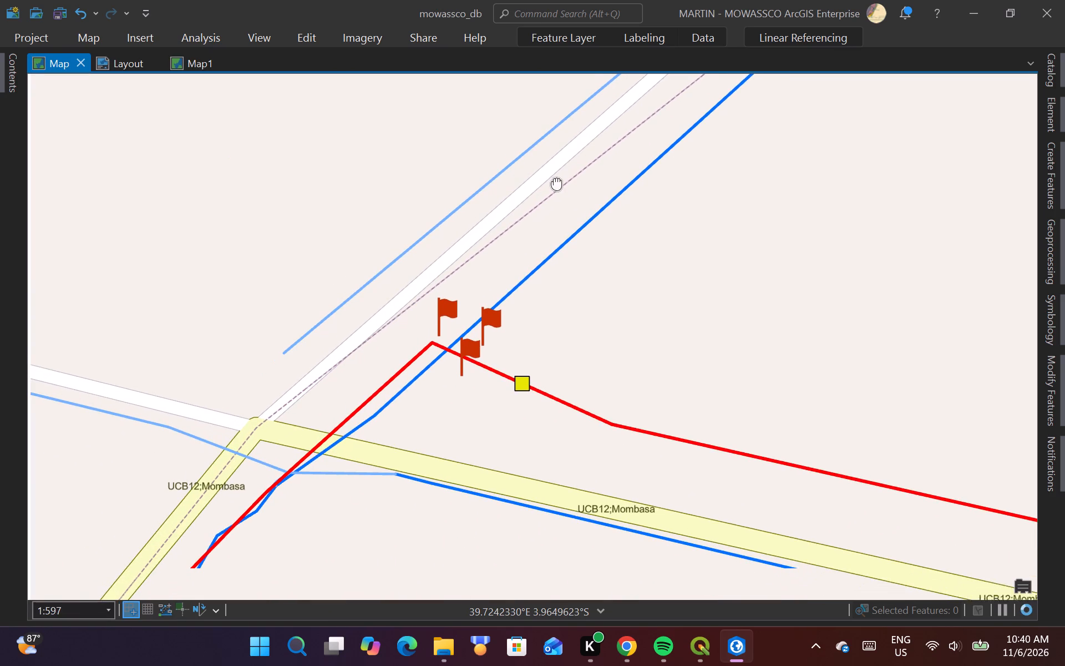
{"action": "left_click_drag", "start_coordinate": [554, 178], "coordinate": [556, 177]}
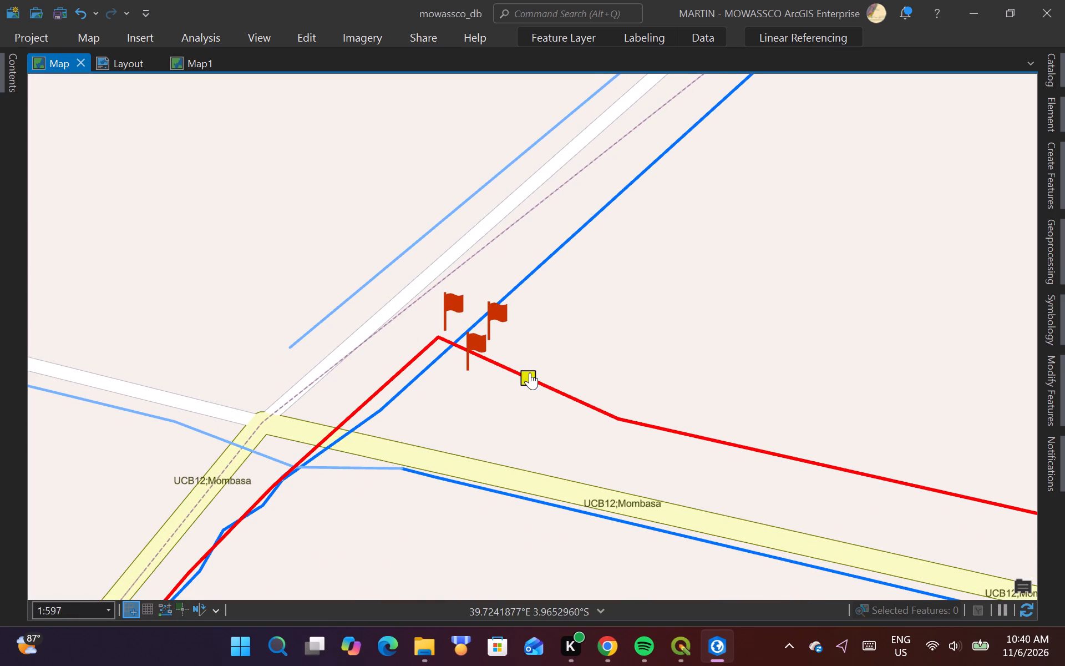
Inspect the attributes of the yellow ruto_line_meters point just southeast of the three flags.
{"action": "left_click", "coordinate": [529, 376]}
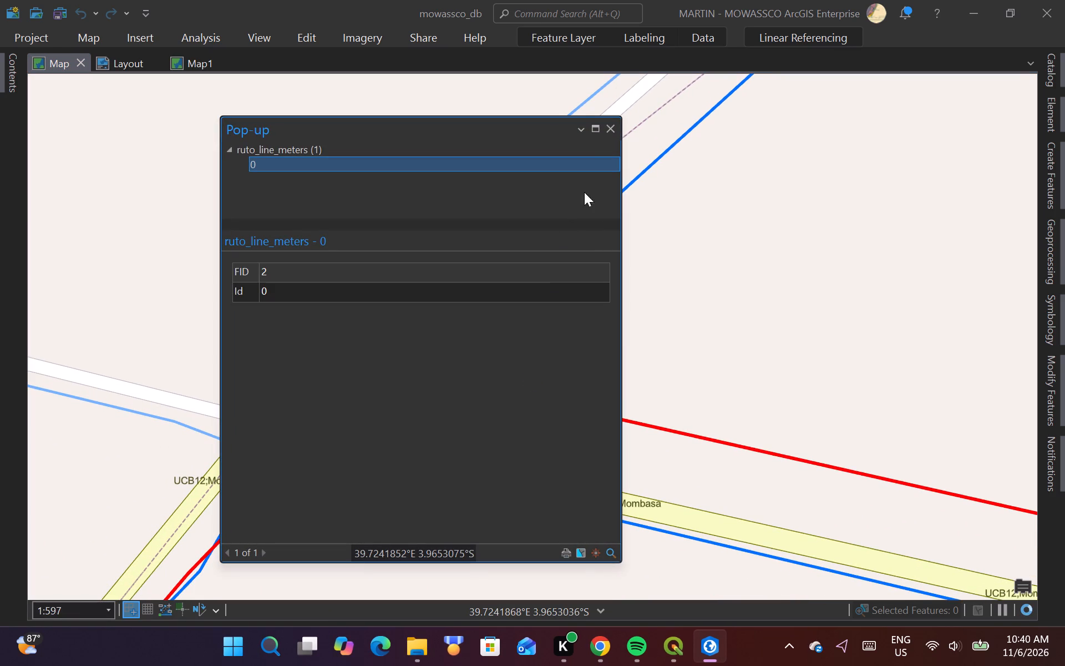
{"action": "left_click", "coordinate": [609, 132]}
{"action": "scroll", "coordinate": [488, 367], "scroll_direction": "up", "scroll_amount": 2}
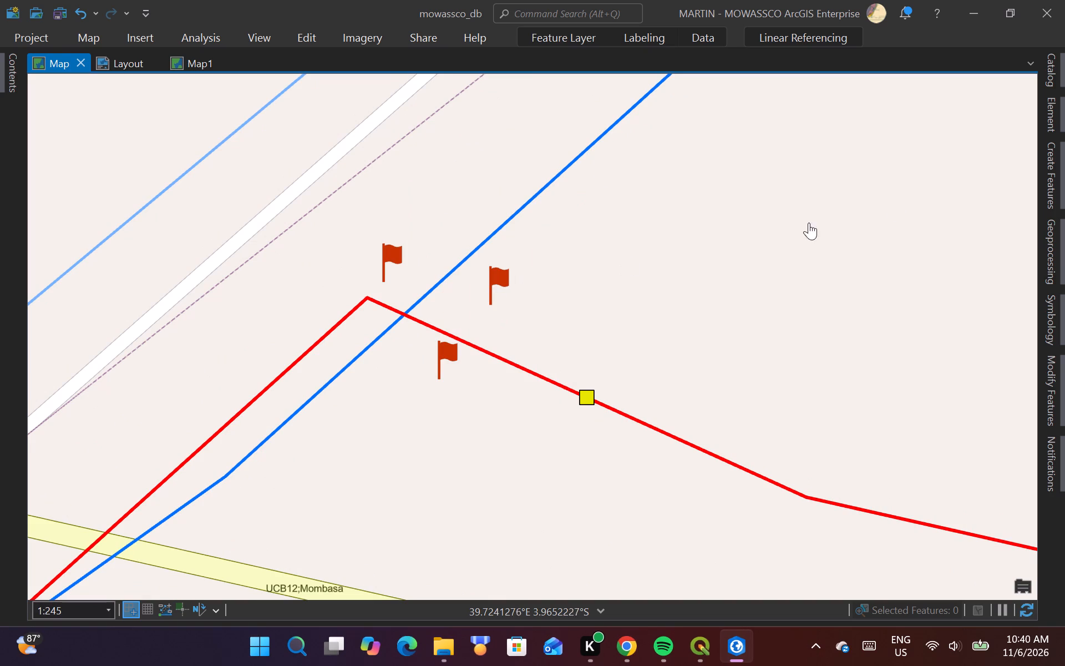
Add ruto_line_poi.shp from the mowassco_db project's shp folder to the map.
{"action": "left_click", "coordinate": [1056, 74]}
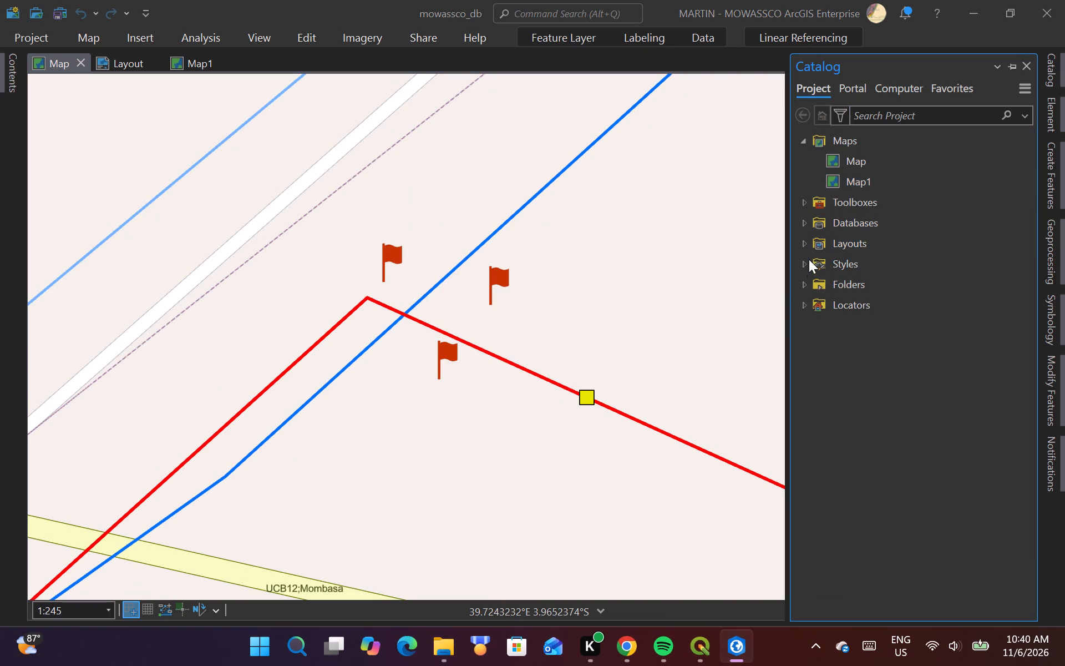
{"action": "left_click", "coordinate": [801, 286]}
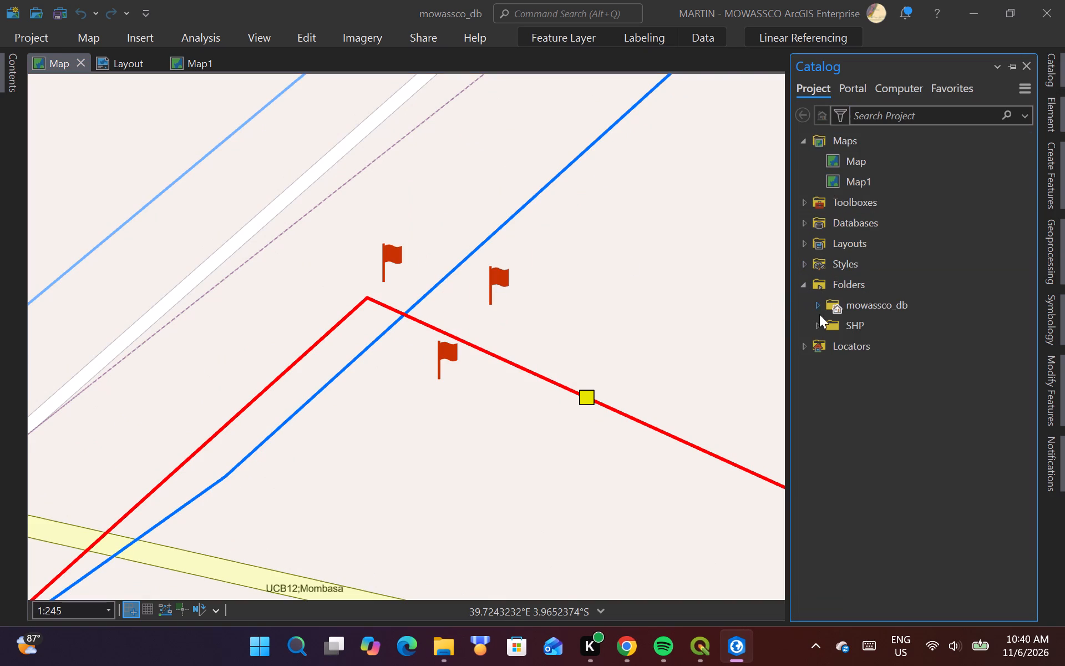
{"action": "left_click", "coordinate": [820, 325]}
{"action": "left_click", "coordinate": [820, 325]}
{"action": "left_click", "coordinate": [818, 305]}
{"action": "left_click", "coordinate": [828, 406]}
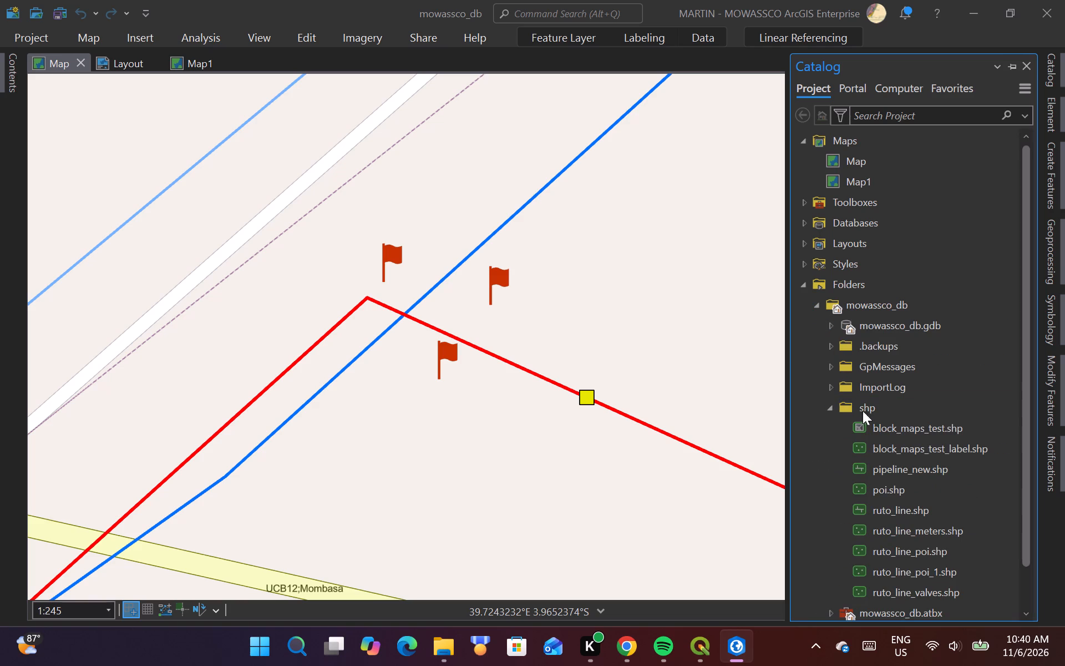
{"action": "left_click", "coordinate": [933, 577]}
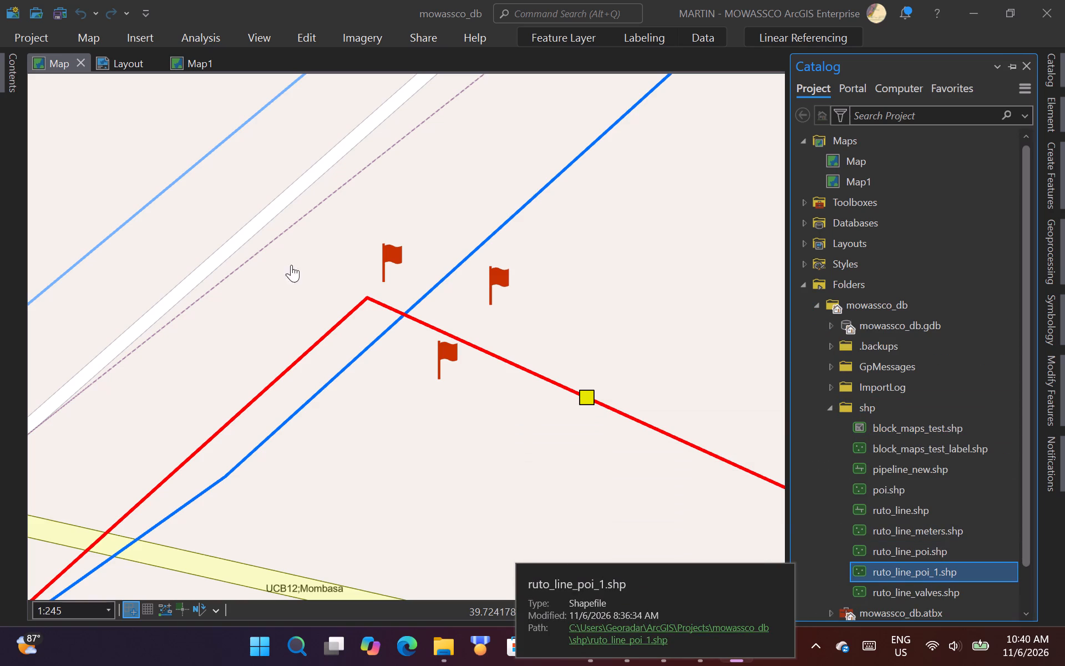
{"action": "left_click", "coordinate": [8, 70]}
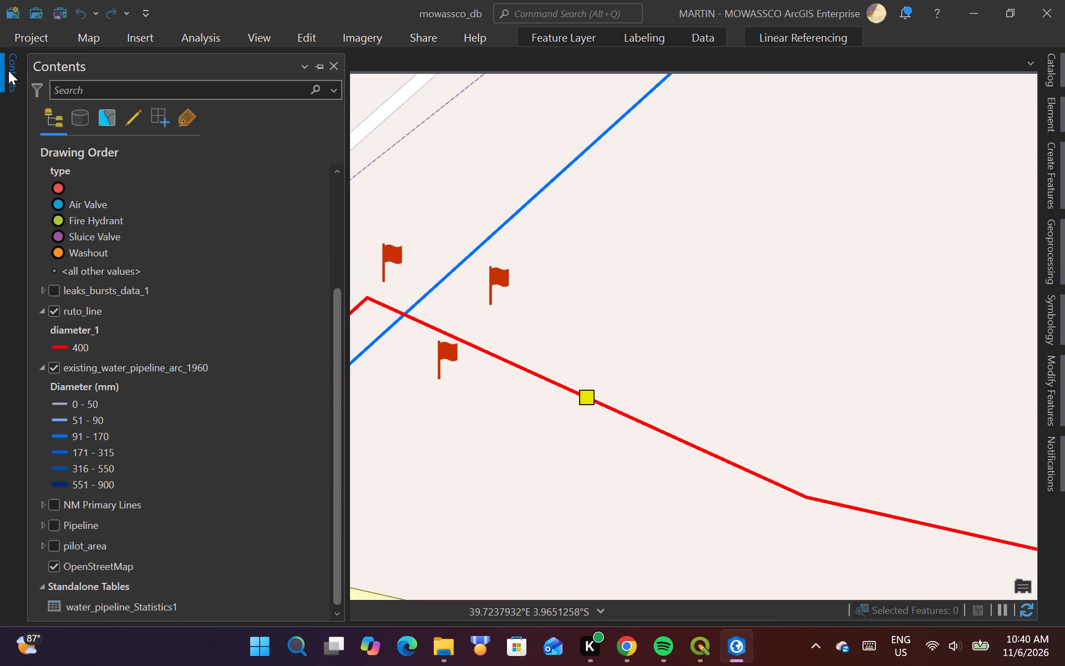
{"action": "scroll", "coordinate": [111, 270], "scroll_direction": "up", "scroll_amount": 4}
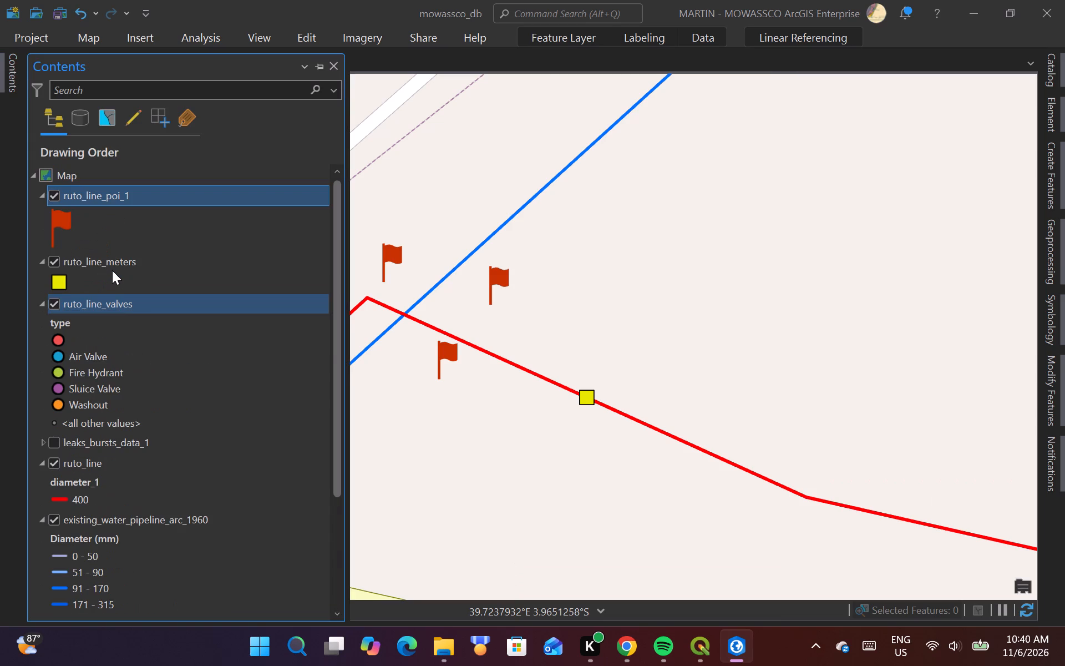
{"action": "left_click", "coordinate": [1058, 82]}
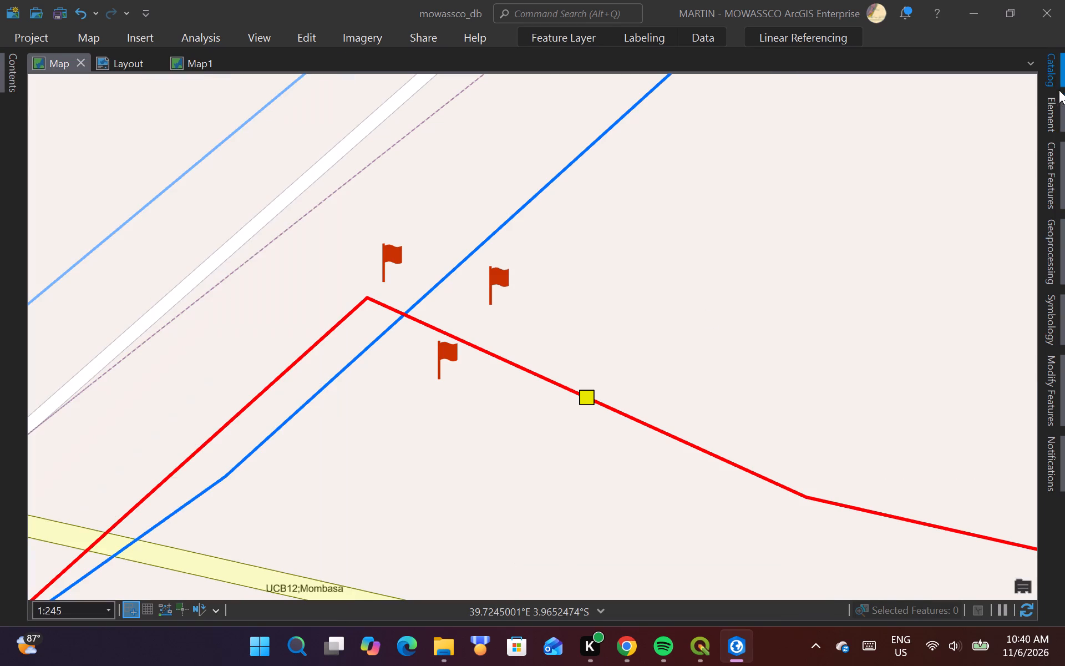
{"action": "left_click", "coordinate": [918, 557]}
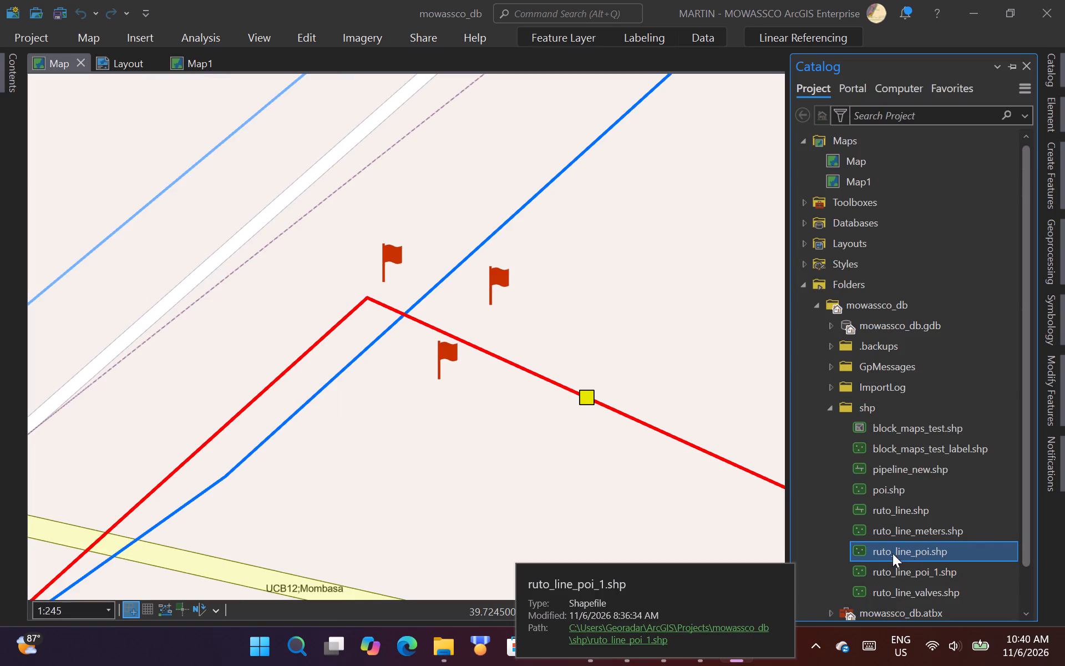
{"action": "left_click_drag", "start_coordinate": [902, 548], "coordinate": [589, 463]}
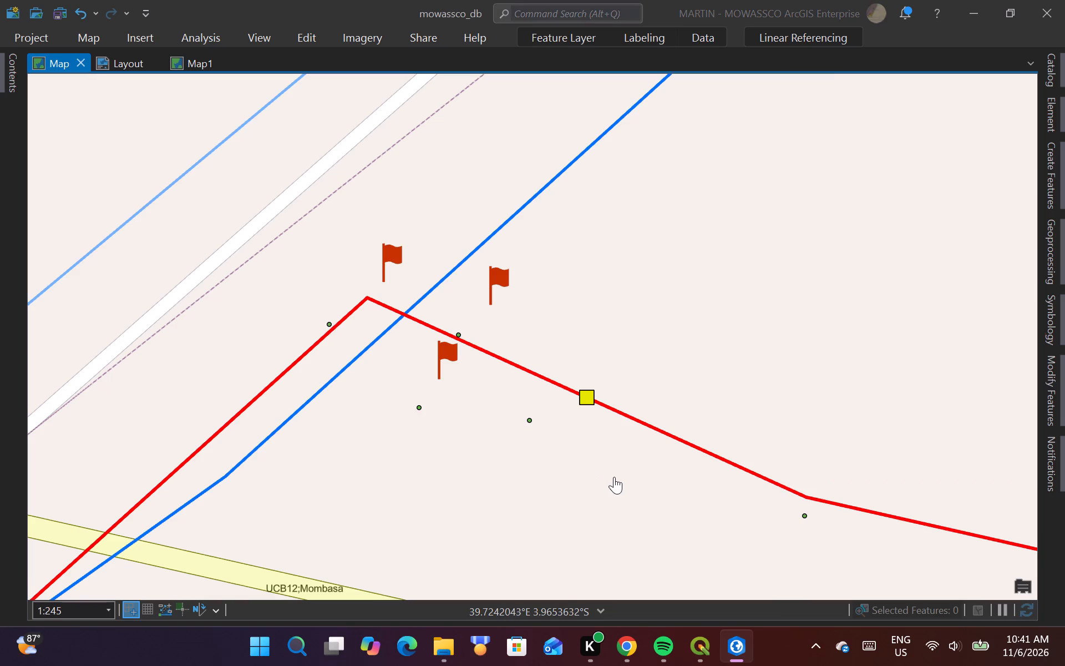
Inspect the attributes of the ruto_line_poi points just below the yellow meter and below the red line's next bend to the east.
{"action": "left_click", "coordinate": [530, 420]}
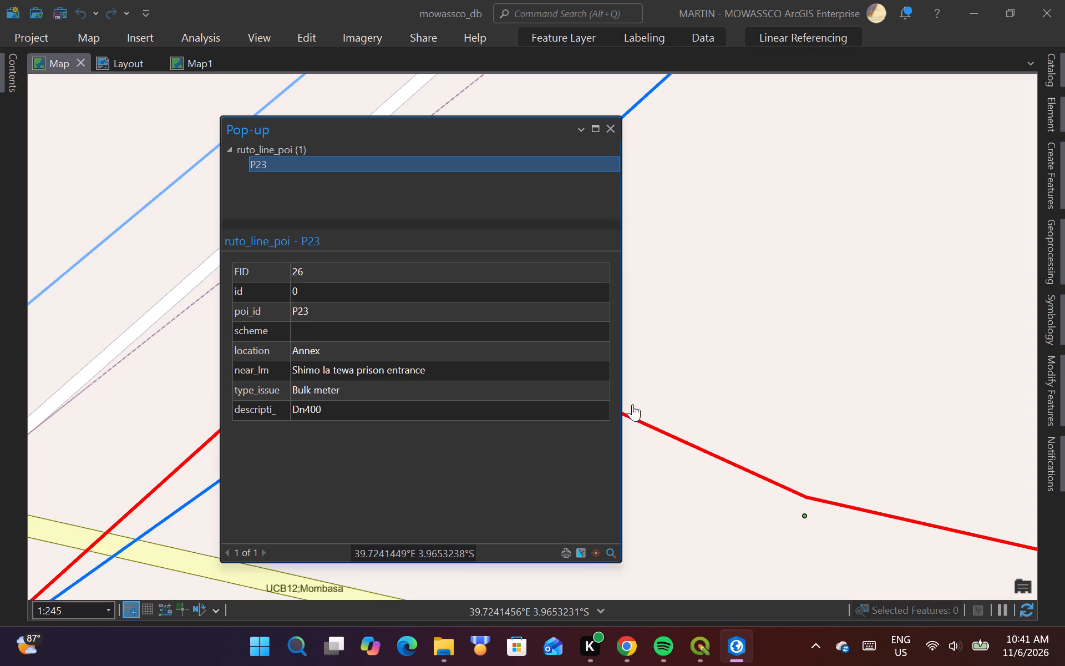
{"action": "left_click", "coordinate": [673, 366]}
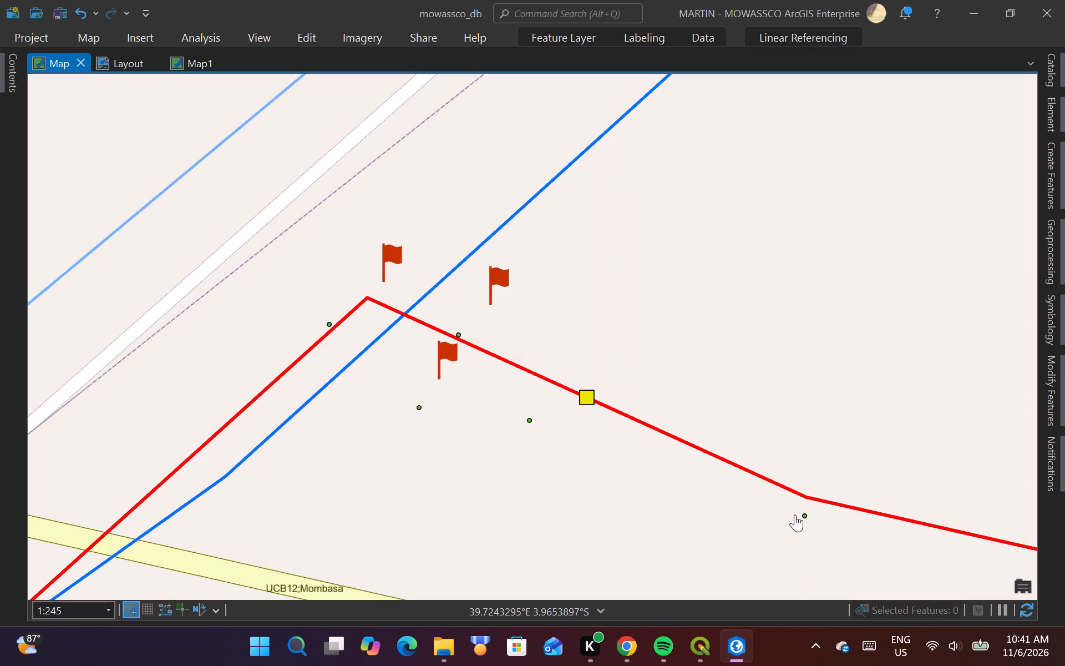
{"action": "left_click", "coordinate": [805, 514]}
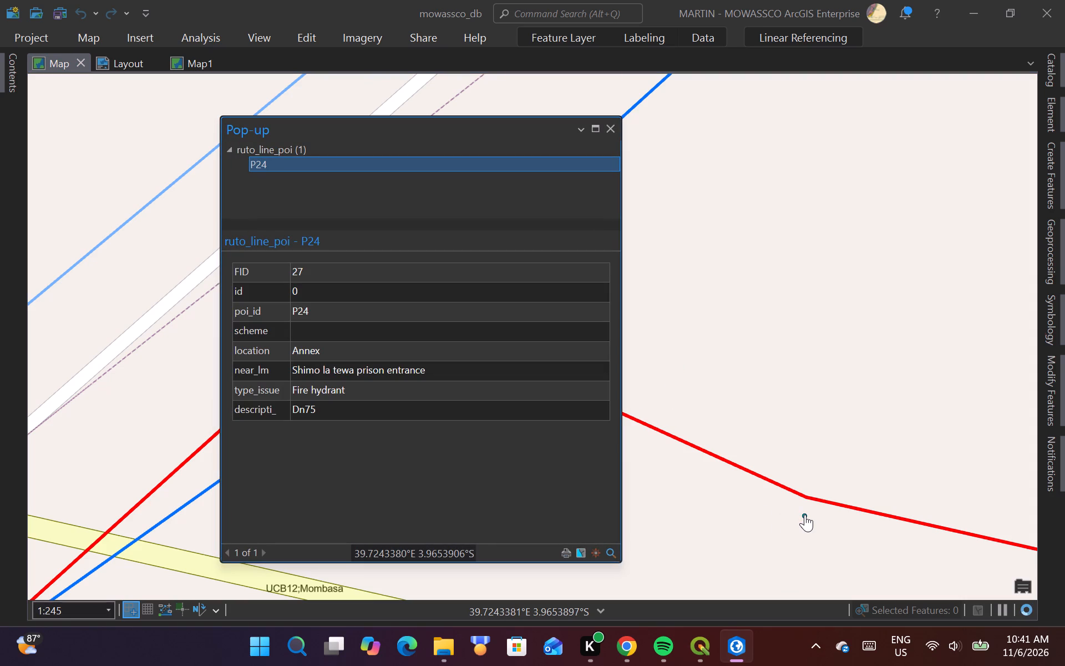
{"action": "scroll", "coordinate": [649, 240], "scroll_direction": "down", "scroll_amount": 2}
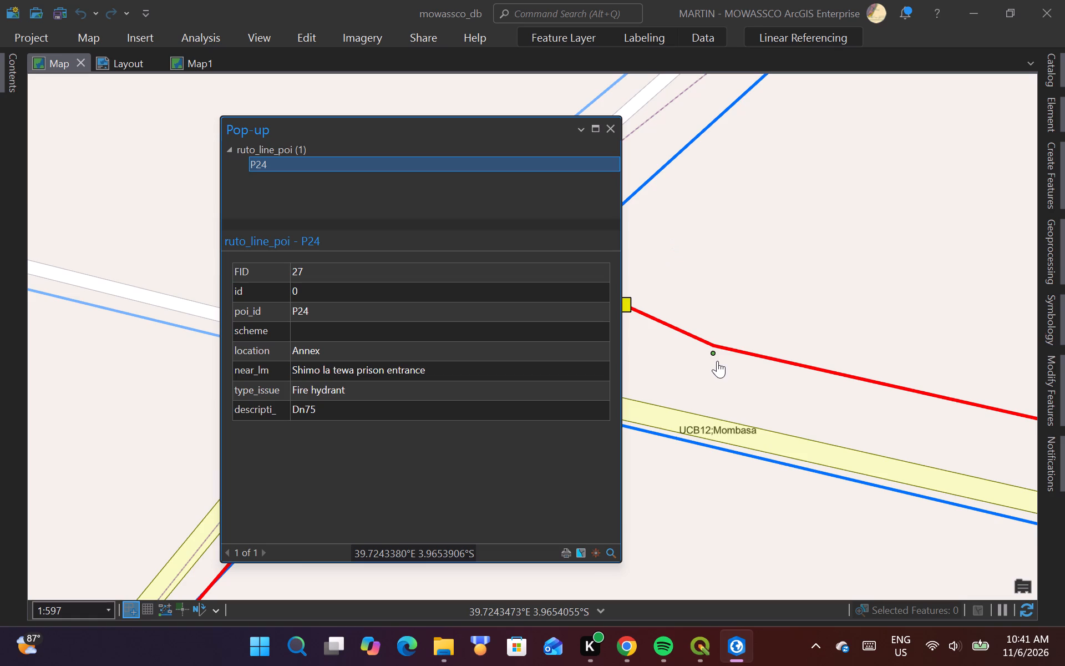
{"action": "scroll", "coordinate": [723, 350], "scroll_direction": "up", "scroll_amount": 2}
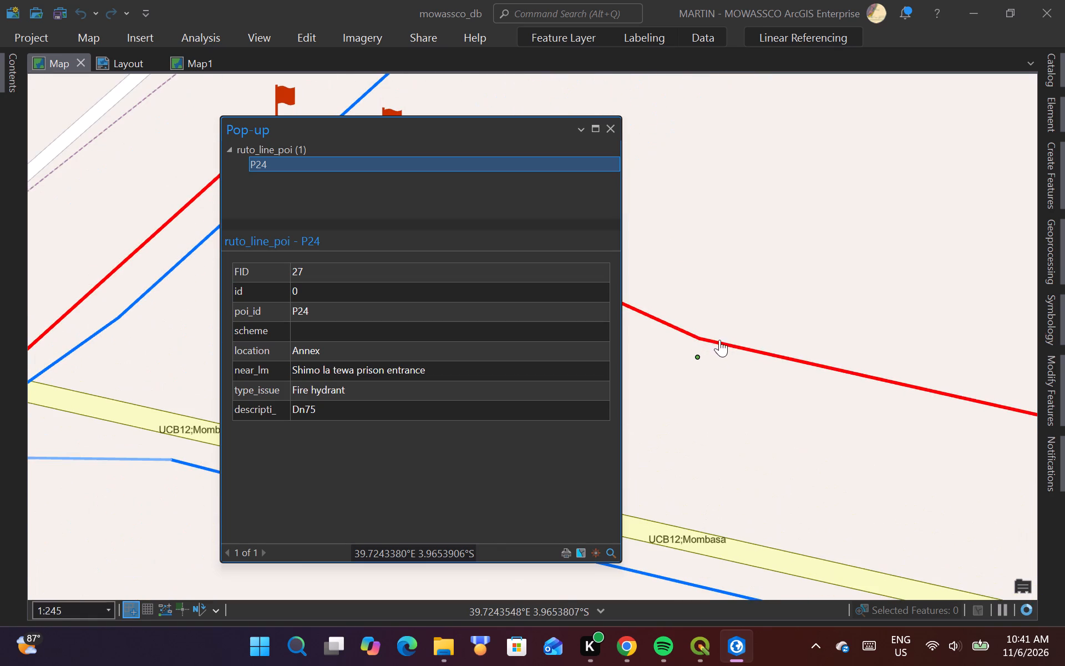
{"action": "left_click", "coordinate": [613, 126]}
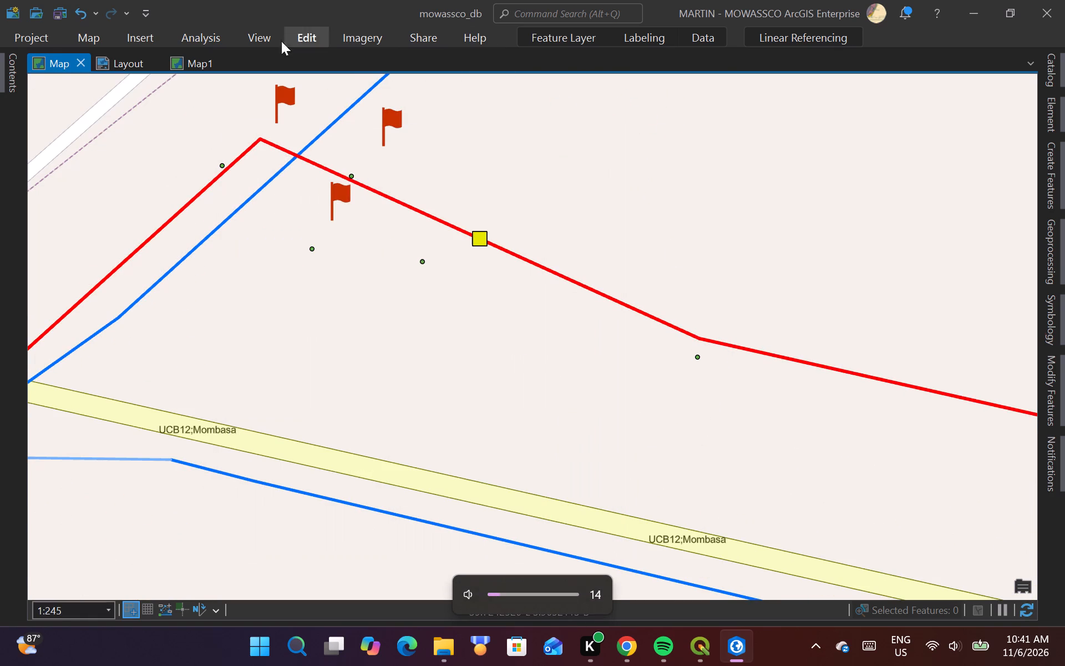
Select the ruto_line segment east of the yellow meter and split it at its first bend, beside the eastern ruto_line_poi point.
{"action": "left_click", "coordinate": [296, 34]}
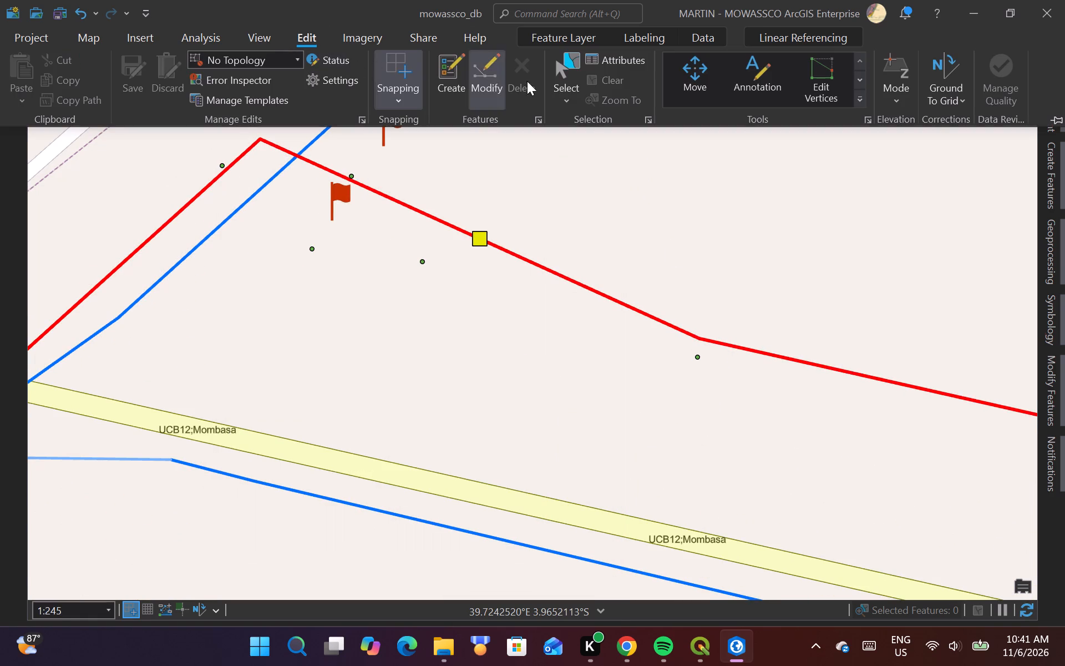
{"action": "left_click", "coordinate": [562, 71]}
{"action": "left_click", "coordinate": [613, 204]}
{"action": "left_click_drag", "start_coordinate": [613, 280], "coordinate": [616, 330]}
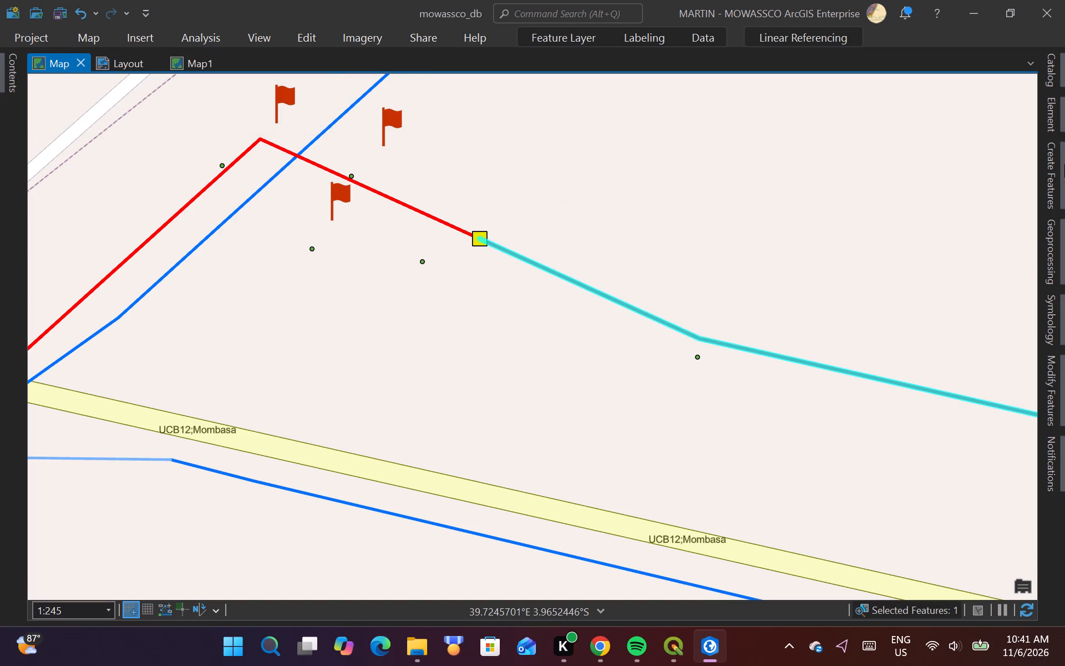
{"action": "left_click", "coordinate": [1058, 380]}
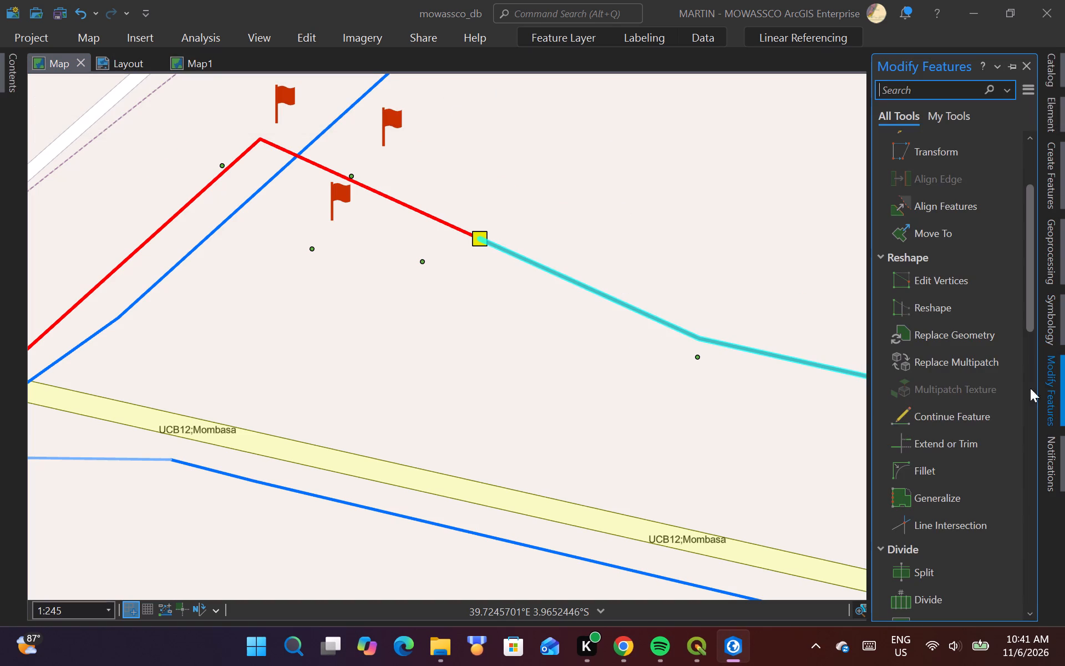
{"action": "left_click", "coordinate": [933, 571]}
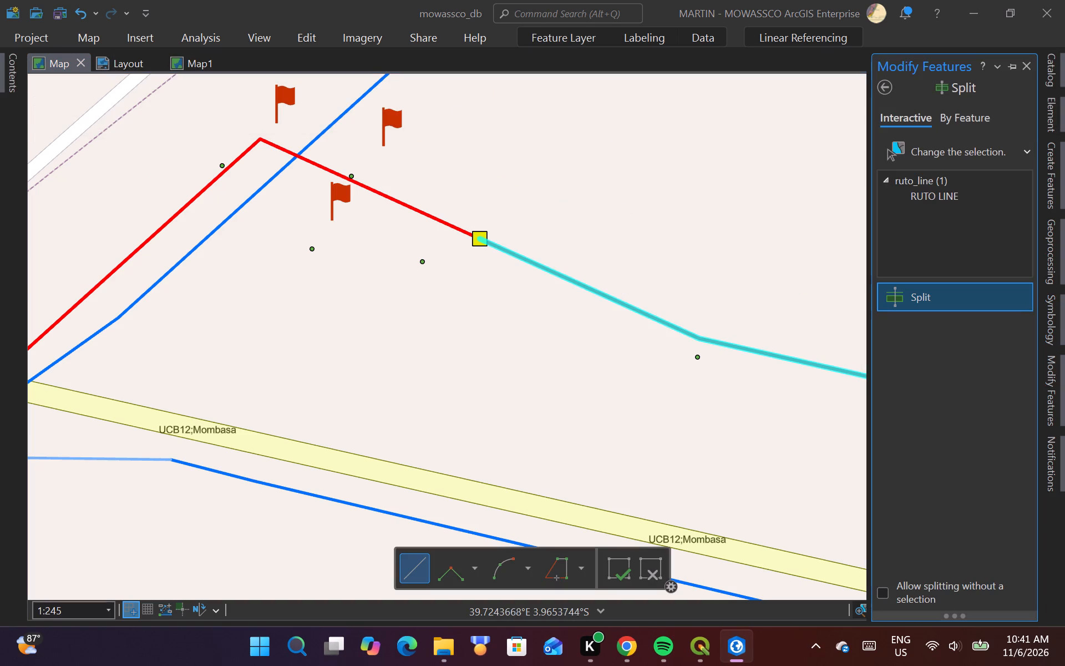
{"action": "left_click", "coordinate": [699, 340]}
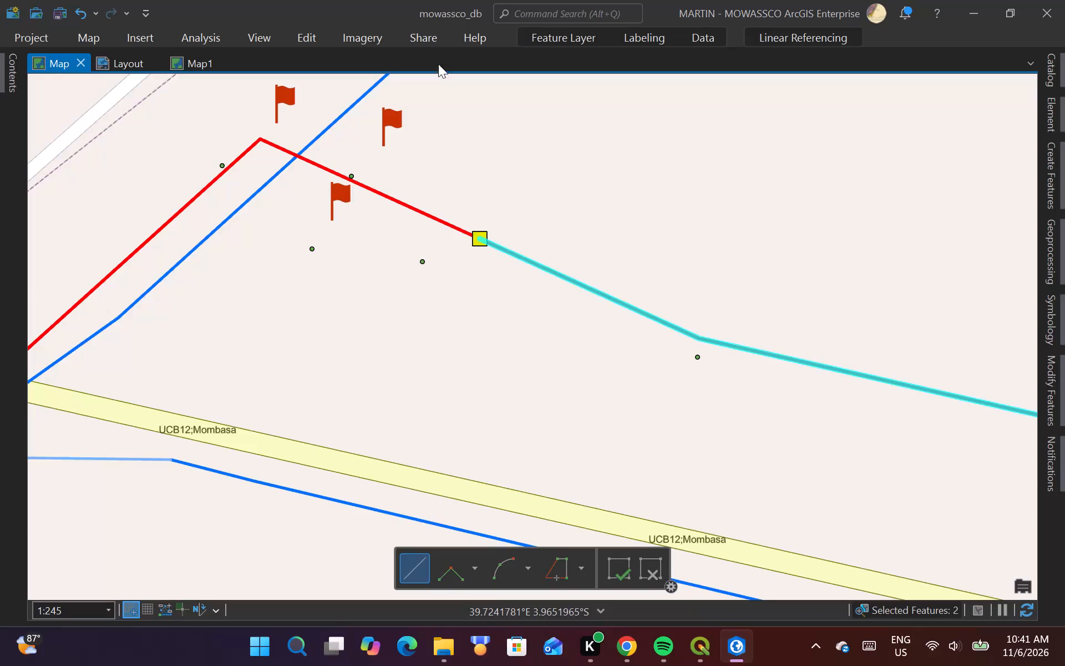
Create a Fire Hydrant point in ruto_line_valves, snapped to the ruto_line endpoint at the split.
{"action": "left_click", "coordinate": [1049, 187]}
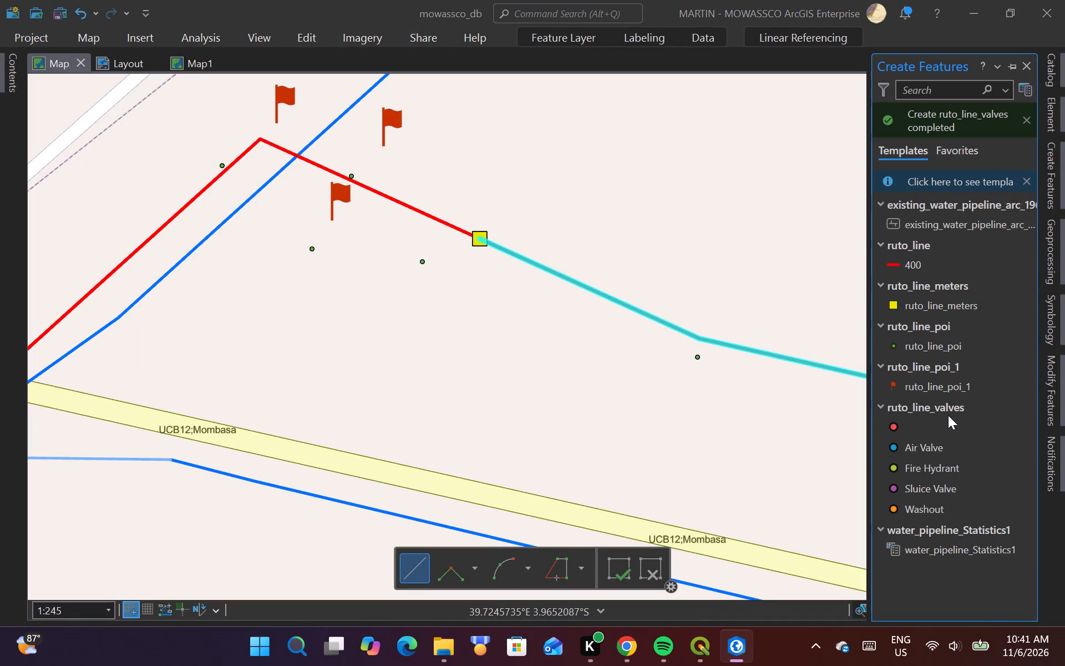
{"action": "left_click", "coordinate": [930, 470]}
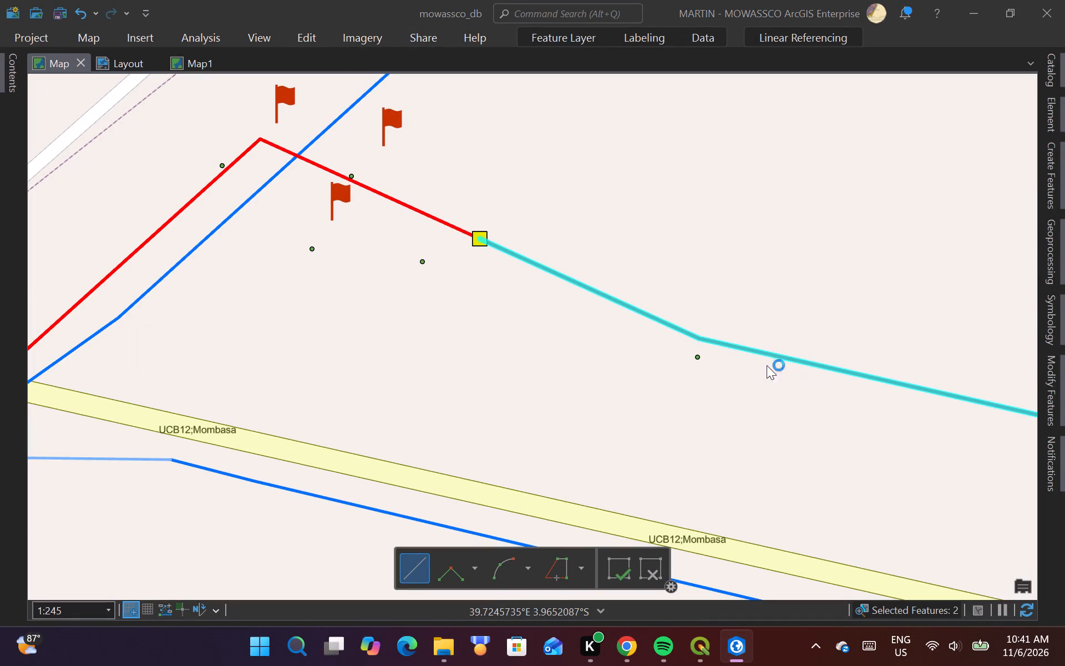
{"action": "left_click", "coordinate": [699, 335]}
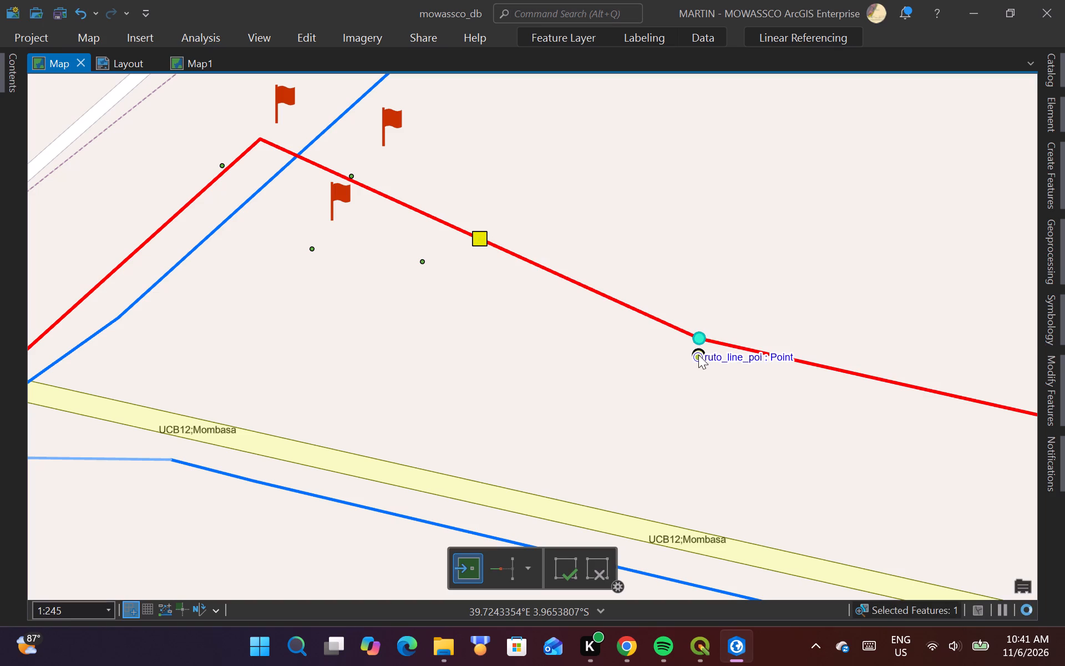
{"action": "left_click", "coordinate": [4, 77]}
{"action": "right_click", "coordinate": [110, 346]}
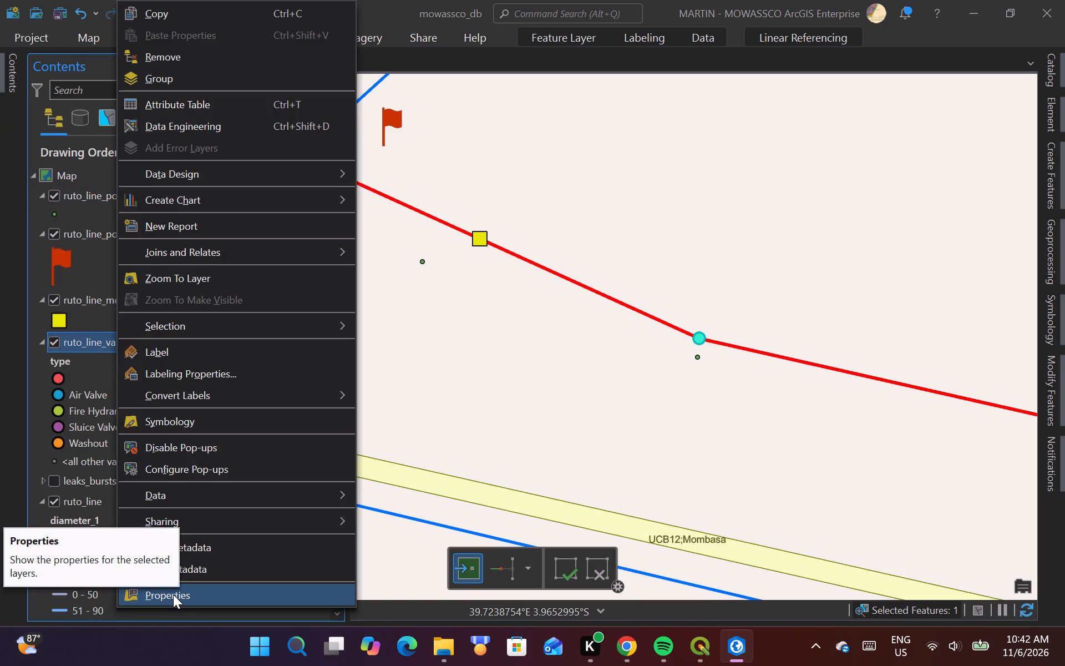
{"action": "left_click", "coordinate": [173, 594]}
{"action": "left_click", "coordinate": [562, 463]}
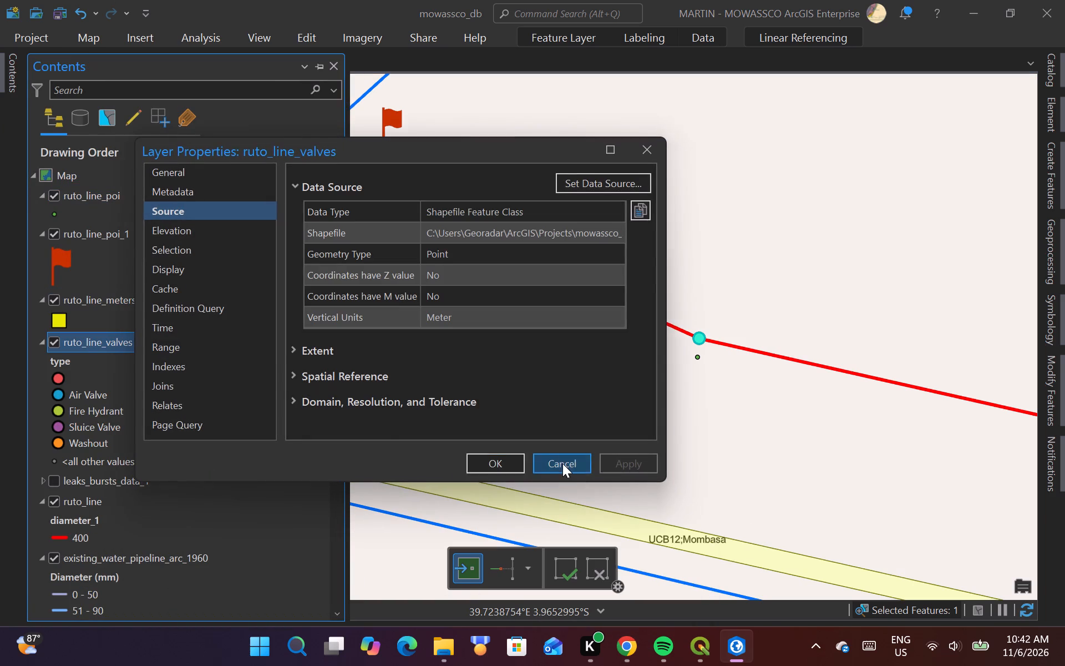
Set the new Fire Hydrant's diameter to 75 in the ruto_line_valves attribute table and save the edits.
{"action": "right_click", "coordinate": [102, 342]}
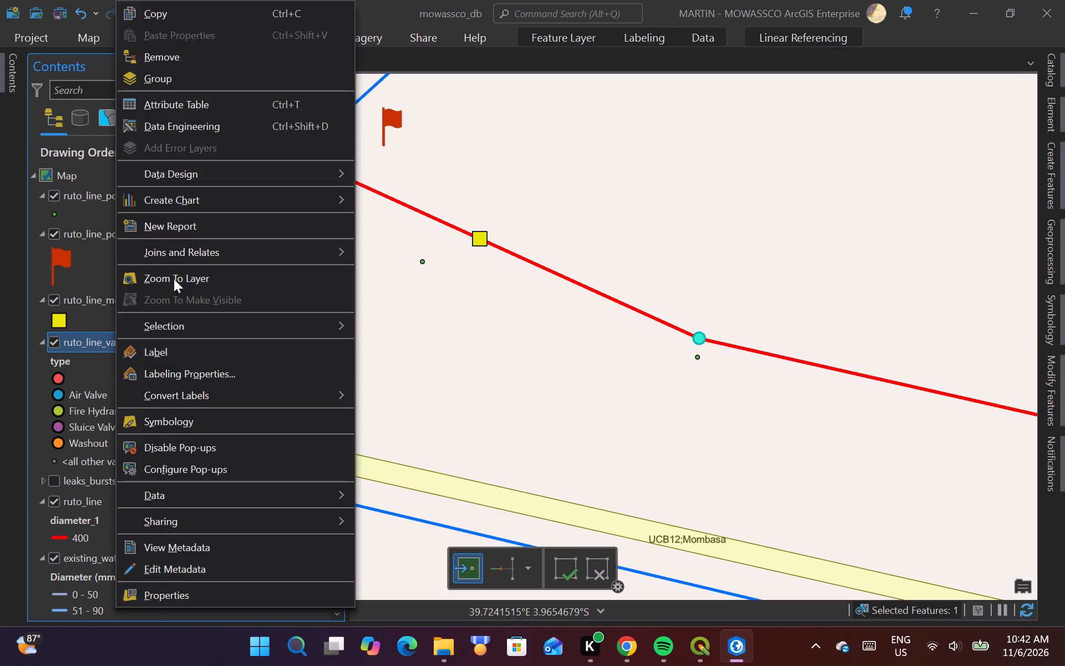
{"action": "left_click", "coordinate": [203, 108]}
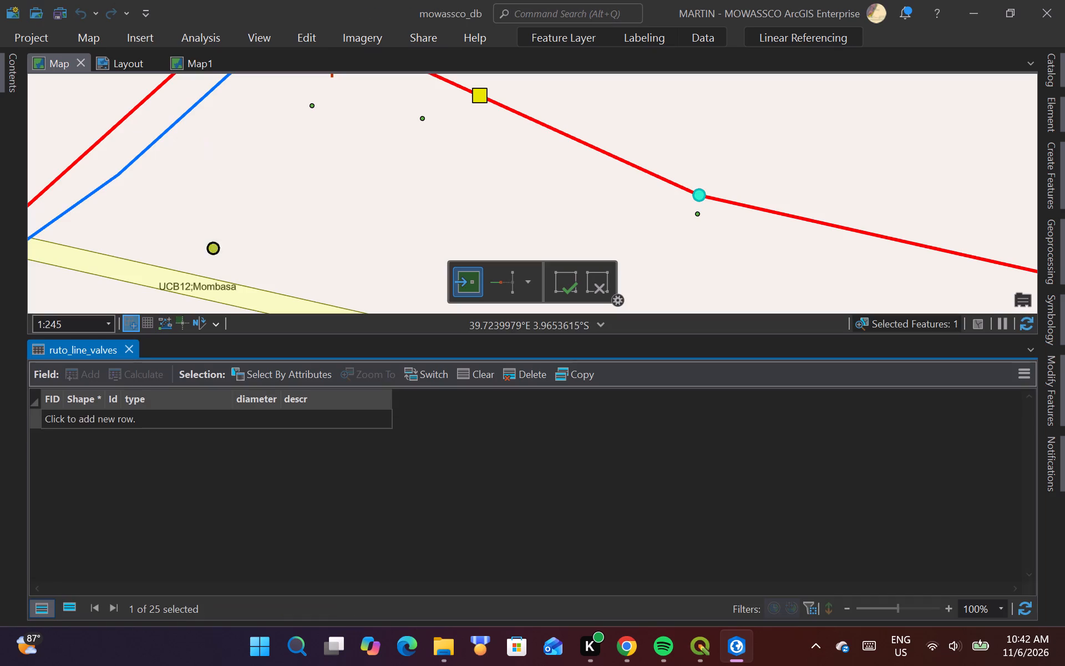
{"action": "scroll", "coordinate": [246, 465], "scroll_direction": "down", "scroll_amount": 12}
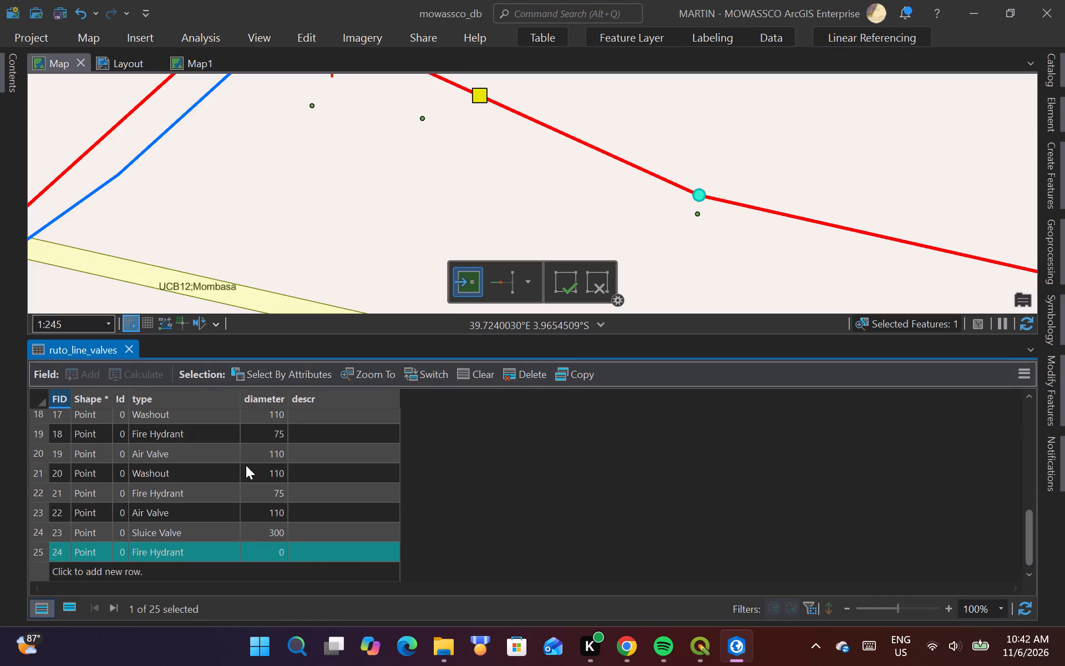
{"action": "double_click", "coordinate": [272, 547]}
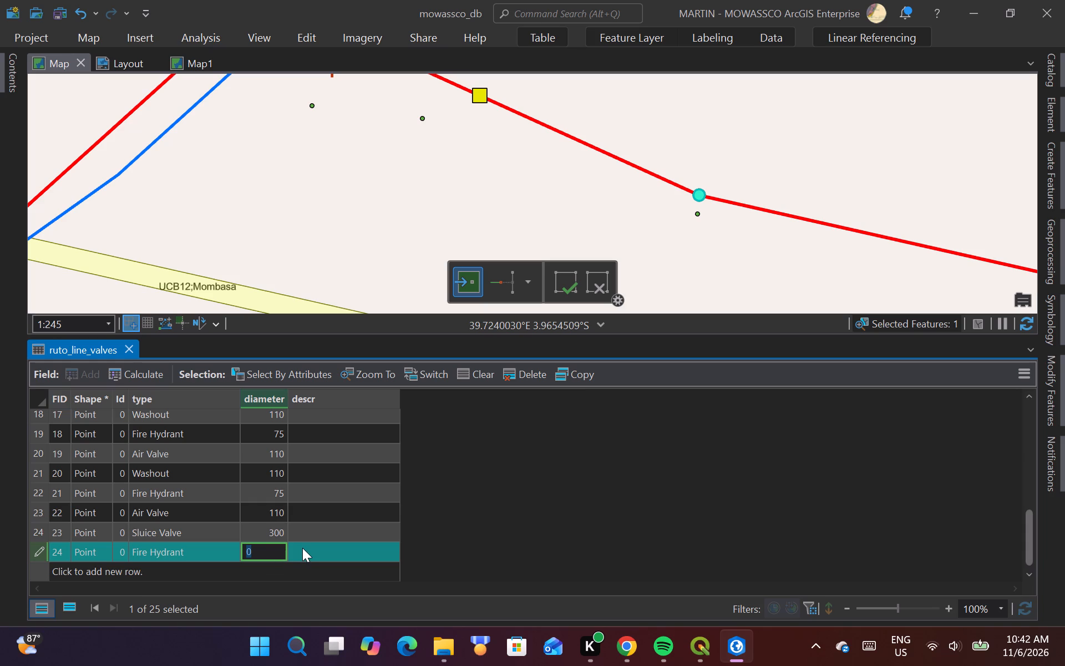
{"action": "type", "text": "75"}
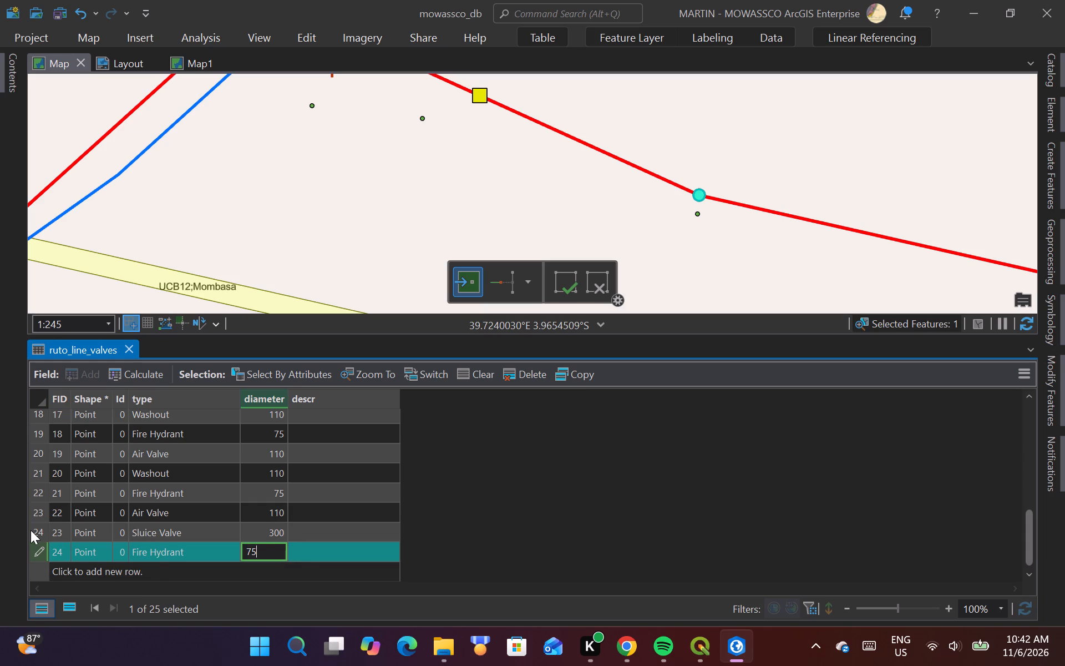
{"action": "left_click", "coordinate": [32, 529]}
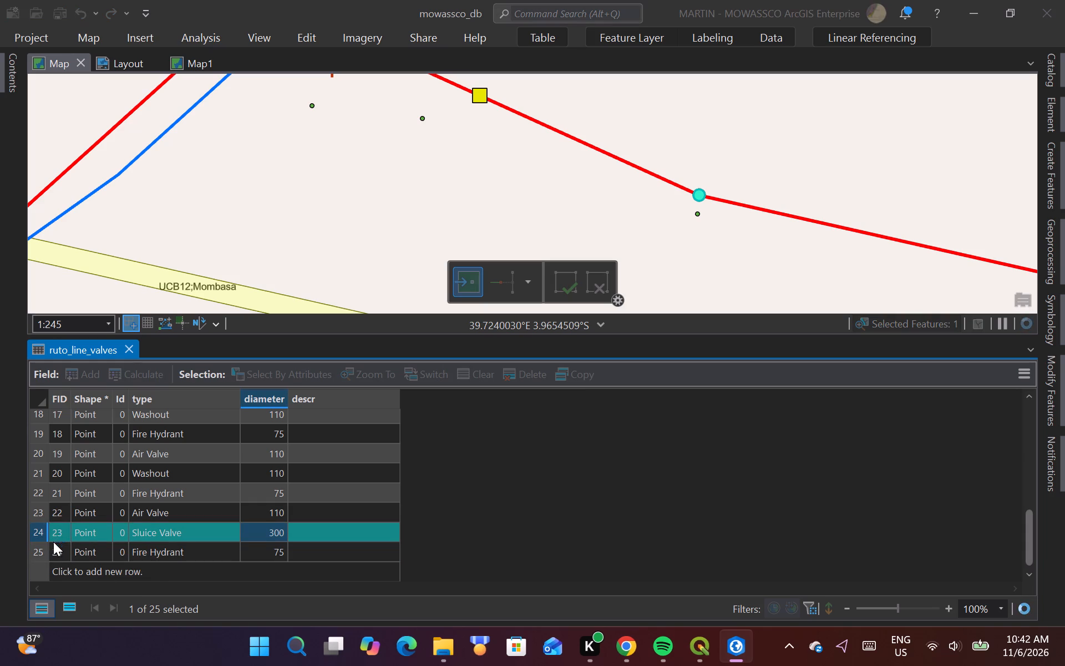
{"action": "left_click", "coordinate": [305, 41]}
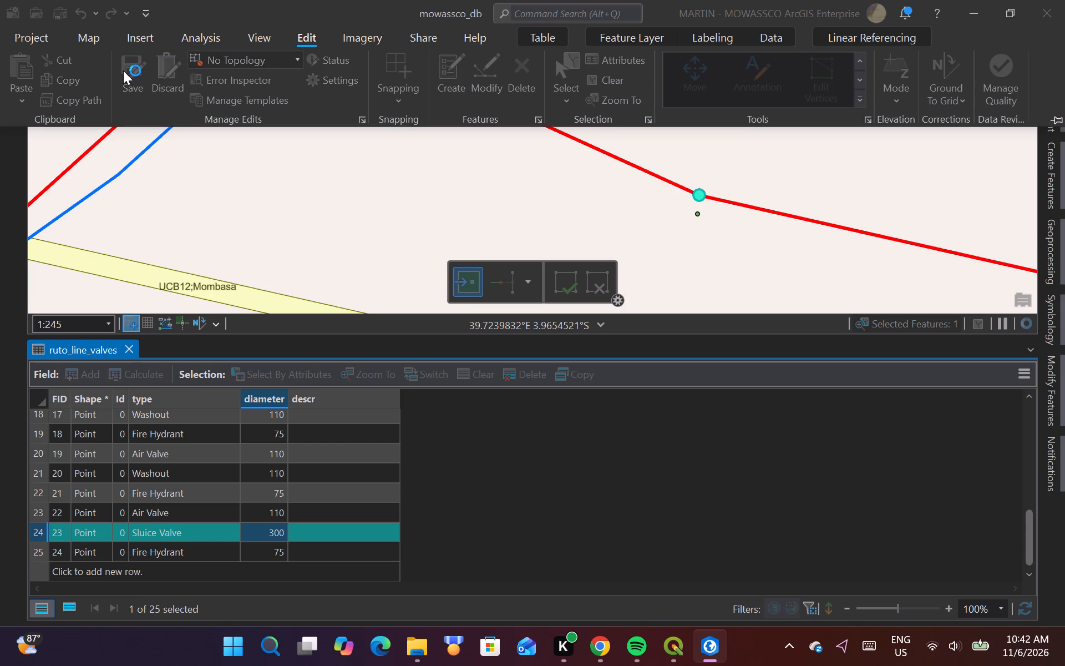
{"action": "left_click", "coordinate": [121, 70]}
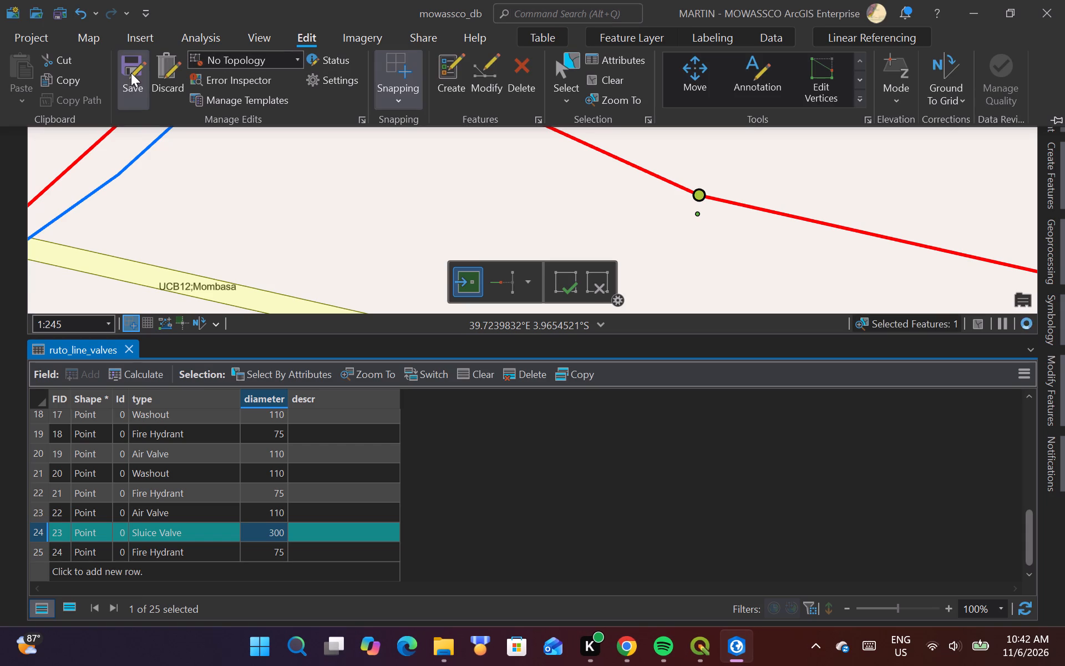
{"action": "left_click", "coordinate": [131, 73]}
Review the valve and hydrant points along ruto_line, from the yellow meter across to the line's eastern end.
{"action": "scroll", "coordinate": [333, 210], "scroll_direction": "down", "scroll_amount": 3}
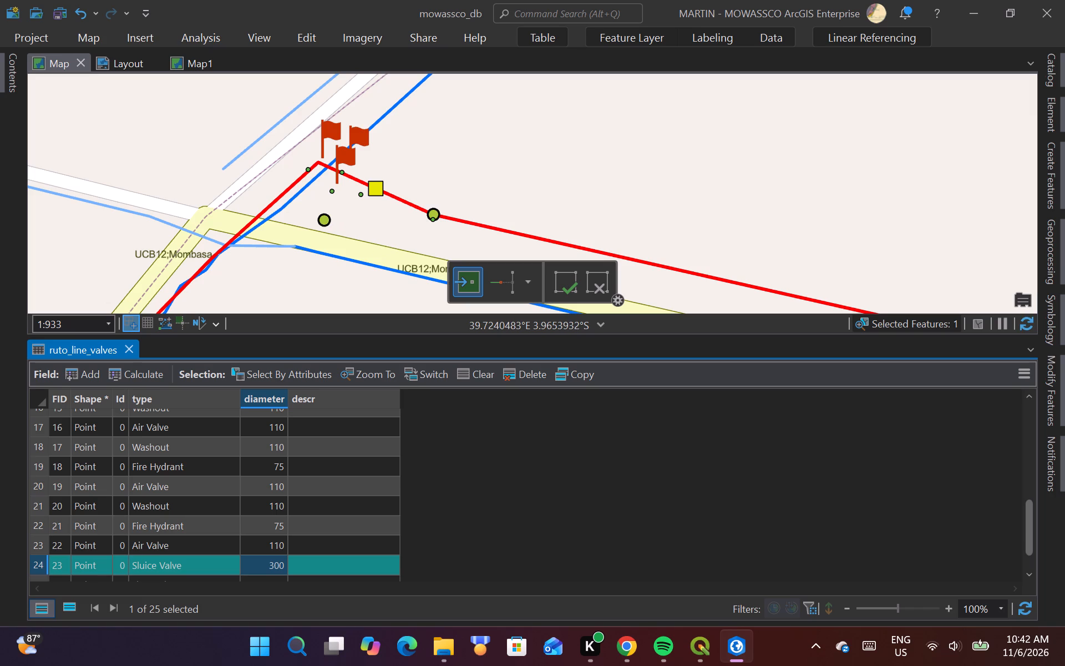
{"action": "scroll", "coordinate": [376, 180], "scroll_direction": "up", "scroll_amount": 2}
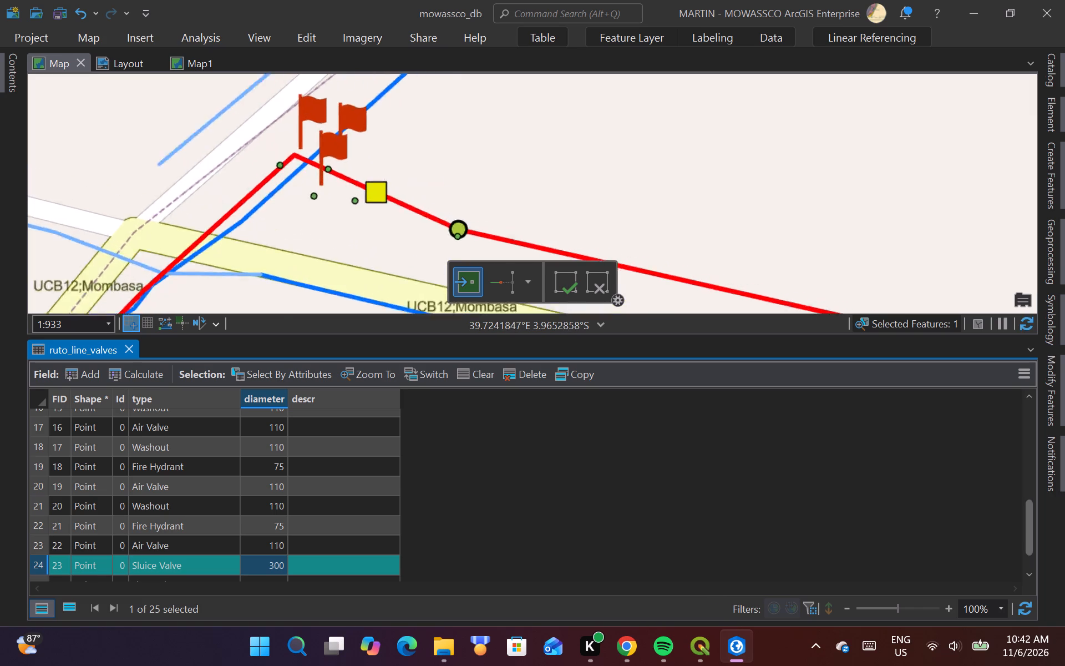
{"action": "scroll", "coordinate": [300, 208], "scroll_direction": "down", "scroll_amount": 2}
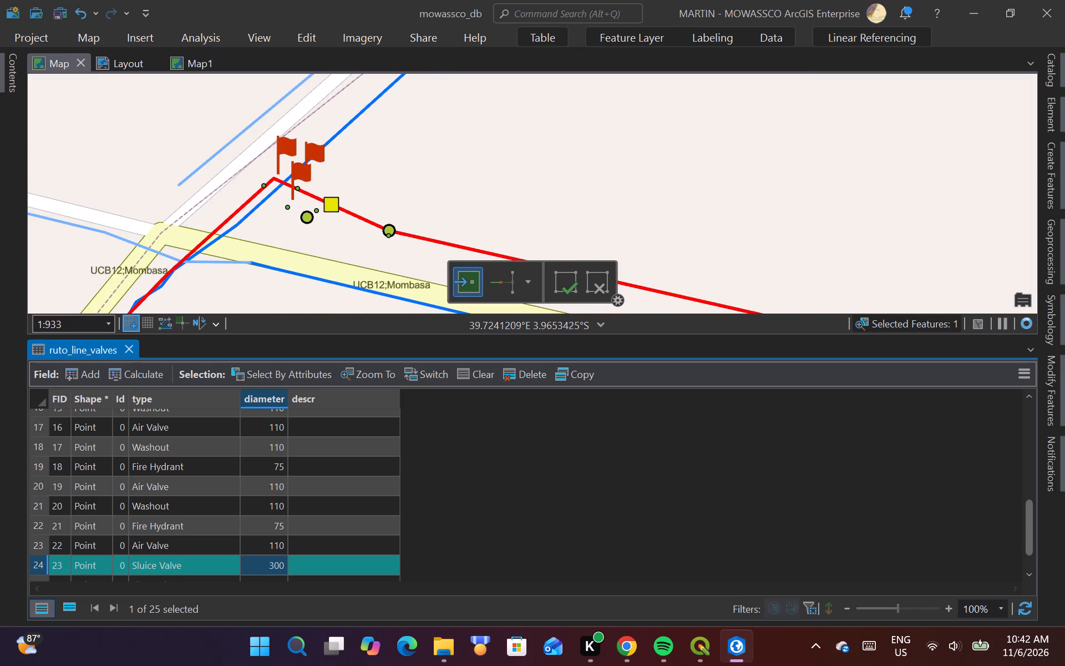
{"action": "scroll", "coordinate": [311, 223], "scroll_direction": "down", "scroll_amount": 3}
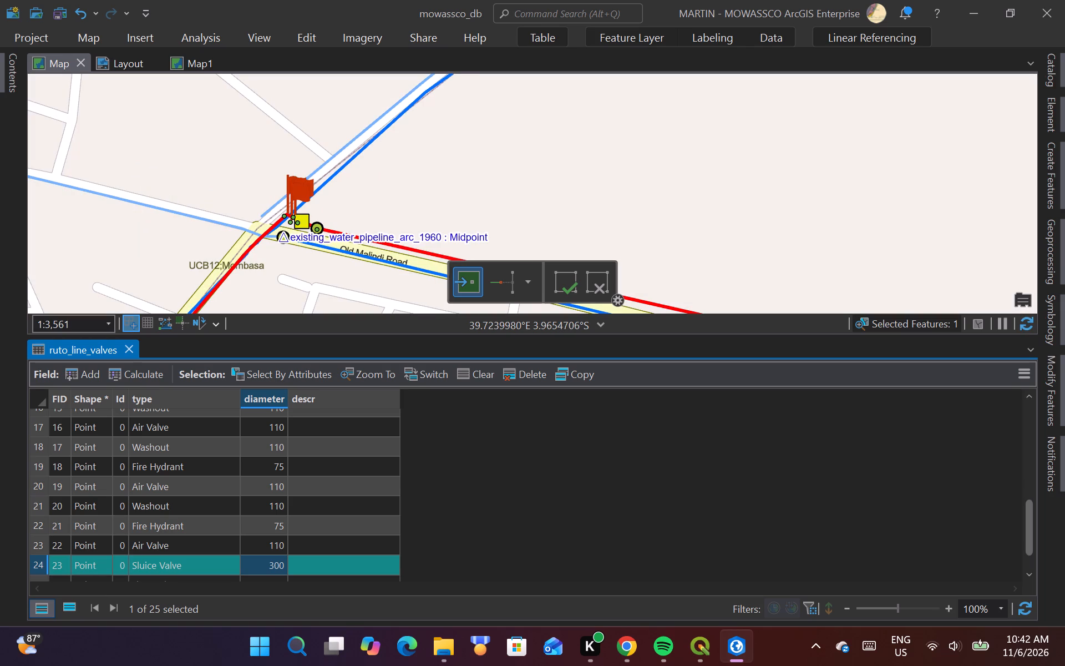
{"action": "scroll", "coordinate": [282, 238], "scroll_direction": "down", "scroll_amount": 2}
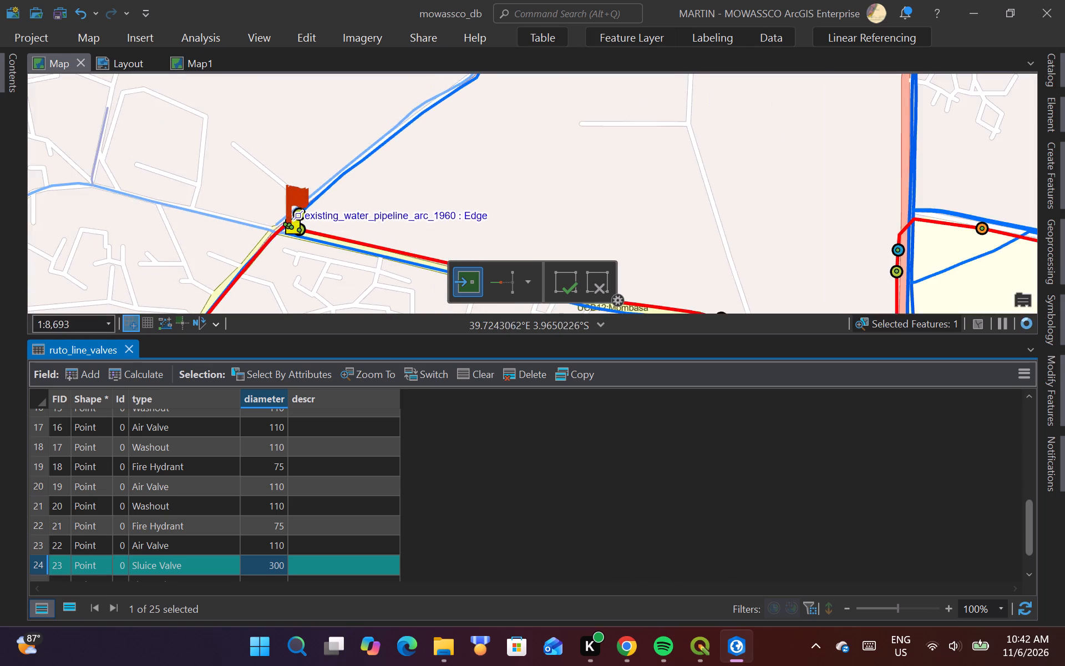
{"action": "scroll", "coordinate": [298, 213], "scroll_direction": "down", "scroll_amount": 3}
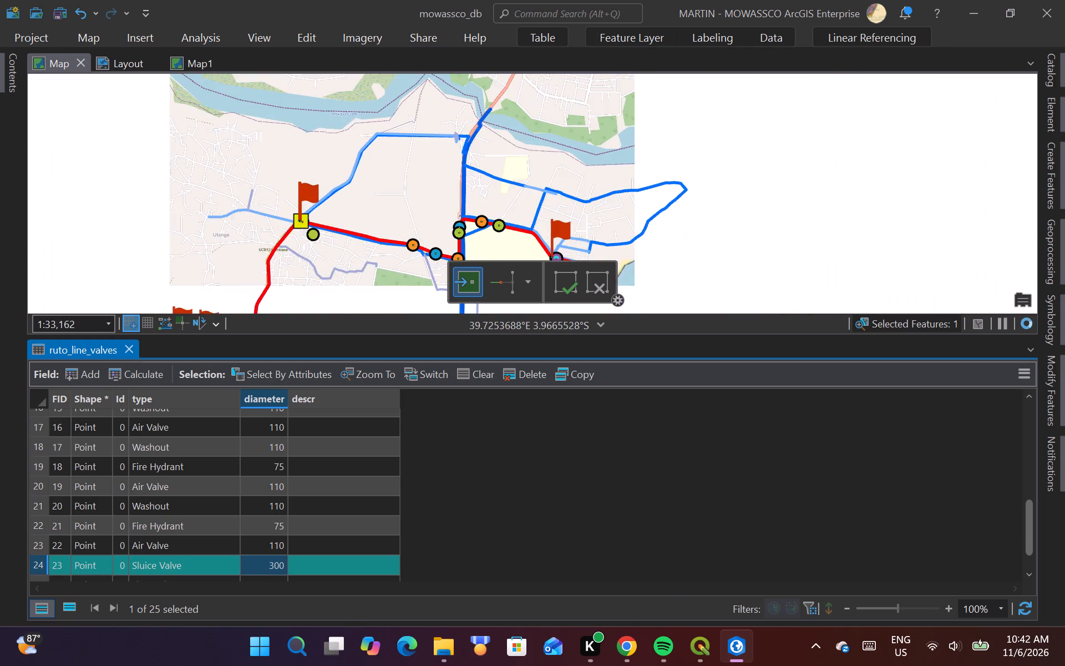
{"action": "scroll", "coordinate": [327, 243], "scroll_direction": "up", "scroll_amount": 2}
{"action": "scroll", "coordinate": [413, 199], "scroll_direction": "down", "scroll_amount": 1}
{"action": "scroll", "coordinate": [298, 197], "scroll_direction": "up", "scroll_amount": 2}
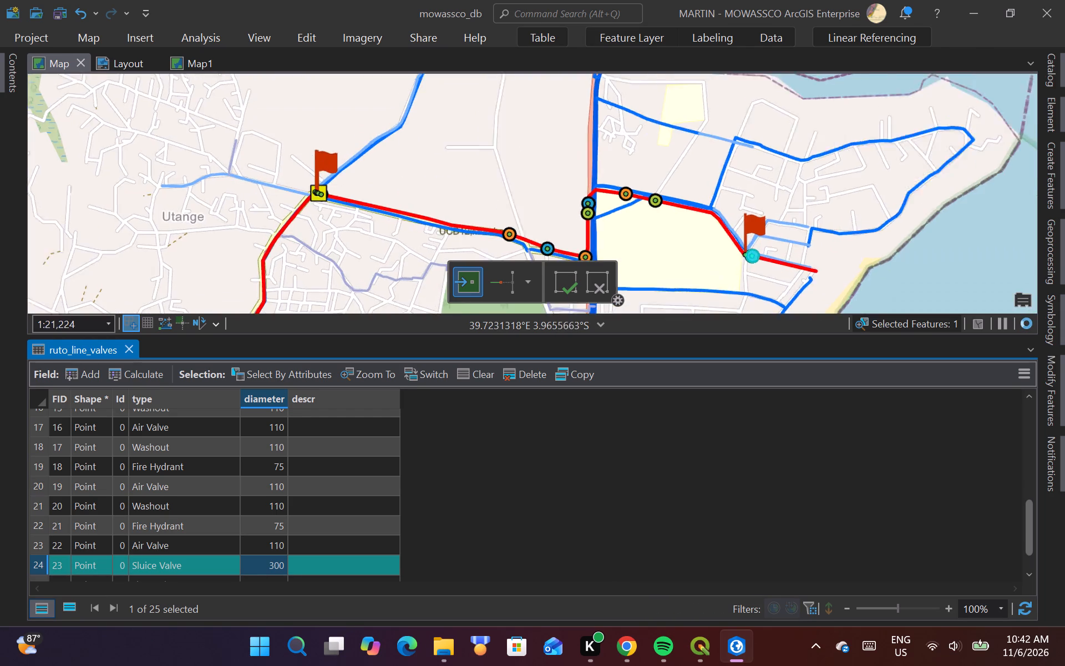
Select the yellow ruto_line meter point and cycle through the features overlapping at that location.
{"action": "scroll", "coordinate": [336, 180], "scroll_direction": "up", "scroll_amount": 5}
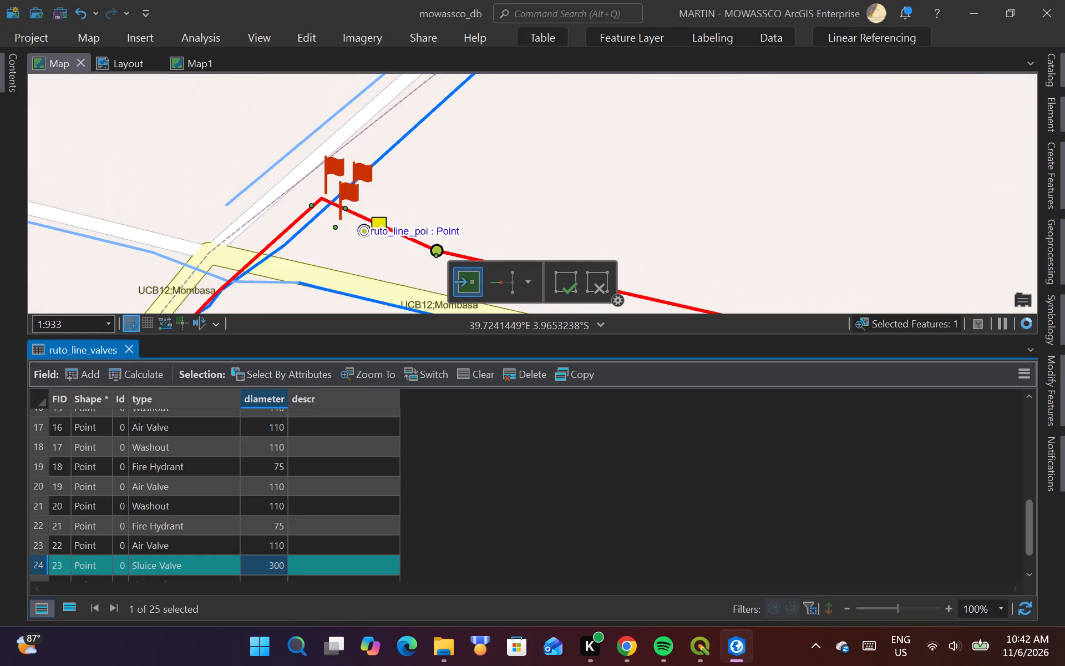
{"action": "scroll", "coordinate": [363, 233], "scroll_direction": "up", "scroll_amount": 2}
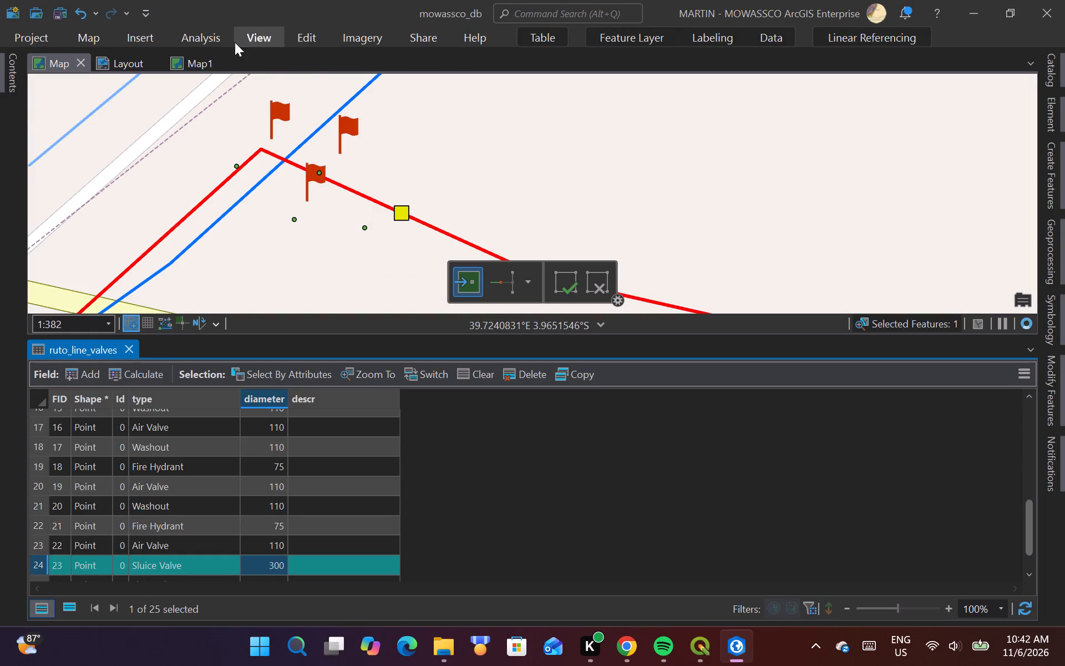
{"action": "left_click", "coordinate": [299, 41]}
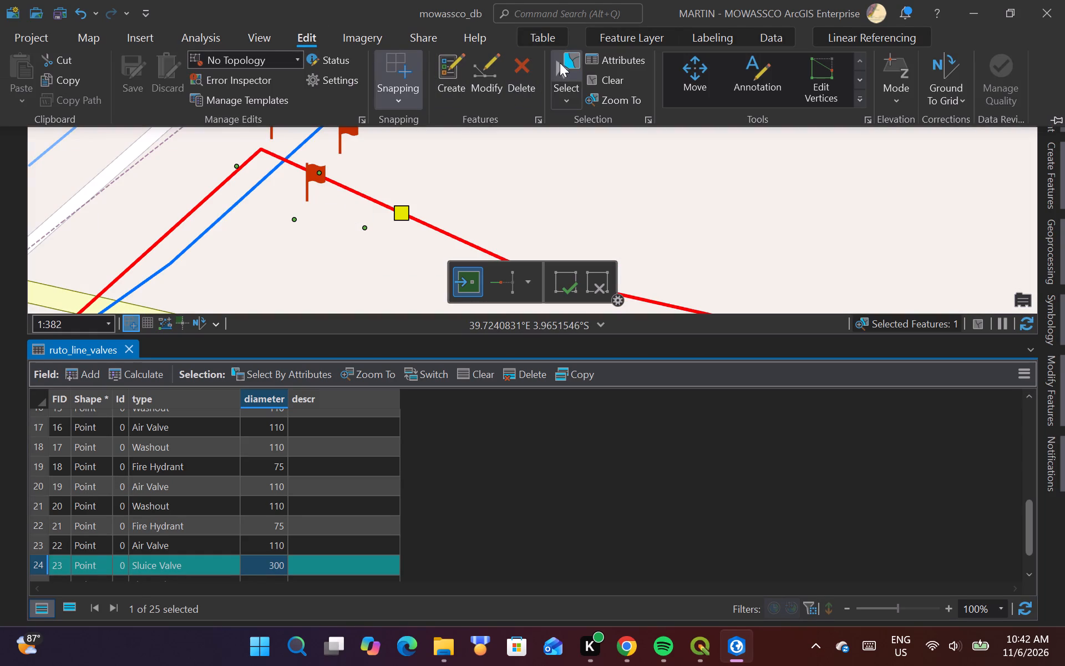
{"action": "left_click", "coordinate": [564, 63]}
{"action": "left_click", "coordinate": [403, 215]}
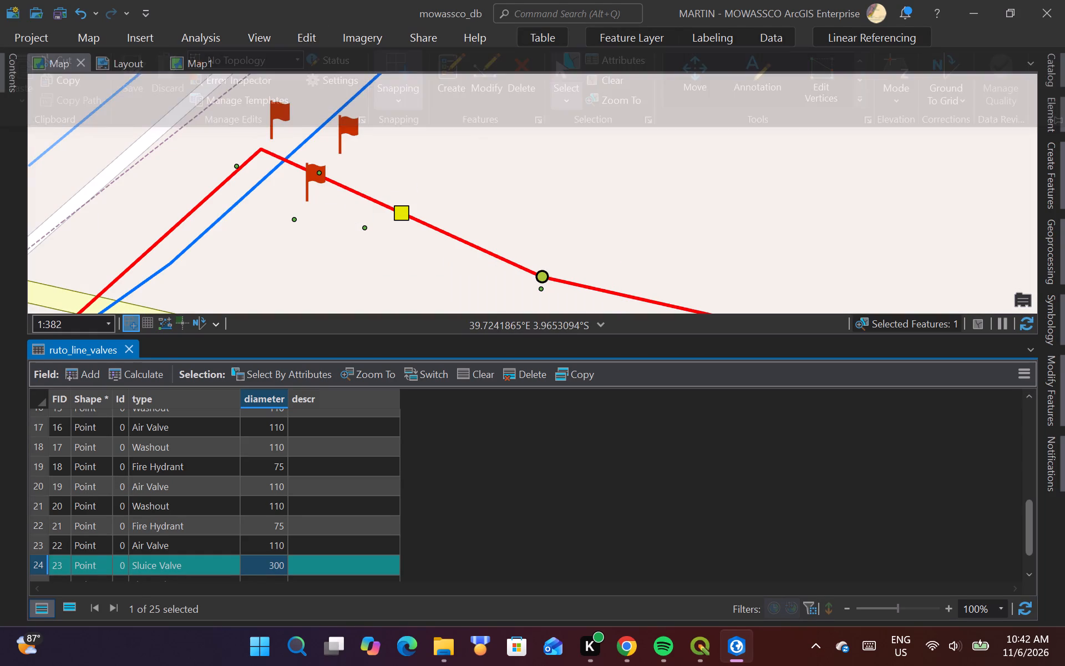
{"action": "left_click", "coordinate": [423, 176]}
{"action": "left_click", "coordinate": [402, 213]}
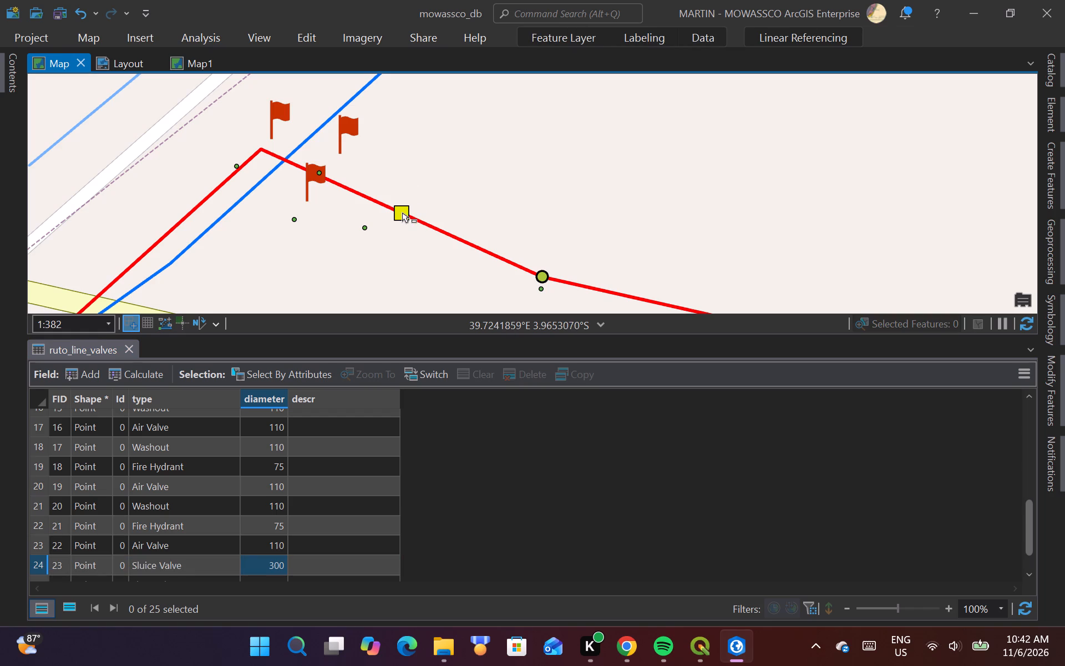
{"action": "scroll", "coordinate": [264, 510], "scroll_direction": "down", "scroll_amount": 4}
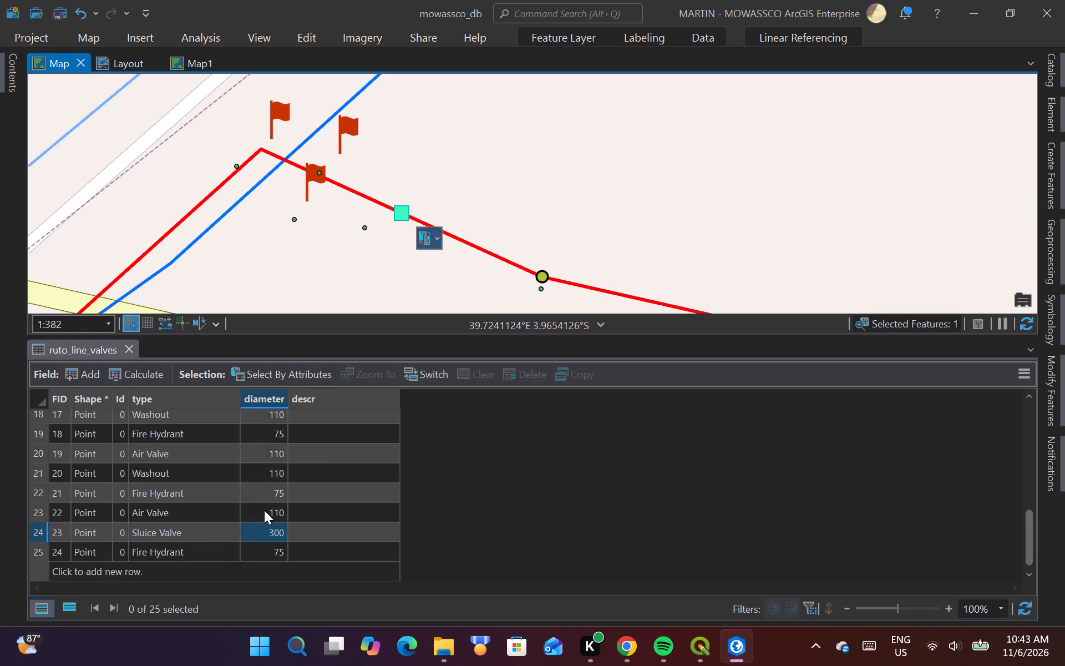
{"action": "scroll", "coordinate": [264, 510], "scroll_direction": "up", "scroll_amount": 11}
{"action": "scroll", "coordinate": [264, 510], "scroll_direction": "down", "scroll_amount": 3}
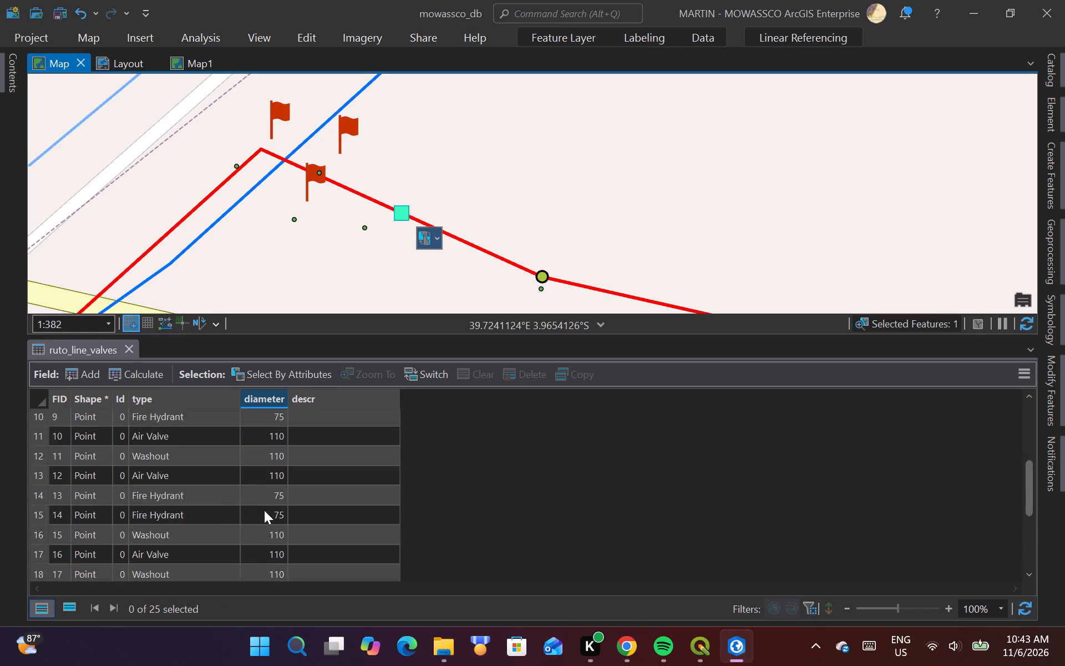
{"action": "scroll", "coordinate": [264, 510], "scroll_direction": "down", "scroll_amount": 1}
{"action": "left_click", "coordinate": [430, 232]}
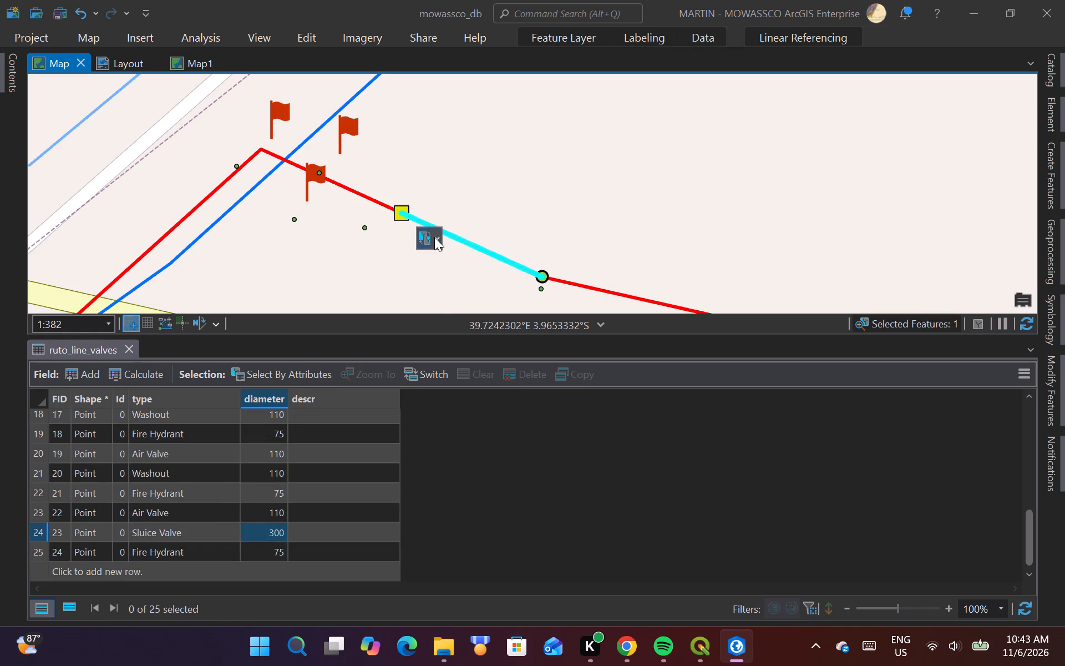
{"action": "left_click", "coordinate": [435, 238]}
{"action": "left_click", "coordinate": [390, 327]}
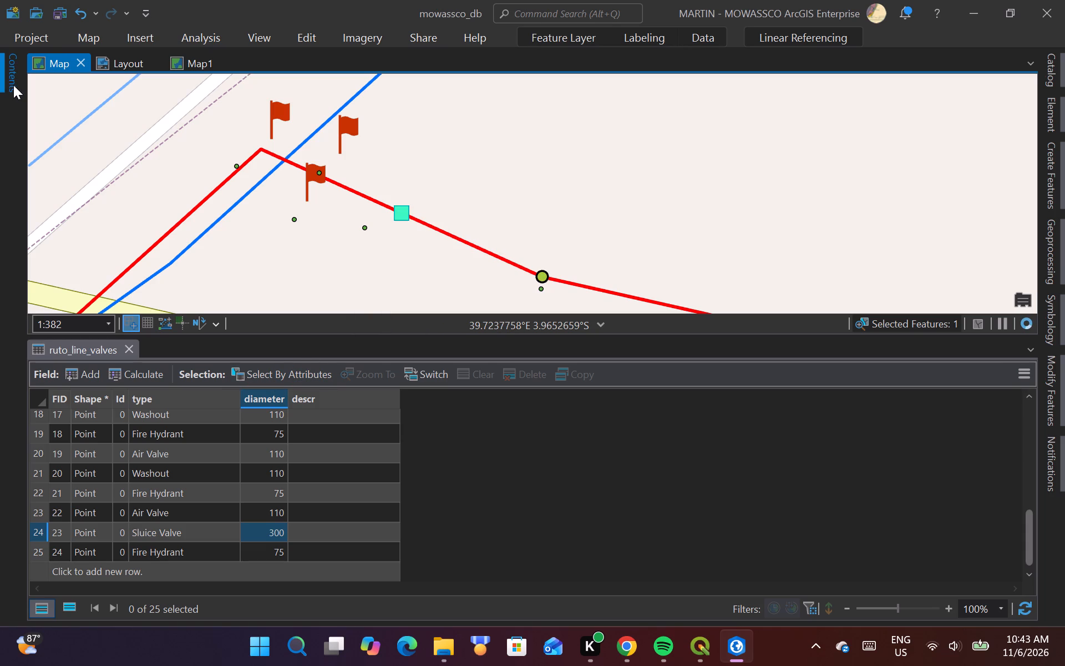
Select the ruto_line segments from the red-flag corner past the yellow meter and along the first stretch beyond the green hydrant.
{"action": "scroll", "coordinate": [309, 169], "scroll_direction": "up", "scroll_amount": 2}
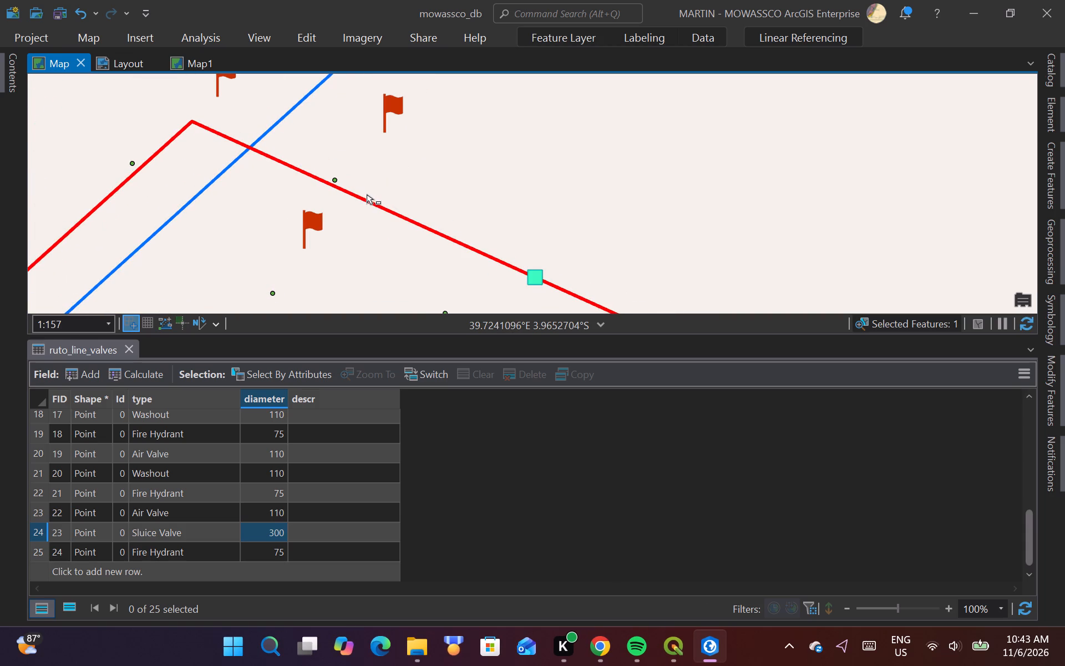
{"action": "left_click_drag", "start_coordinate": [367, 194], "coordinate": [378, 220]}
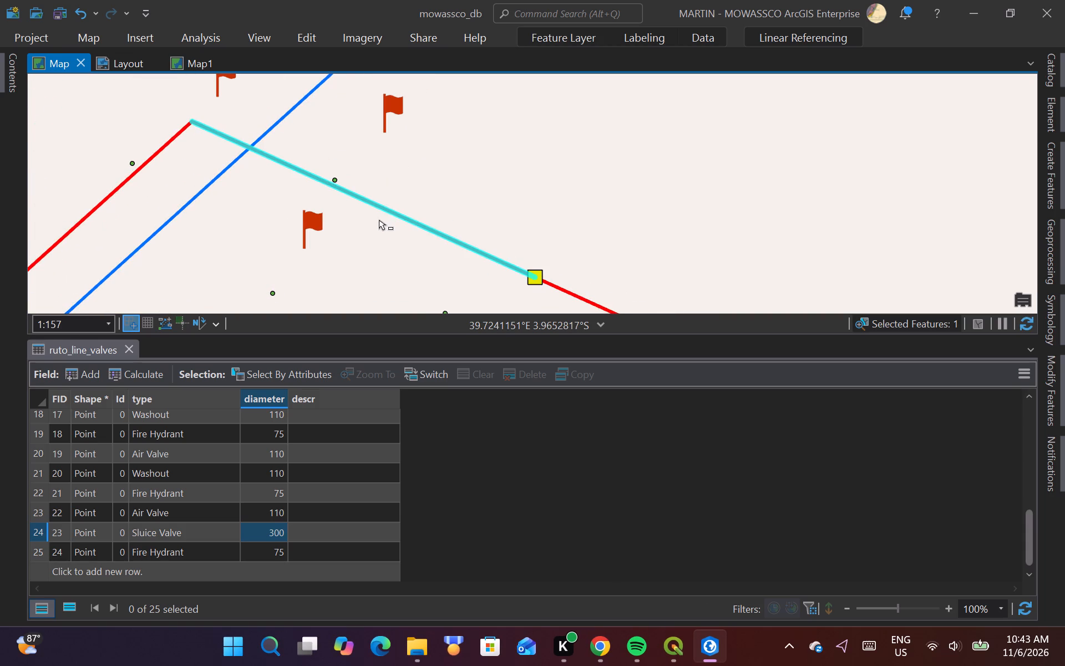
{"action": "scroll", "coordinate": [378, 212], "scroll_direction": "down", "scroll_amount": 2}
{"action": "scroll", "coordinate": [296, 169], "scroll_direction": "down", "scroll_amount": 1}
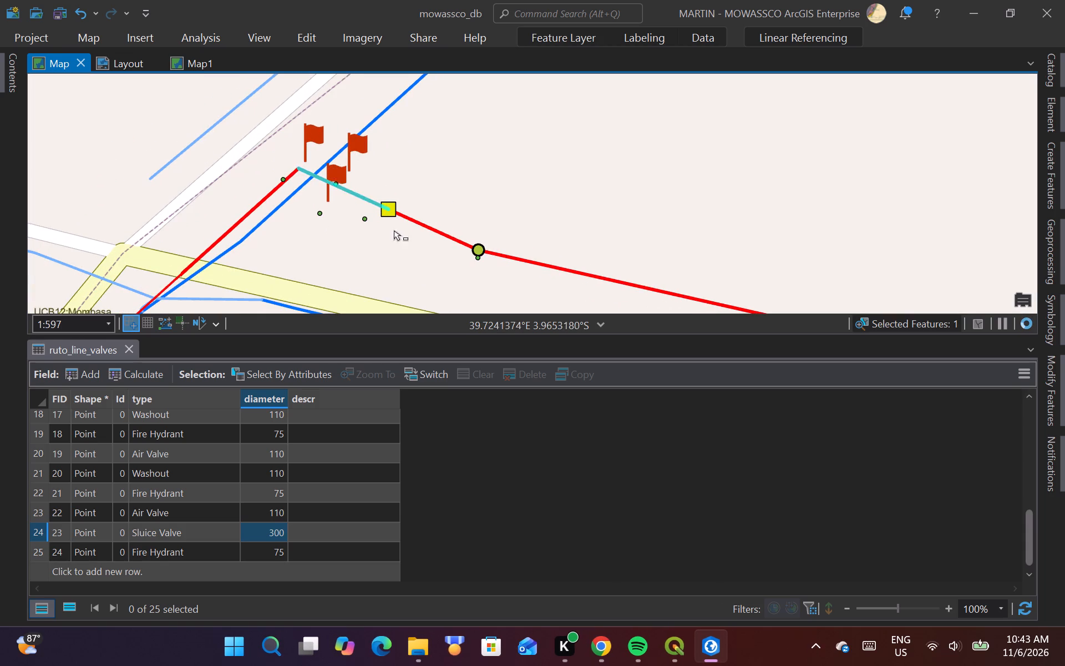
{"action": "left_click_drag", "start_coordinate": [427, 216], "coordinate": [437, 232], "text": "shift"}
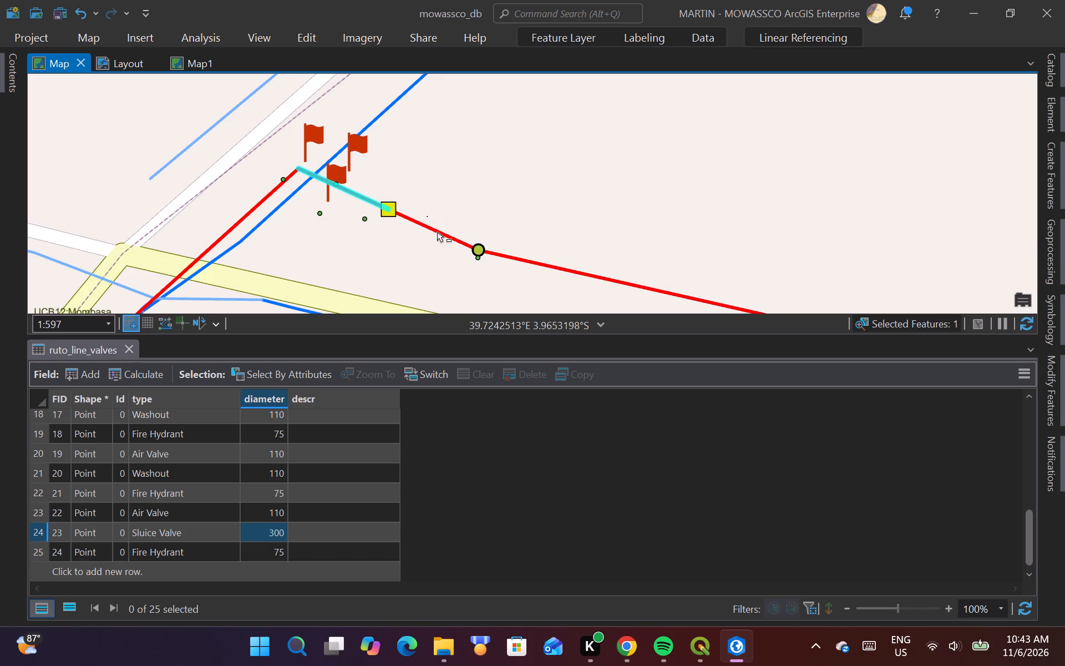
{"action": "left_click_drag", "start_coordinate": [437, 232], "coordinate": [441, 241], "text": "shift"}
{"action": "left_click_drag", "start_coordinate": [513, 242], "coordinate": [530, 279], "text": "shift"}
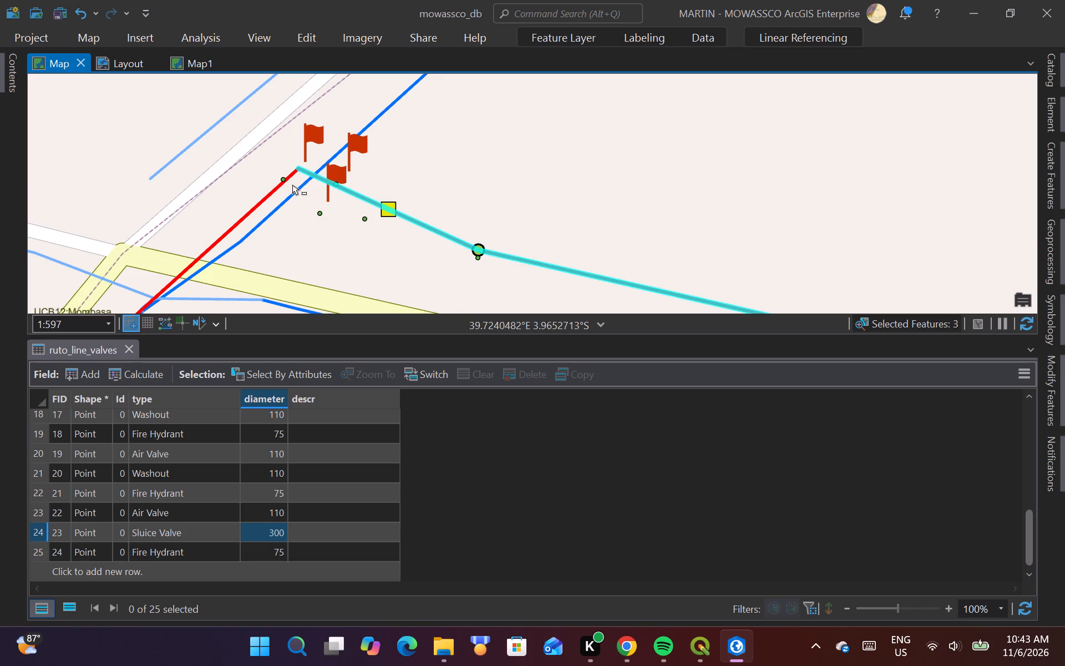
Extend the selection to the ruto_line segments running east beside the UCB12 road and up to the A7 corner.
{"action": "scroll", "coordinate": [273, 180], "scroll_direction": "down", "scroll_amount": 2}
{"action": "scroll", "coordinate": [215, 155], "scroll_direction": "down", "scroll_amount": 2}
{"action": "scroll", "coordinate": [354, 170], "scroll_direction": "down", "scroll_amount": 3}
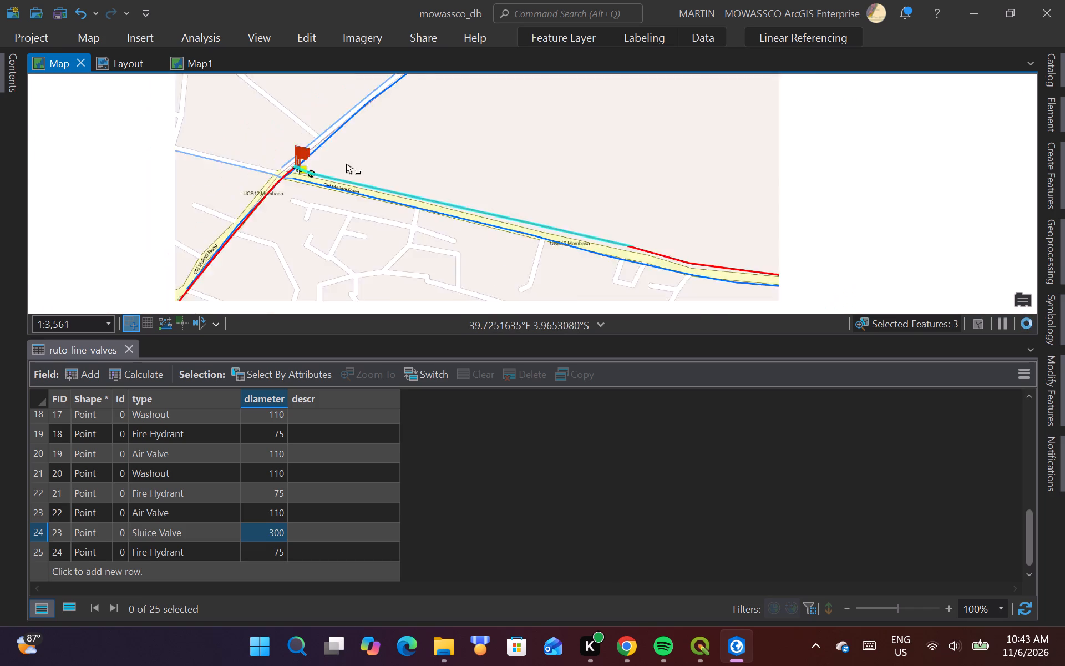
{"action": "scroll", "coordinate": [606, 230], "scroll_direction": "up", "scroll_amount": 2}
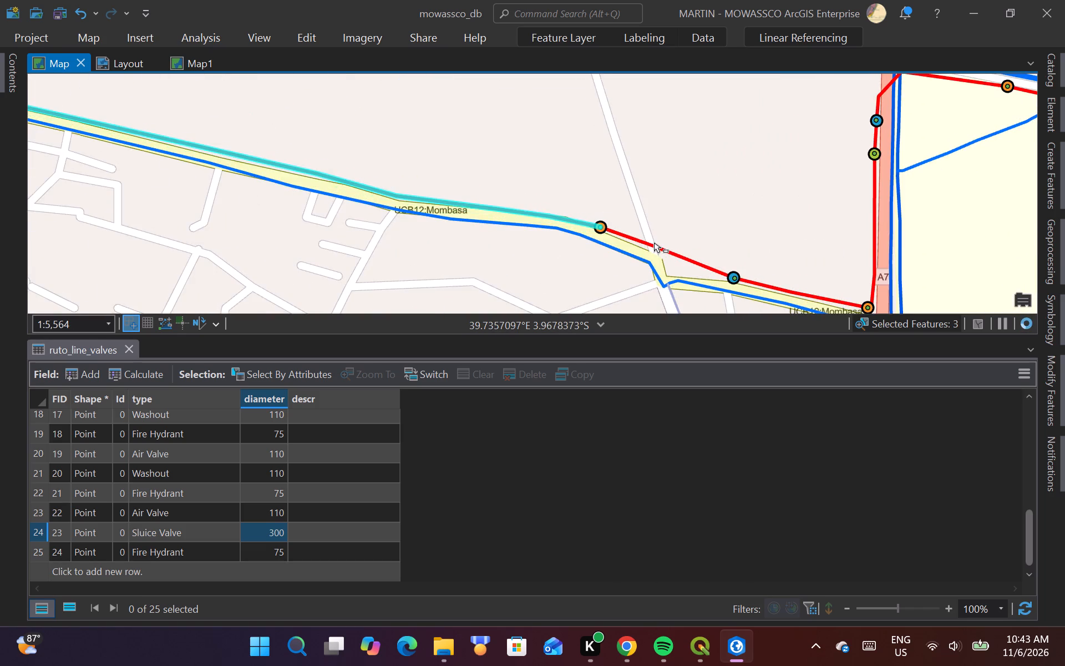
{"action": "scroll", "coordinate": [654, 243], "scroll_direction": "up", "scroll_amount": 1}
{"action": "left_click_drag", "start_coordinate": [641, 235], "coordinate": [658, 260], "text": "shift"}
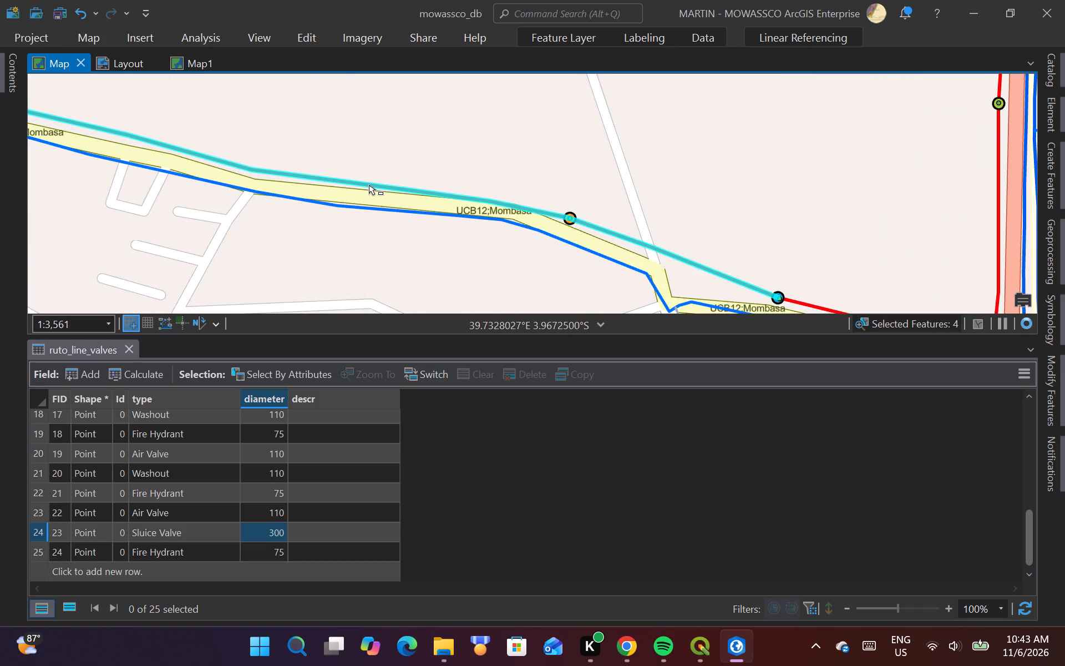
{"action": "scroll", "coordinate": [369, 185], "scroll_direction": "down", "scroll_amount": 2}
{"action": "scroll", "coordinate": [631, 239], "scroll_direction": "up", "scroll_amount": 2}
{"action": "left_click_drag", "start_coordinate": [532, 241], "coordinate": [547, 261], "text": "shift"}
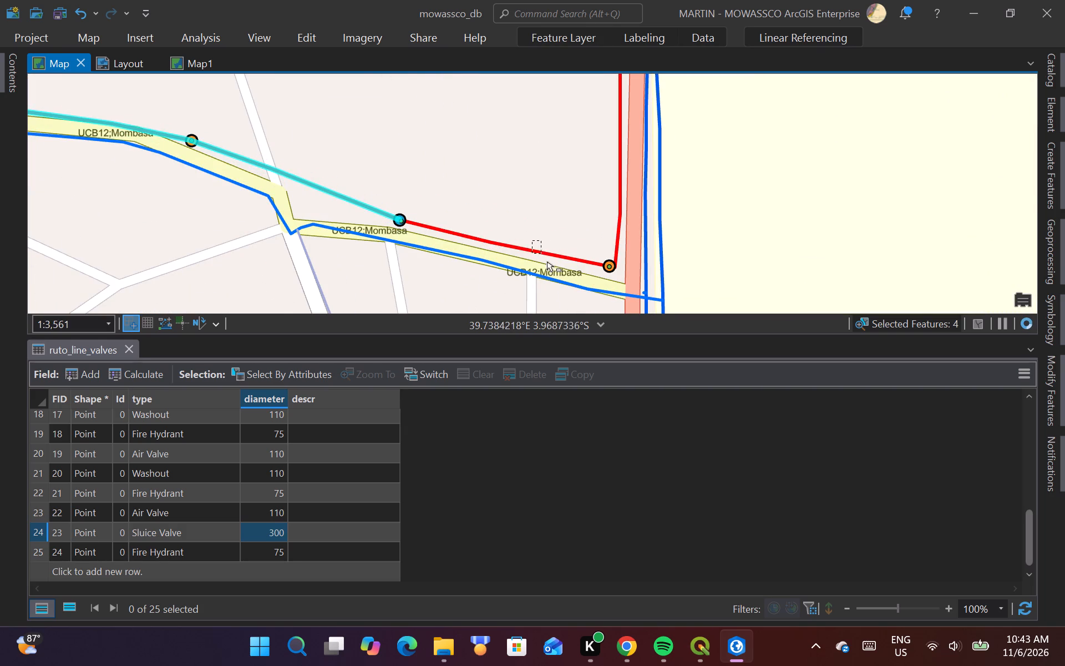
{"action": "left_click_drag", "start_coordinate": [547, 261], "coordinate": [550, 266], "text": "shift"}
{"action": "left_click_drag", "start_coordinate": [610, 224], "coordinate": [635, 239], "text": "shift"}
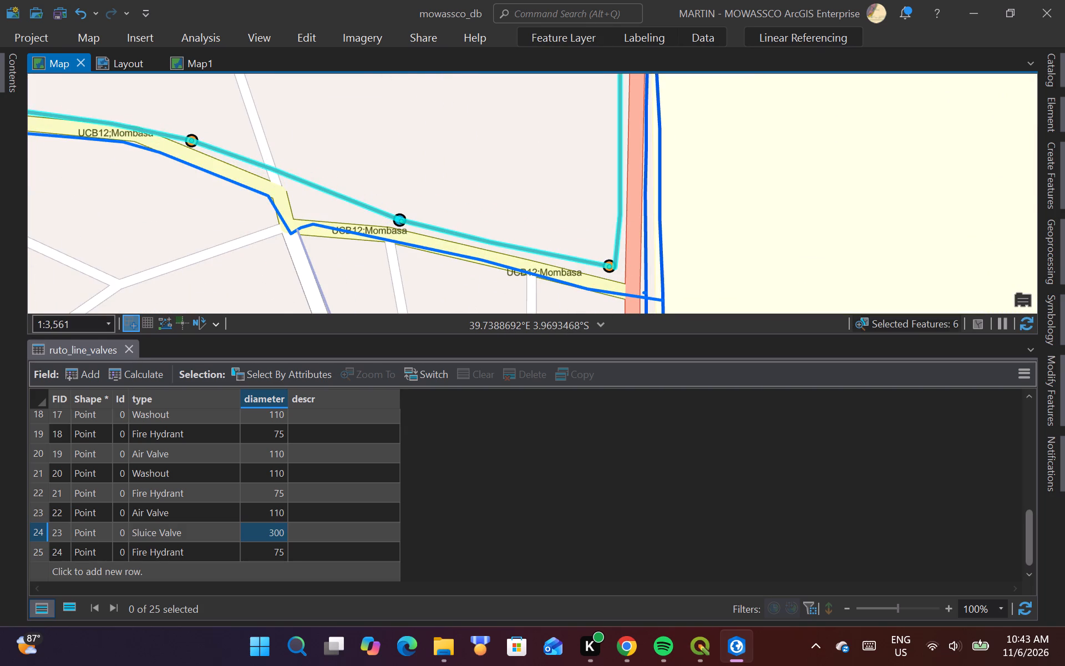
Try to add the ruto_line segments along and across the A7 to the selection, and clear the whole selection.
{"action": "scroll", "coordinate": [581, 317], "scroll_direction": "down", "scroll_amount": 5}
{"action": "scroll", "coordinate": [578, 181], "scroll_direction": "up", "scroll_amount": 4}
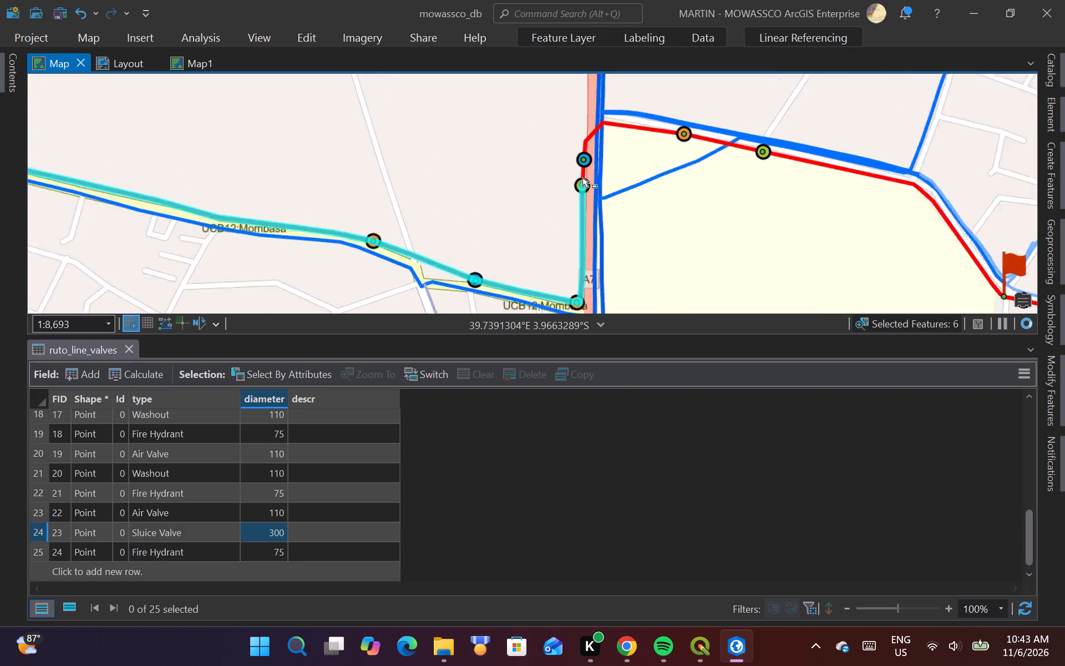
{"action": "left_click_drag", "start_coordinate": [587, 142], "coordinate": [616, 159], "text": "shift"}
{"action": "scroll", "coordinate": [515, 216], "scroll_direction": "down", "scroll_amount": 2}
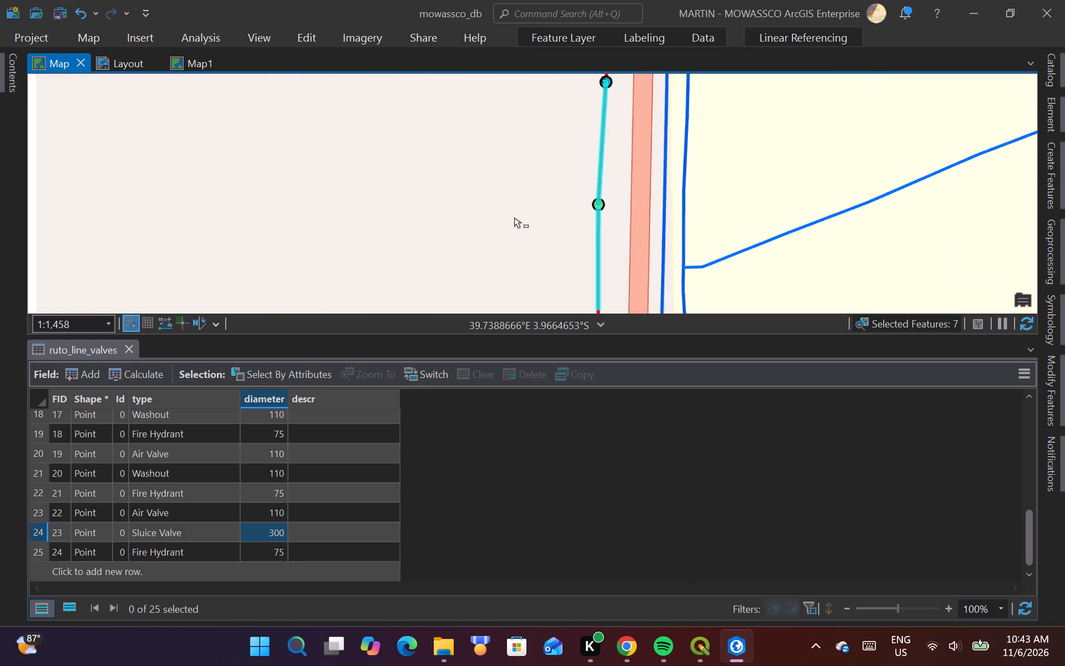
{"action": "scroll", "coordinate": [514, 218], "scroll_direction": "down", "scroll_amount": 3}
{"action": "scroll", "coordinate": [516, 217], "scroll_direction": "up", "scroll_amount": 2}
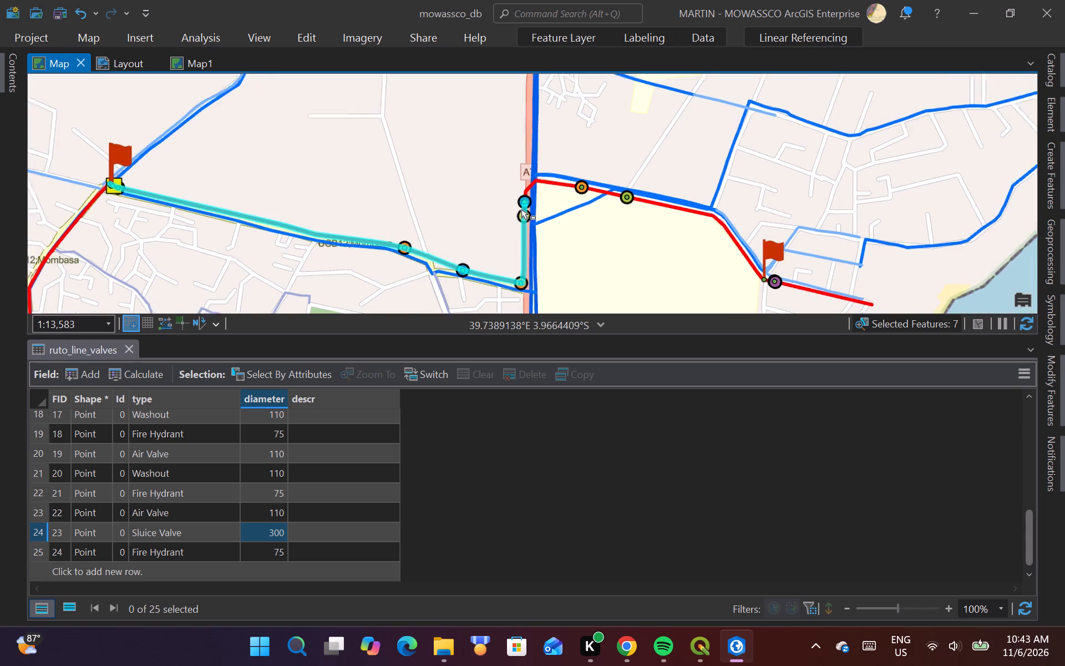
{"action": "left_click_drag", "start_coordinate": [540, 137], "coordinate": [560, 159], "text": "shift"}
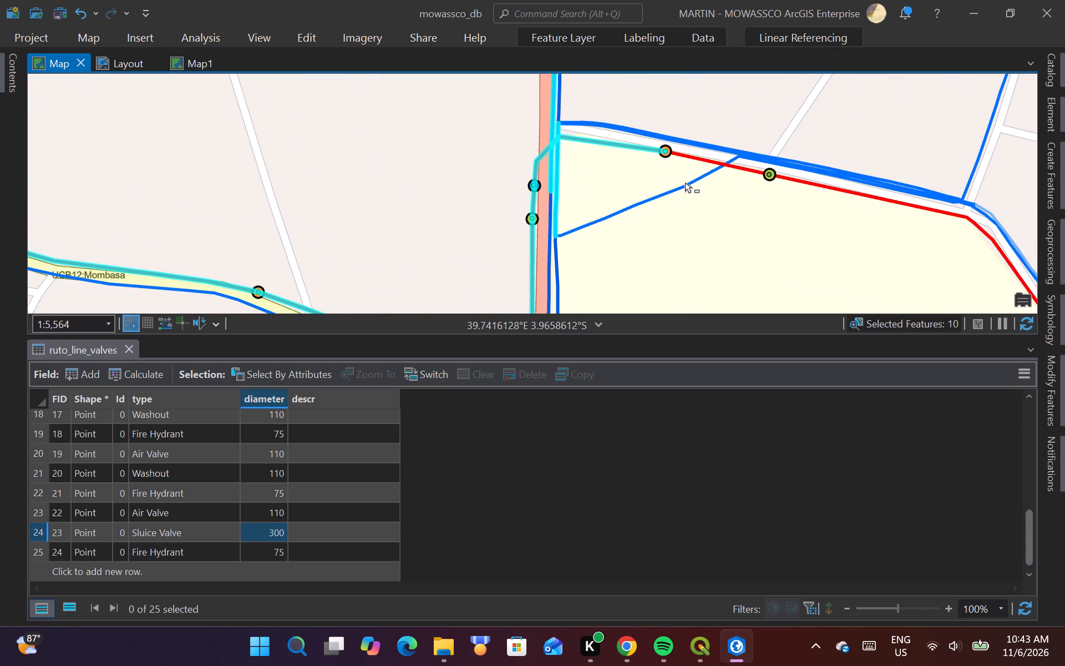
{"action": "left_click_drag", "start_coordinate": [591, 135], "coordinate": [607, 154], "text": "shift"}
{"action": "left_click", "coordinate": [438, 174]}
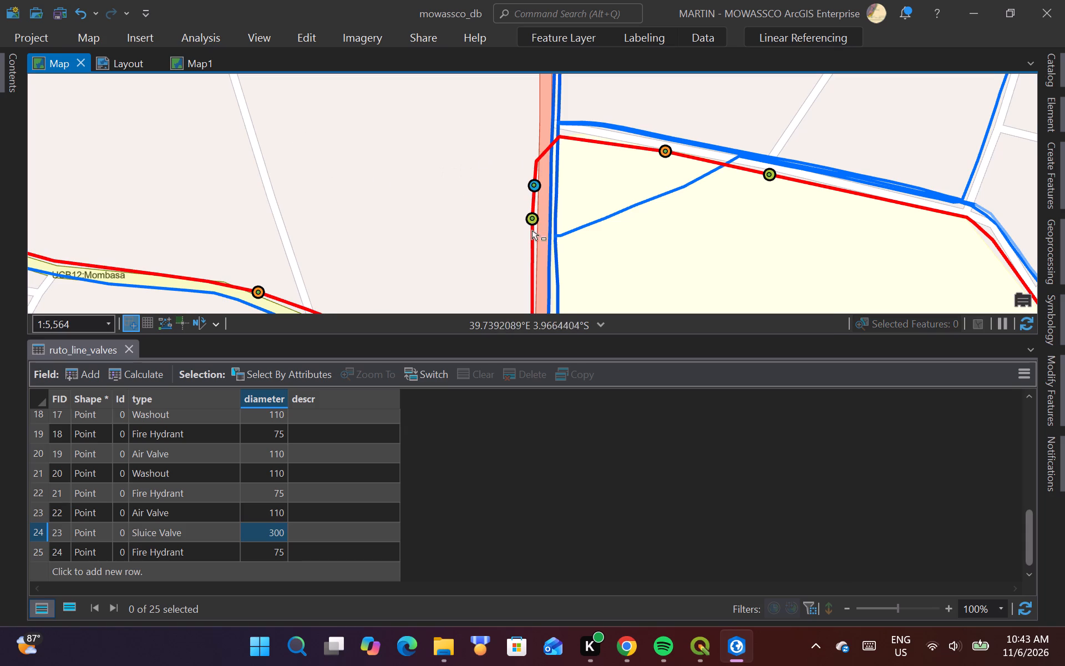
Select the ruto_line segments from the A7 corner north, across the road and east to the valves near the second red flag.
{"action": "left_click_drag", "start_coordinate": [526, 250], "coordinate": [542, 261], "text": "shift"}
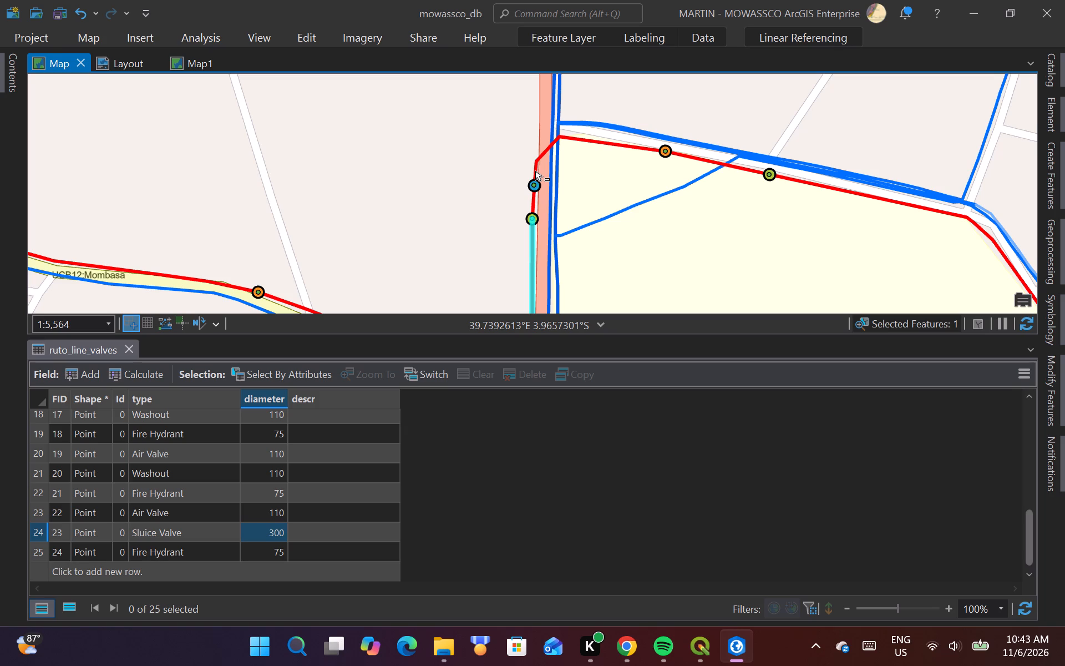
{"action": "scroll", "coordinate": [535, 169], "scroll_direction": "up", "scroll_amount": 1}
{"action": "left_click_drag", "start_coordinate": [526, 209], "coordinate": [535, 216], "text": "shift"}
{"action": "left_click_drag", "start_coordinate": [536, 143], "coordinate": [547, 151], "text": "shift"}
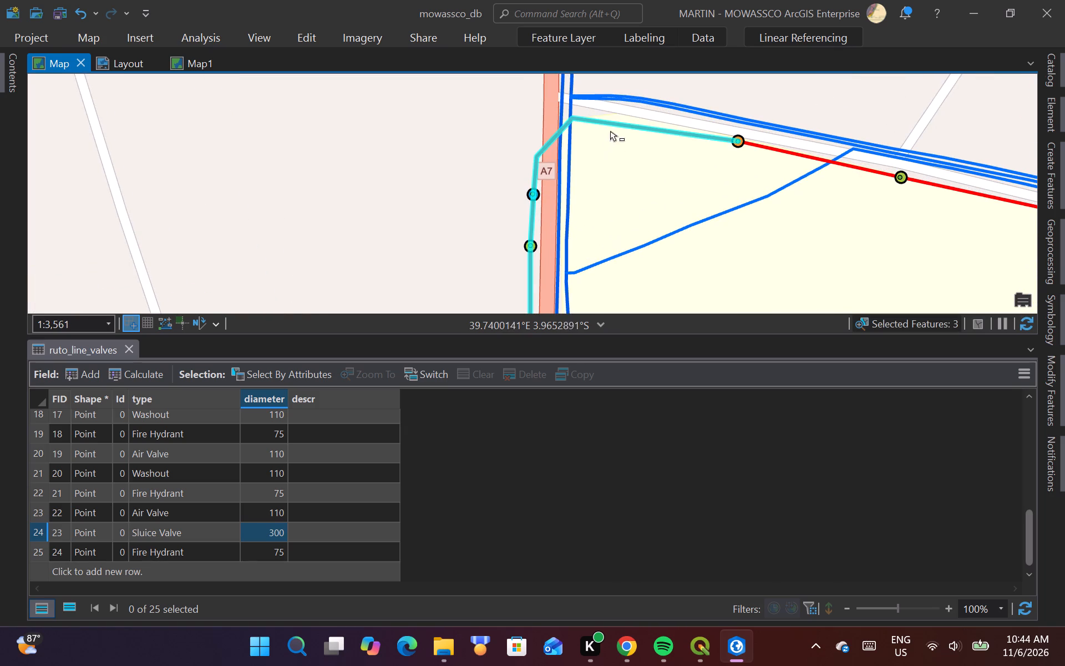
{"action": "left_click_drag", "start_coordinate": [761, 140], "coordinate": [769, 156], "text": "shift"}
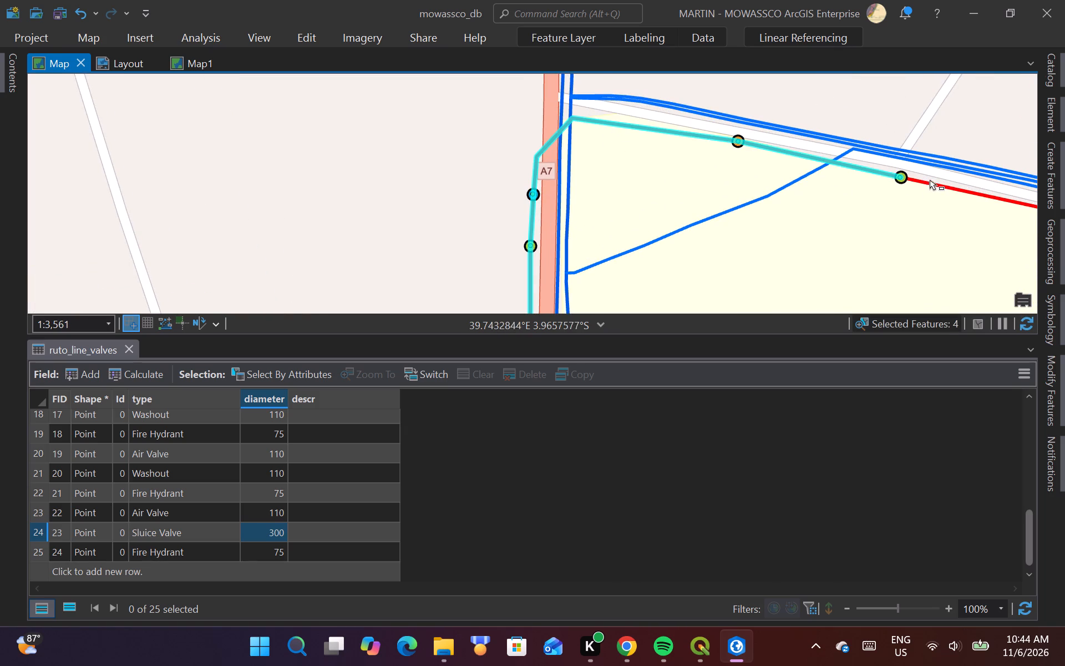
{"action": "left_click_drag", "start_coordinate": [930, 180], "coordinate": [937, 193], "text": "shift"}
Add the easternmost ruto_line segment and the short piece between the blue and purple valve points to the selection.
{"action": "scroll", "coordinate": [565, 168], "scroll_direction": "down", "scroll_amount": 3}
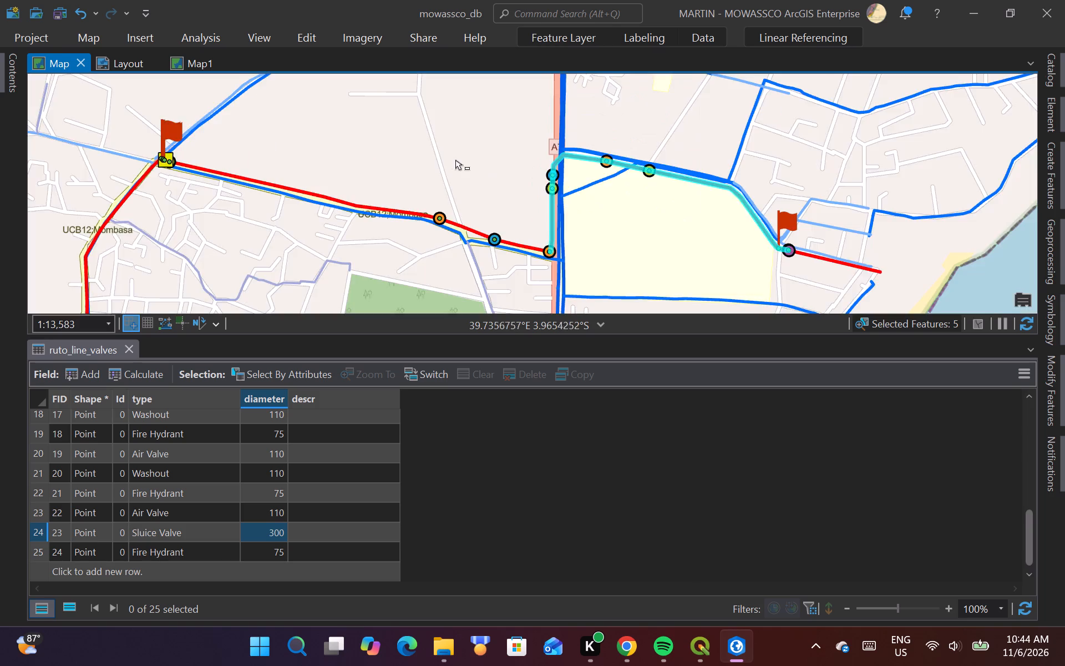
{"action": "scroll", "coordinate": [448, 158], "scroll_direction": "down", "scroll_amount": 1}
{"action": "scroll", "coordinate": [707, 231], "scroll_direction": "up", "scroll_amount": 1}
{"action": "scroll", "coordinate": [652, 210], "scroll_direction": "up", "scroll_amount": 4}
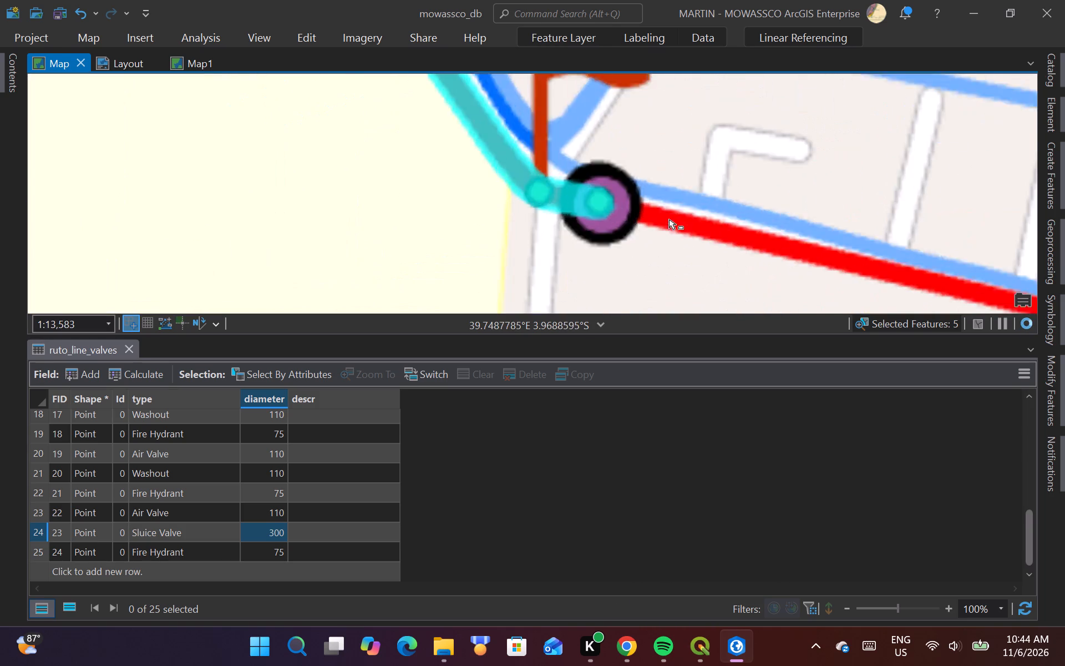
{"action": "scroll", "coordinate": [656, 219], "scroll_direction": "up", "scroll_amount": 1}
{"action": "left_click_drag", "start_coordinate": [631, 205], "coordinate": [648, 229], "text": "shift"}
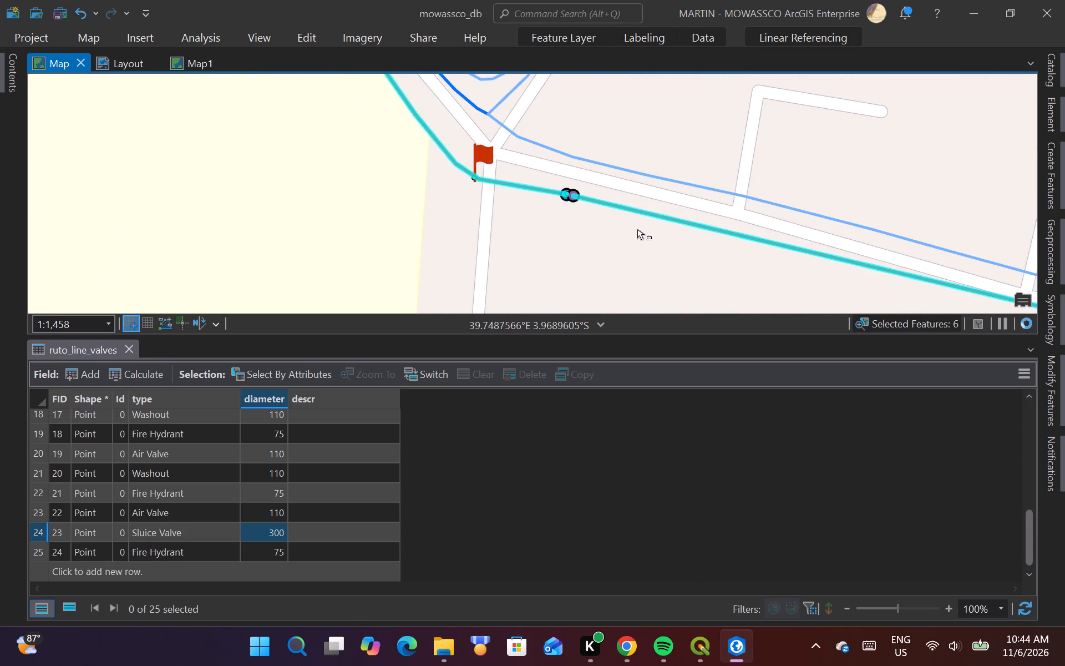
{"action": "scroll", "coordinate": [571, 200], "scroll_direction": "up", "scroll_amount": 5}
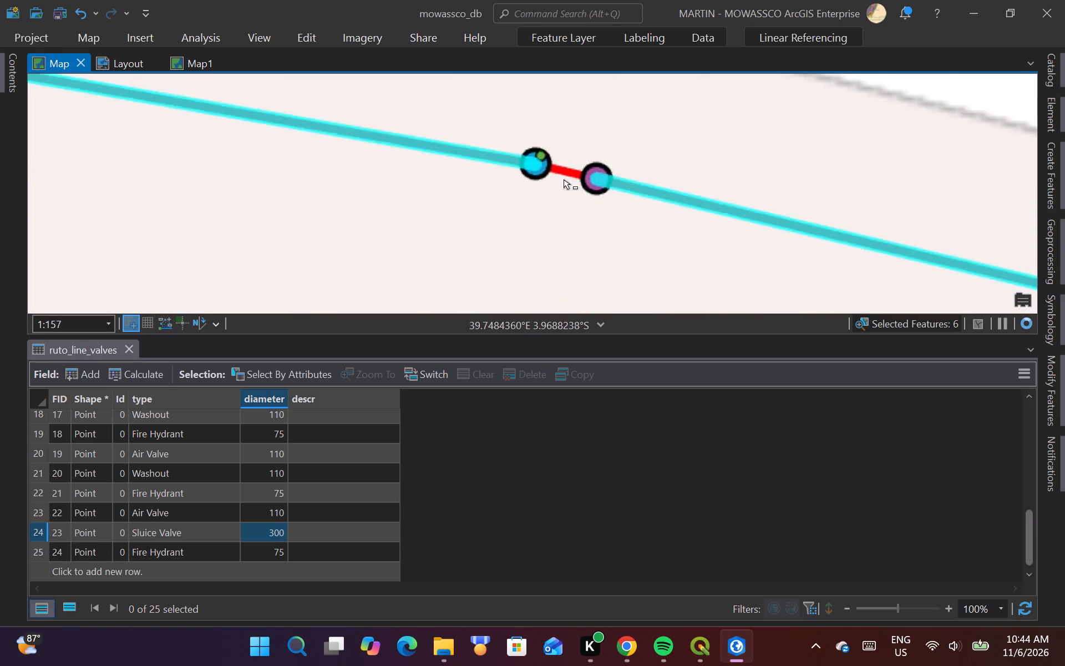
{"action": "left_click_drag", "start_coordinate": [562, 157], "coordinate": [570, 179], "text": "shift"}
Add the ruto_line segment between the blue valve and the A7 corner valve, plus the short corner piece, to the selection.
{"action": "scroll", "coordinate": [424, 192], "scroll_direction": "down", "scroll_amount": 3}
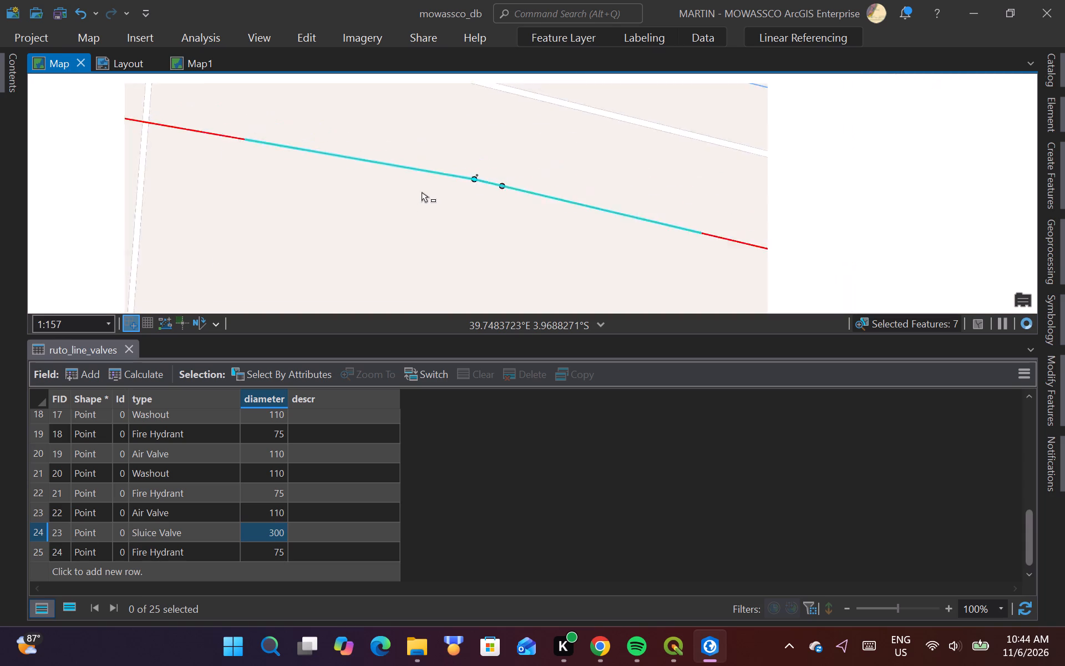
{"action": "scroll", "coordinate": [420, 193], "scroll_direction": "down", "scroll_amount": 5}
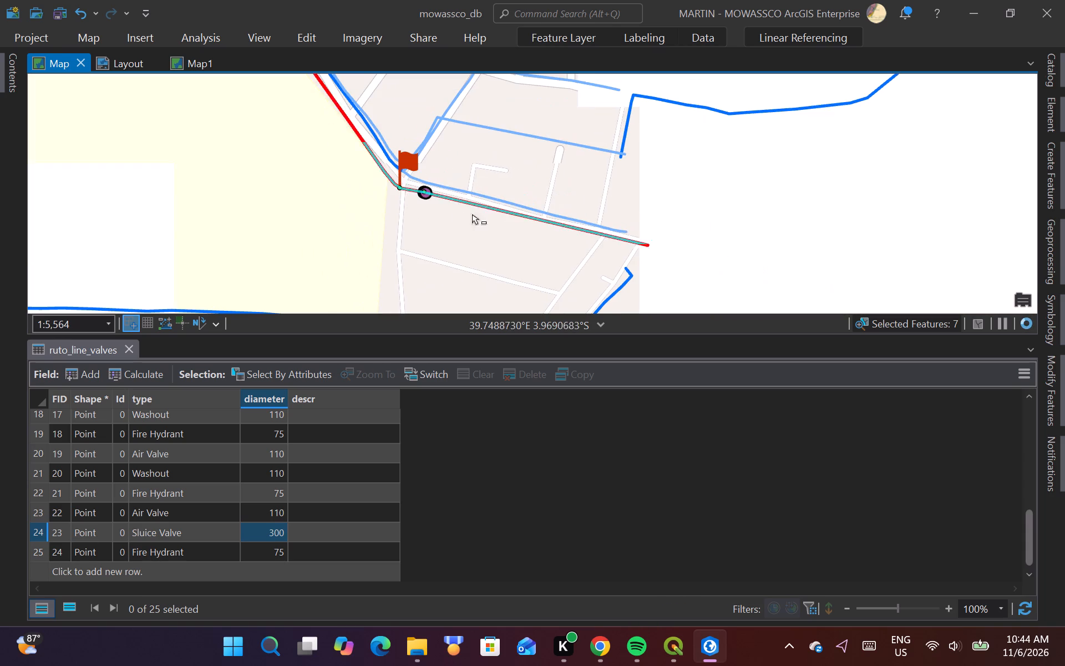
{"action": "scroll", "coordinate": [748, 270], "scroll_direction": "down", "scroll_amount": 4}
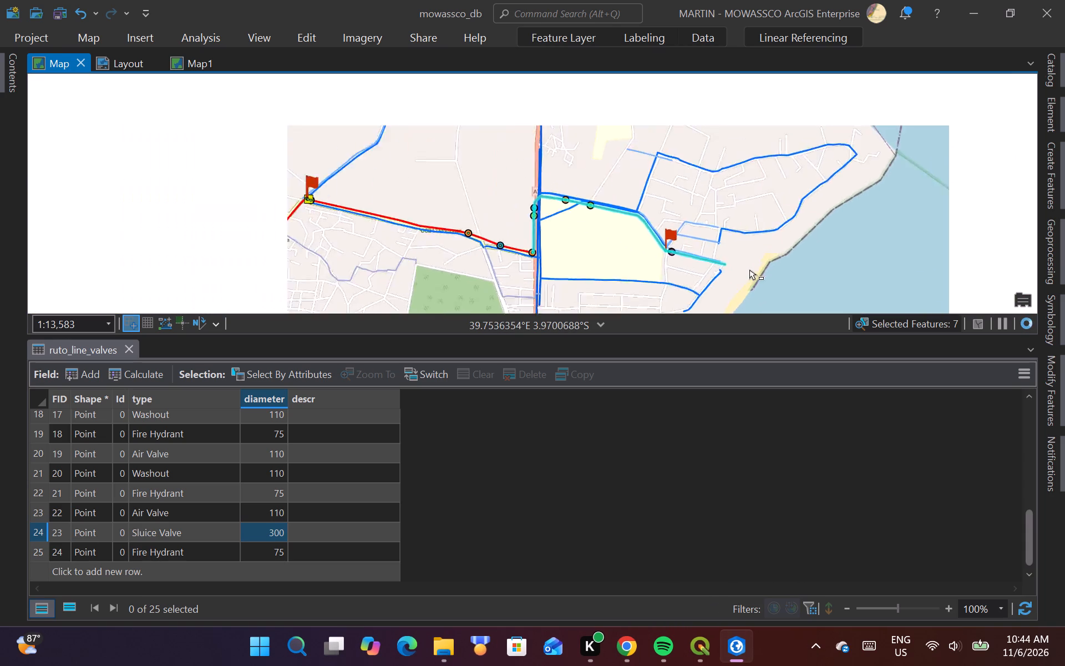
{"action": "scroll", "coordinate": [570, 267], "scroll_direction": "up", "scroll_amount": 5}
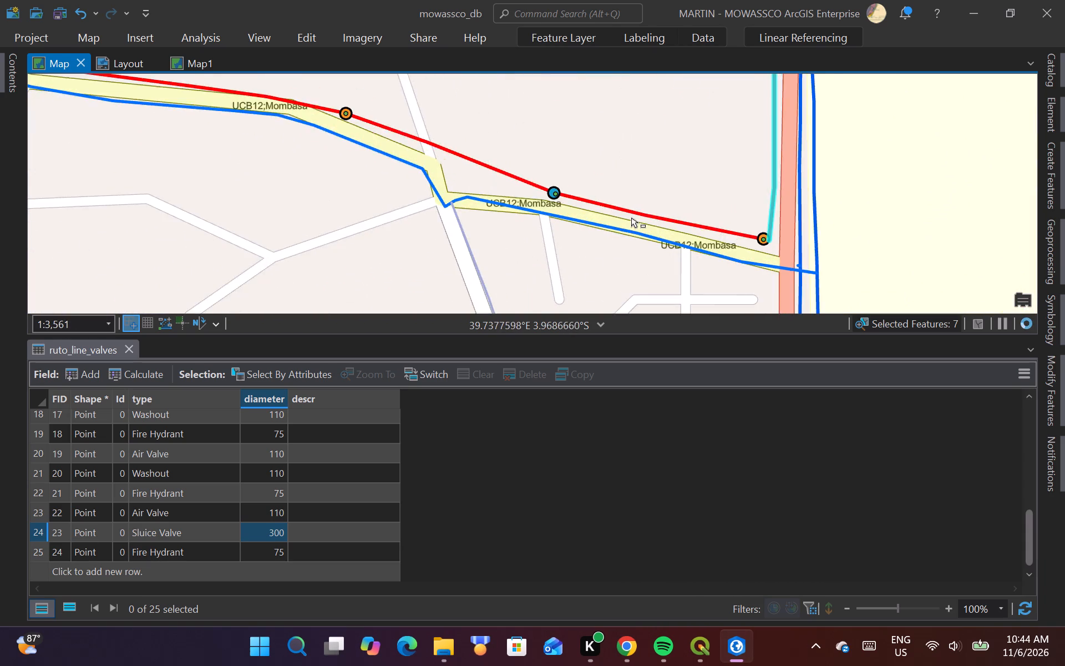
{"action": "scroll", "coordinate": [631, 218], "scroll_direction": "up", "scroll_amount": 2}
{"action": "left_click_drag", "start_coordinate": [656, 197], "coordinate": [670, 219], "text": "shift"}
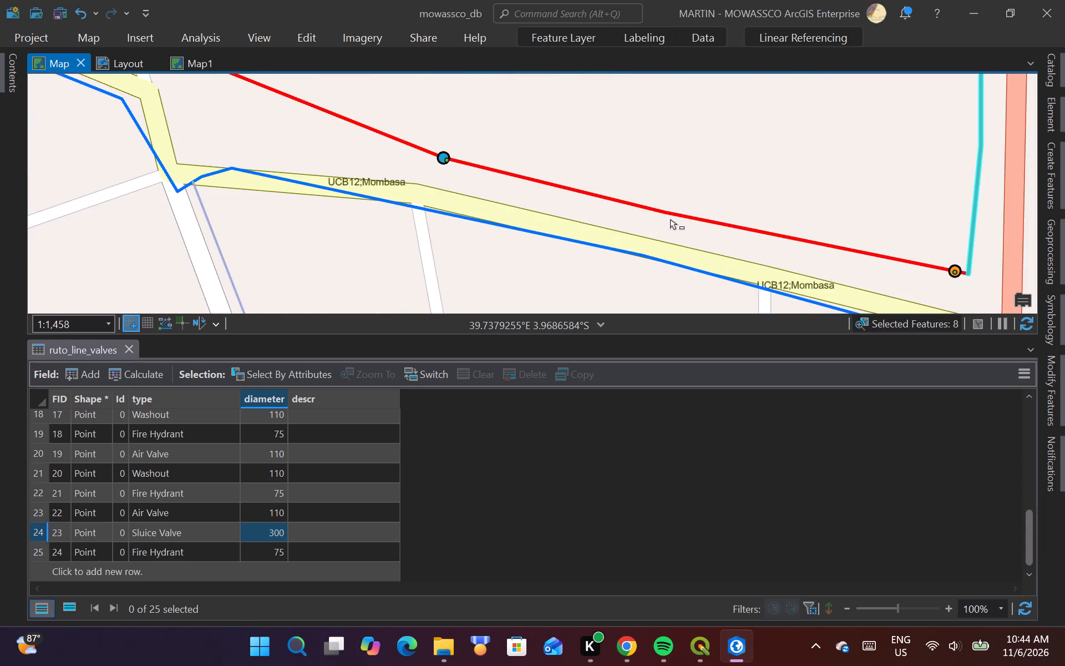
{"action": "scroll", "coordinate": [970, 273], "scroll_direction": "up", "scroll_amount": 5}
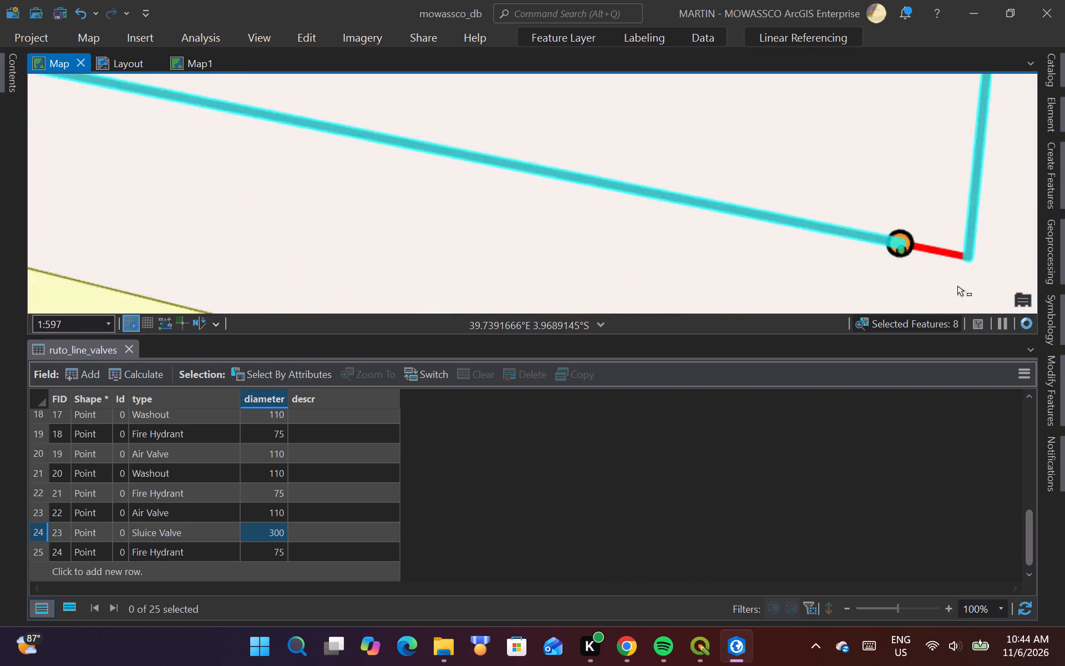
{"action": "left_click_drag", "start_coordinate": [914, 208], "coordinate": [919, 227], "text": "shift"}
Add the ruto_line segments from the air valve west through the washout to the fire hydrant near the red flags to the selection.
{"action": "scroll", "coordinate": [864, 208], "scroll_direction": "up", "scroll_amount": 1}
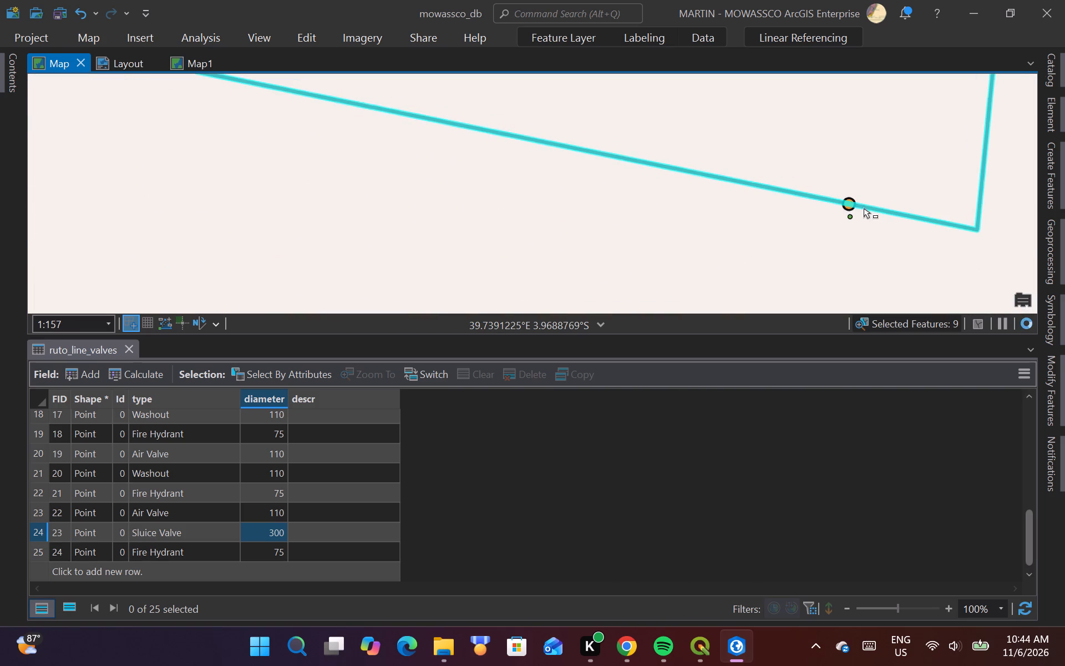
{"action": "scroll", "coordinate": [864, 208], "scroll_direction": "up", "scroll_amount": 2}
{"action": "scroll", "coordinate": [851, 239], "scroll_direction": "down", "scroll_amount": 8}
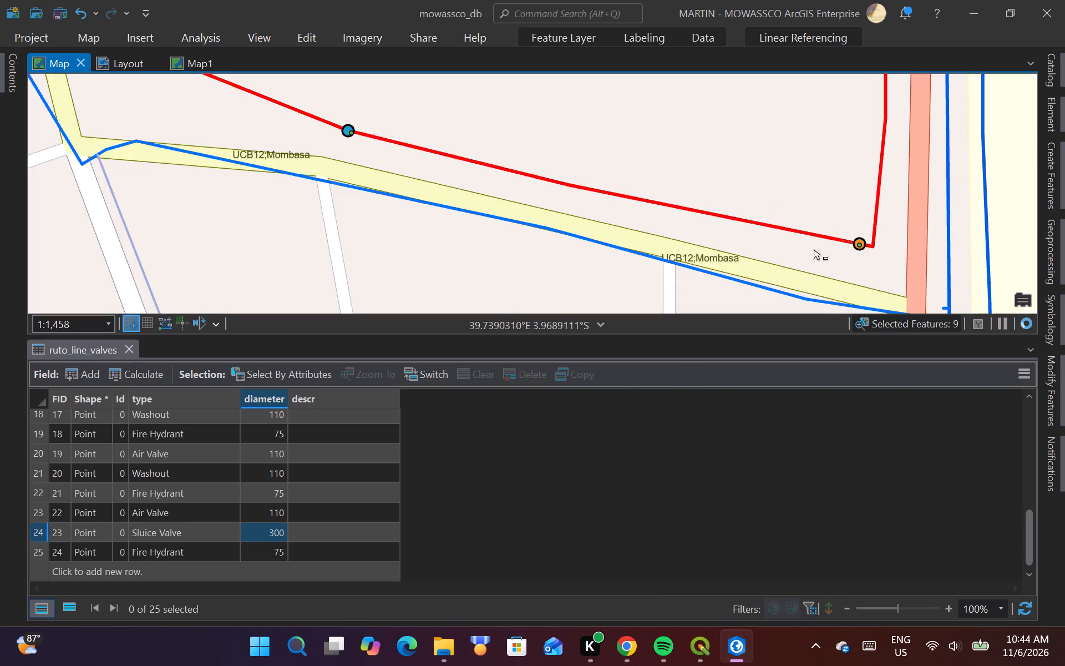
{"action": "scroll", "coordinate": [696, 250], "scroll_direction": "down", "scroll_amount": 2}
{"action": "left_click_drag", "start_coordinate": [479, 161], "coordinate": [483, 181], "text": "shift"}
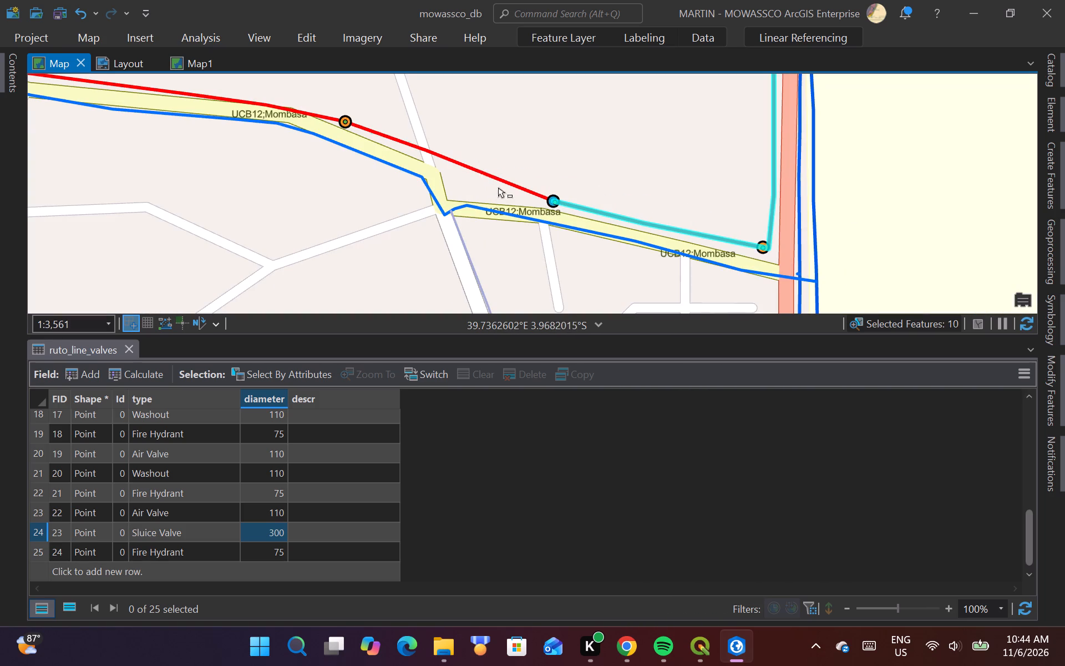
{"action": "scroll", "coordinate": [626, 239], "scroll_direction": "down", "scroll_amount": 2}
{"action": "scroll", "coordinate": [415, 185], "scroll_direction": "up", "scroll_amount": 3}
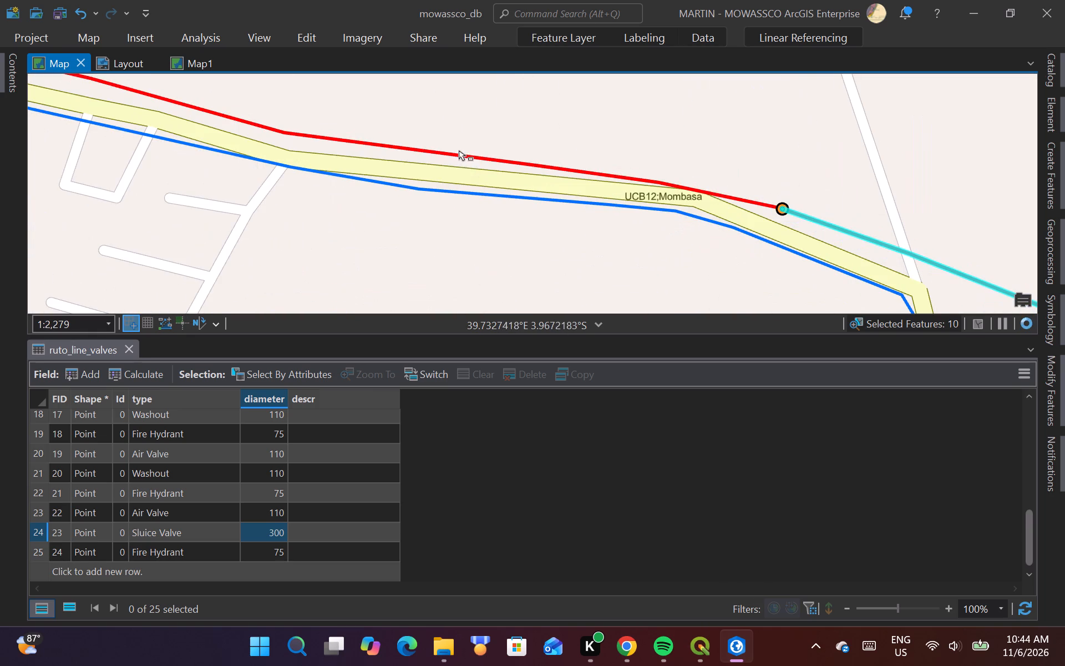
{"action": "left_click_drag", "start_coordinate": [459, 145], "coordinate": [476, 162], "text": "shift"}
Add the two short ruto_line pieces on either side of the yellow meter near the red flags to the selection.
{"action": "scroll", "coordinate": [712, 220], "scroll_direction": "down", "scroll_amount": 4}
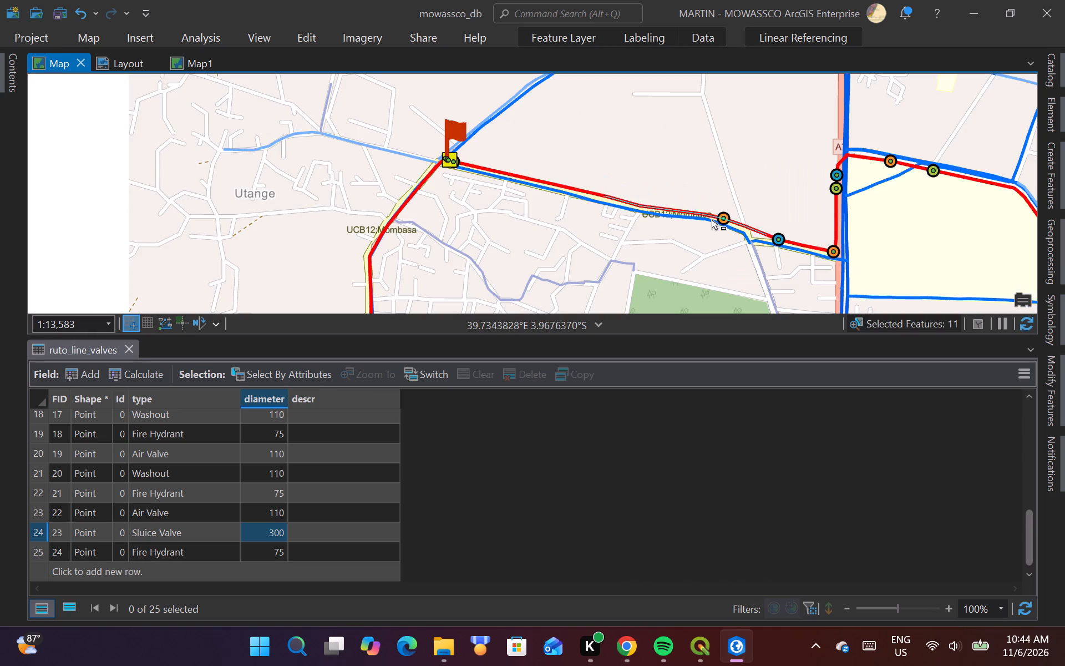
{"action": "scroll", "coordinate": [444, 162], "scroll_direction": "up", "scroll_amount": 5}
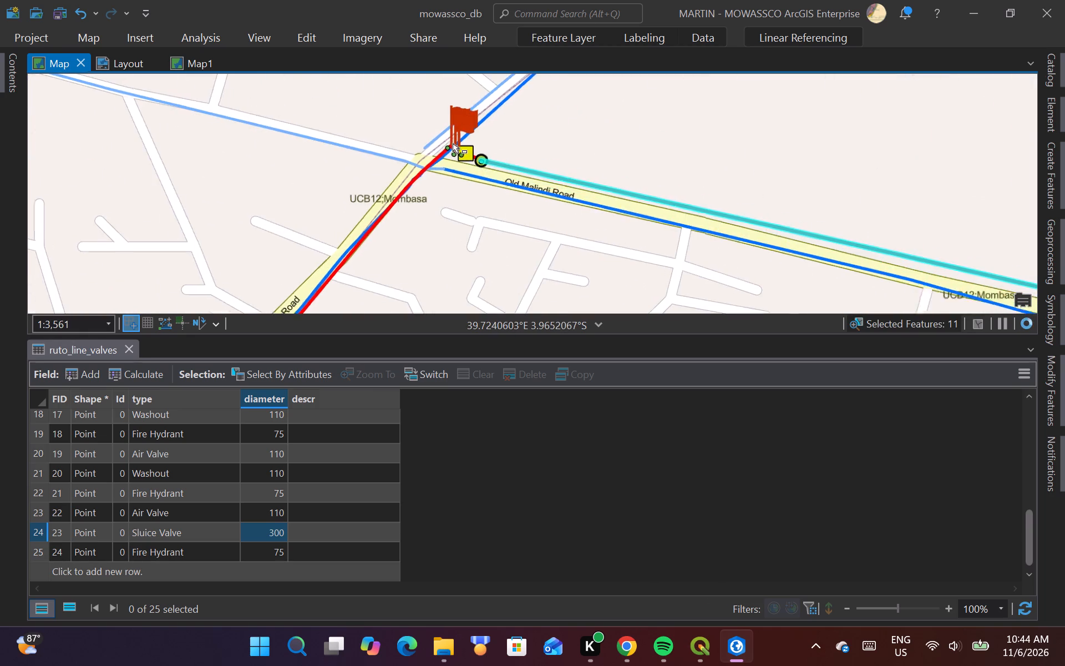
{"action": "scroll", "coordinate": [453, 143], "scroll_direction": "up", "scroll_amount": 1}
{"action": "scroll", "coordinate": [523, 183], "scroll_direction": "up", "scroll_amount": 3}
{"action": "left_click_drag", "start_coordinate": [531, 196], "coordinate": [538, 226], "text": "shift"}
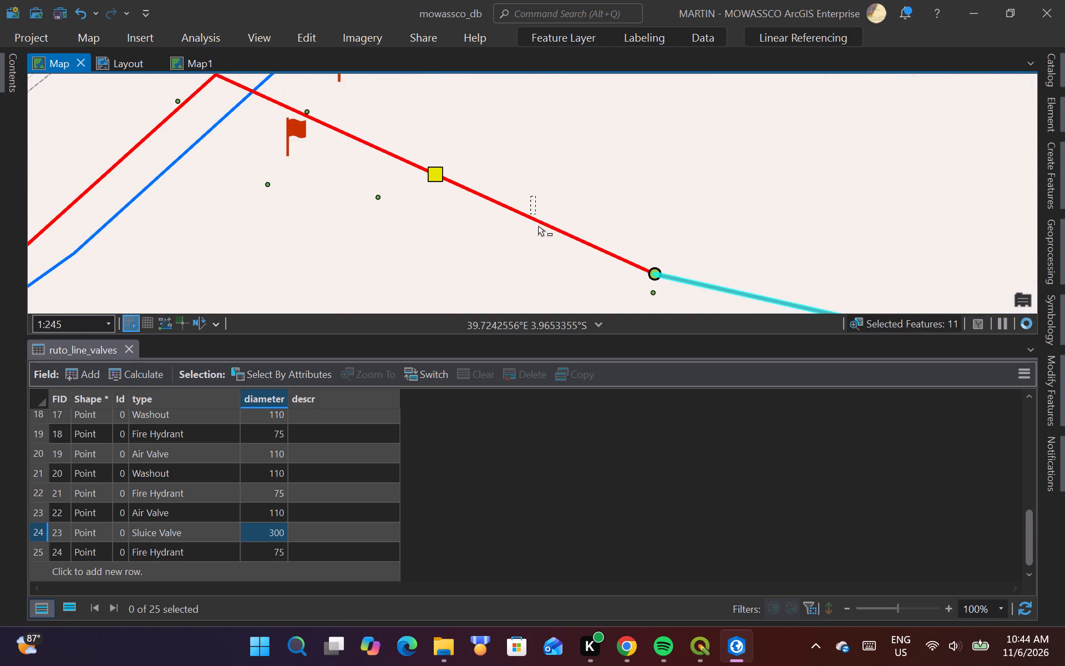
{"action": "left_click_drag", "start_coordinate": [538, 226], "coordinate": [538, 228], "text": "shift"}
{"action": "left_click_drag", "start_coordinate": [377, 133], "coordinate": [366, 158], "text": "shift"}
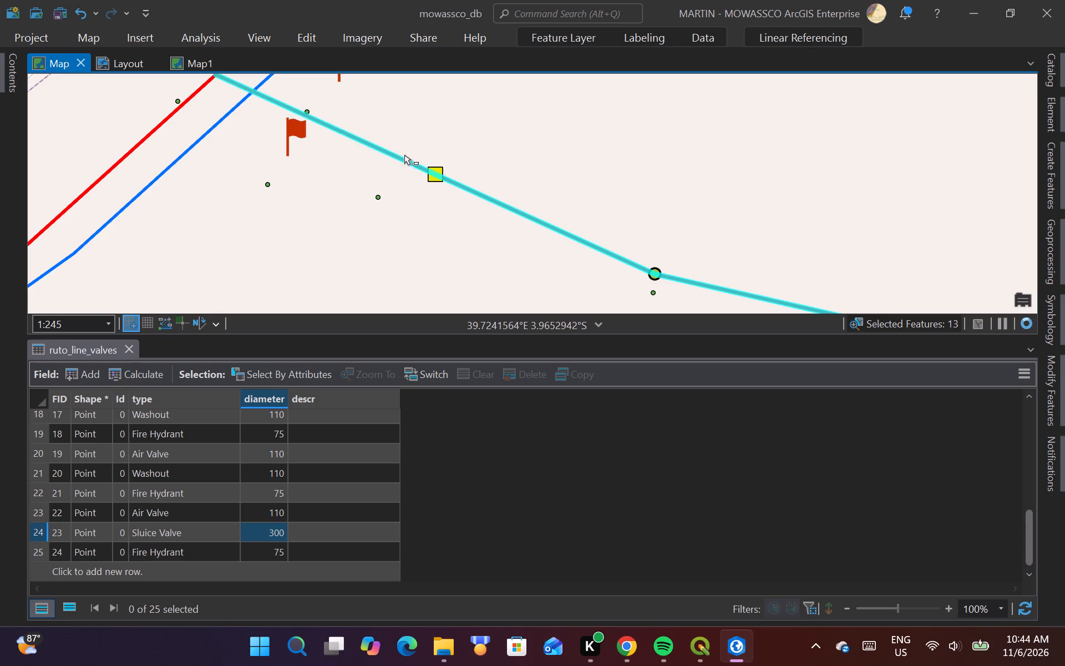
Open the ruto_line attribute table and show only the selected records.
{"action": "scroll", "coordinate": [559, 166], "scroll_direction": "down", "scroll_amount": 5}
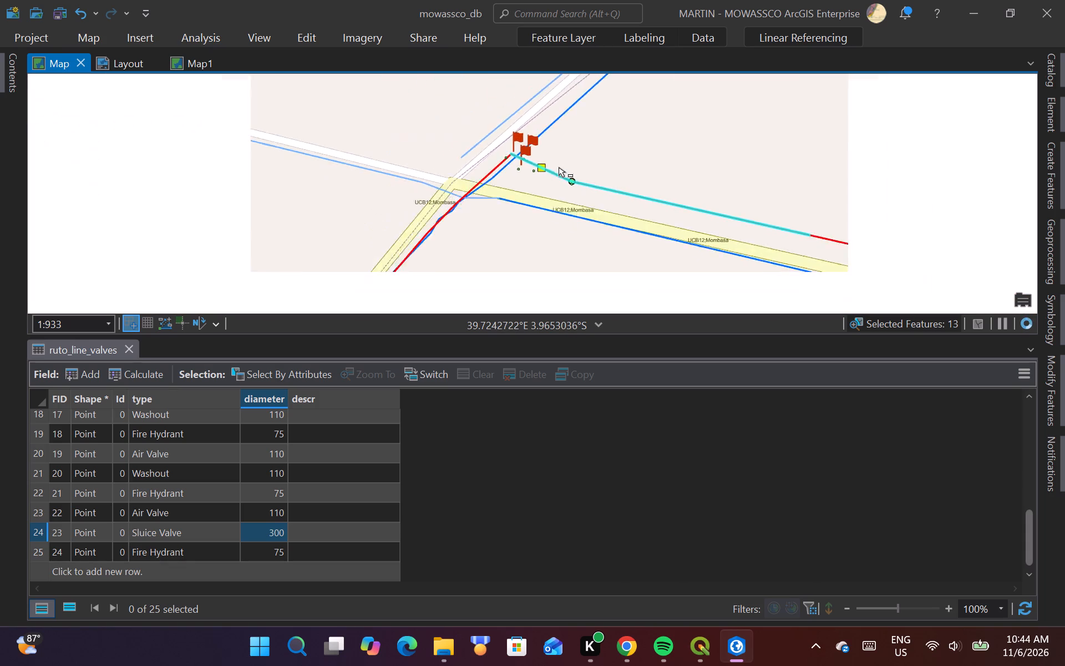
{"action": "left_click", "coordinate": [9, 70]}
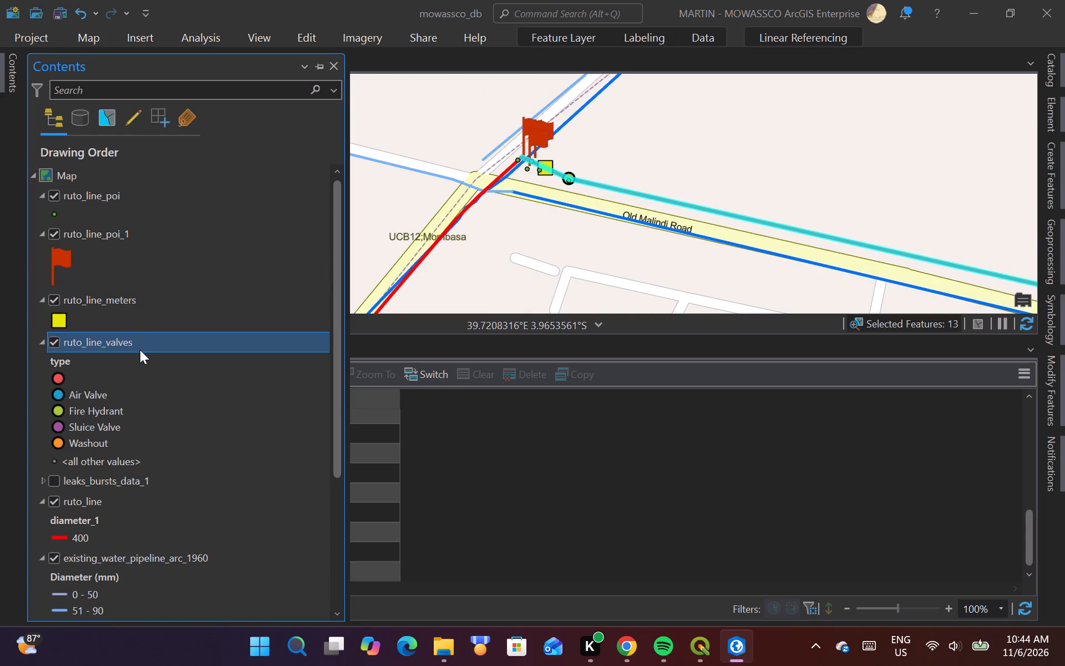
{"action": "right_click", "coordinate": [102, 508]}
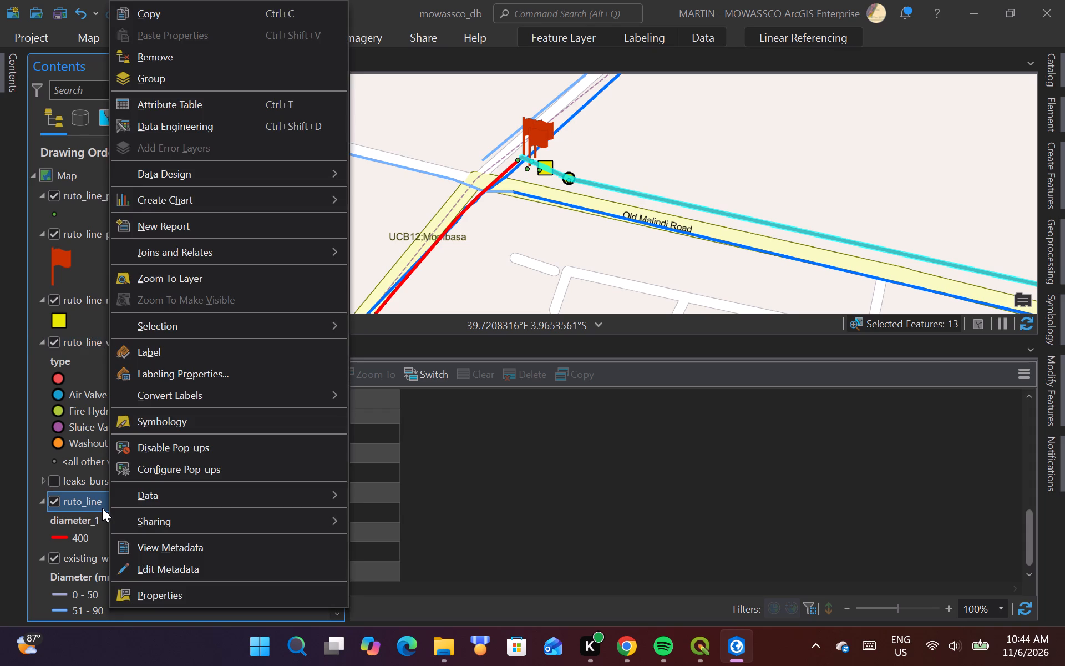
{"action": "left_click", "coordinate": [180, 107]}
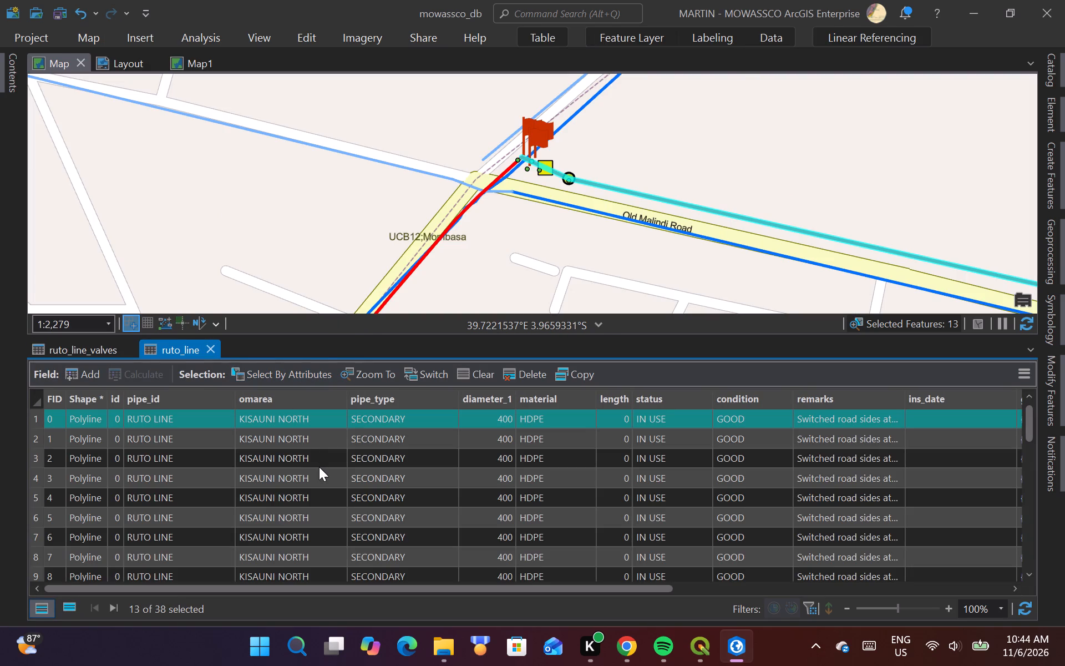
{"action": "left_click", "coordinate": [67, 609]}
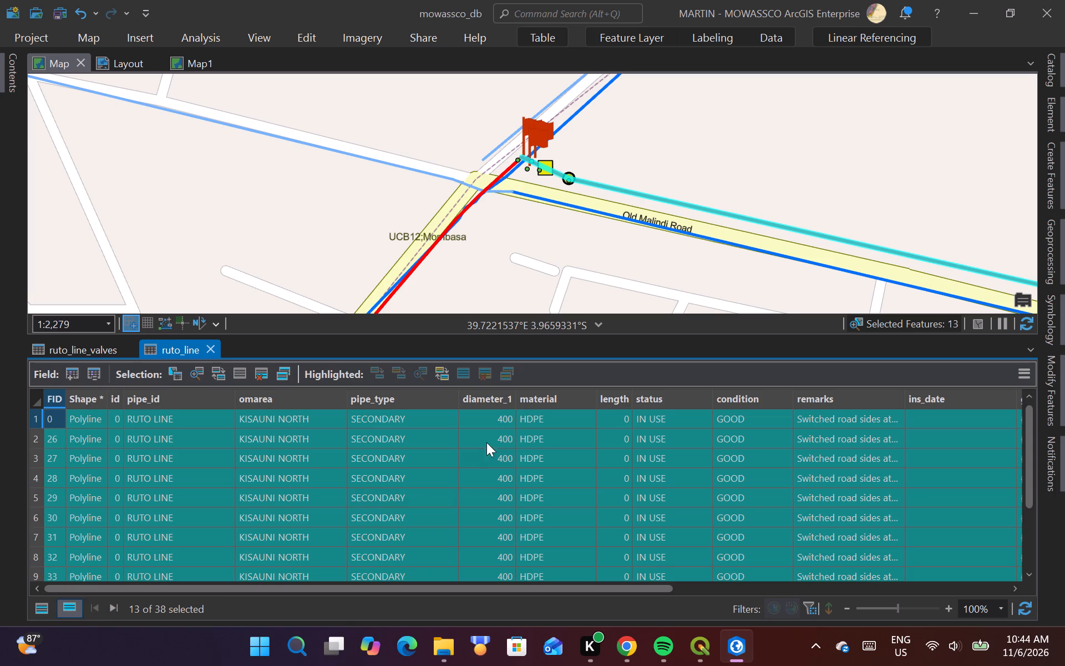
Open Calculate Field for the diameter_1 field of the selected ruto_line records.
{"action": "right_click", "coordinate": [494, 400]}
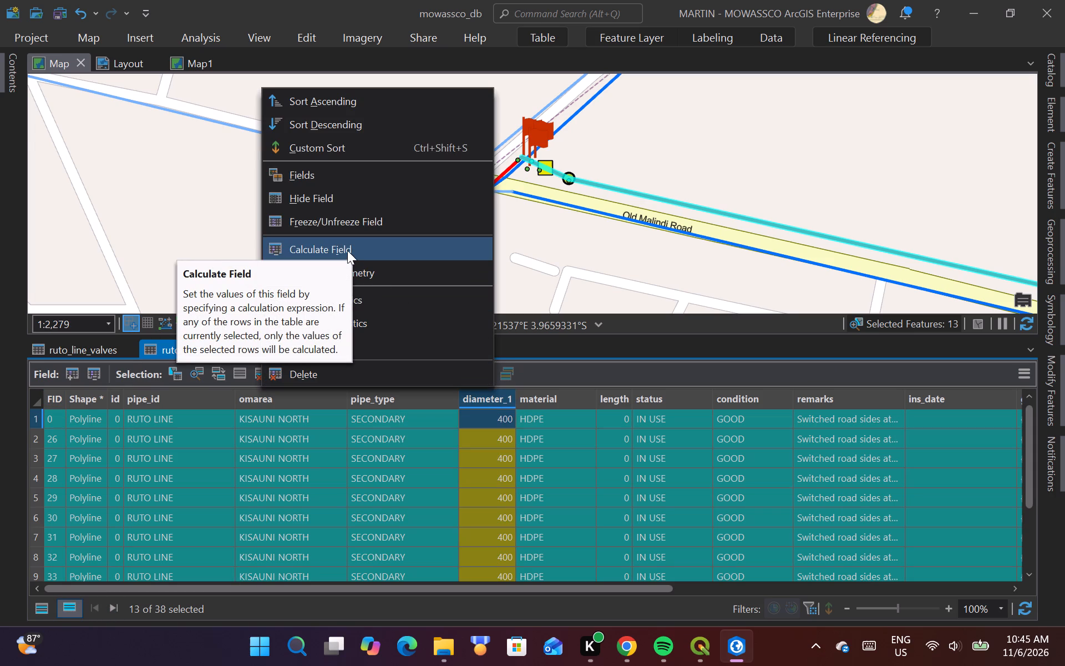
{"action": "left_click", "coordinate": [347, 250]}
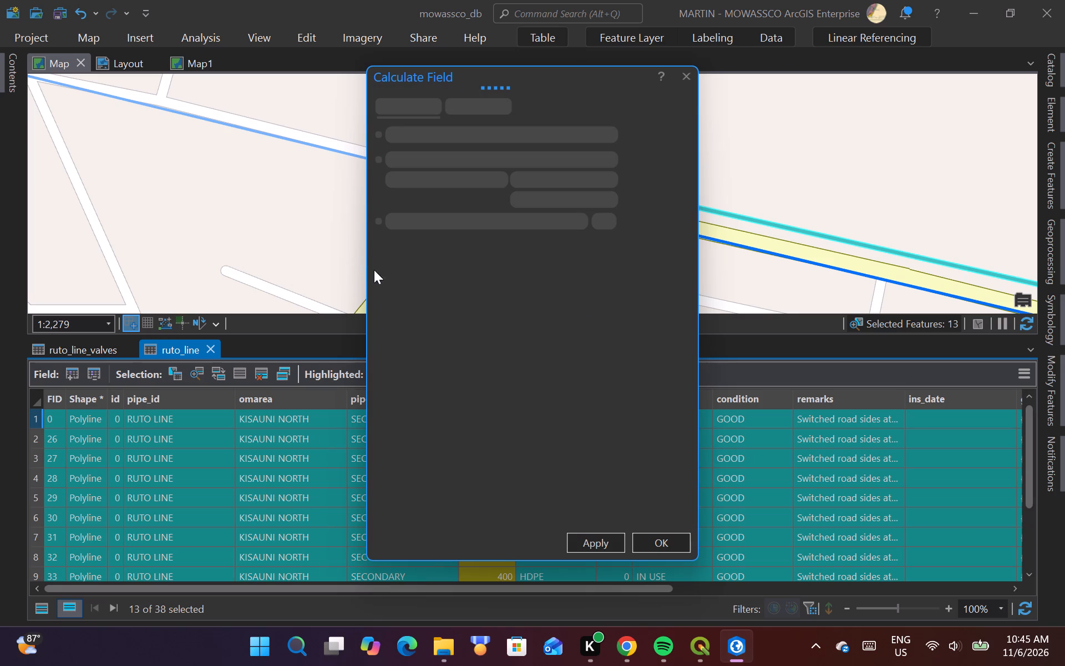
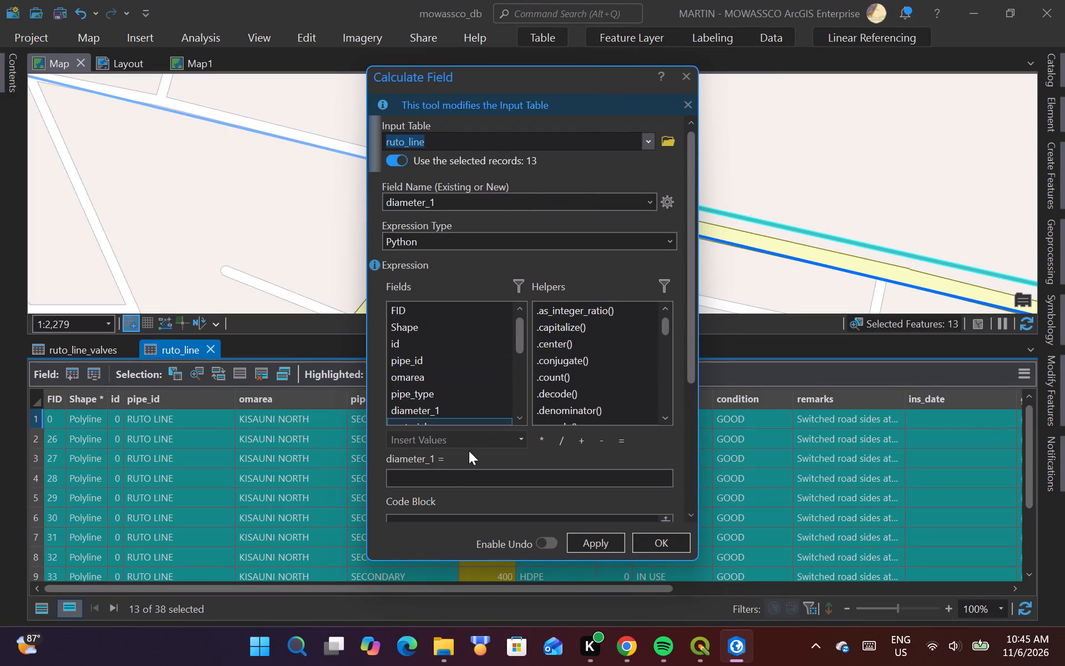
Calculate diameter_1 as 300 for the selected ruto_line records, with undo enabled and the expression verified before applying.
{"action": "left_click", "coordinate": [448, 482]}
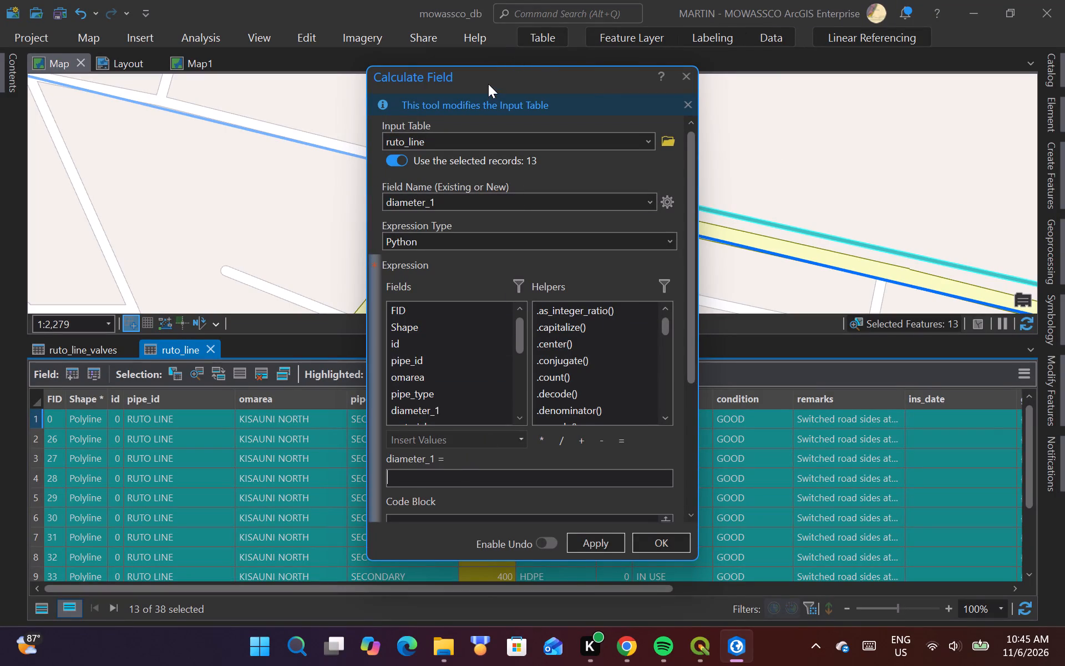
{"action": "left_click_drag", "start_coordinate": [489, 77], "coordinate": [260, 35]}
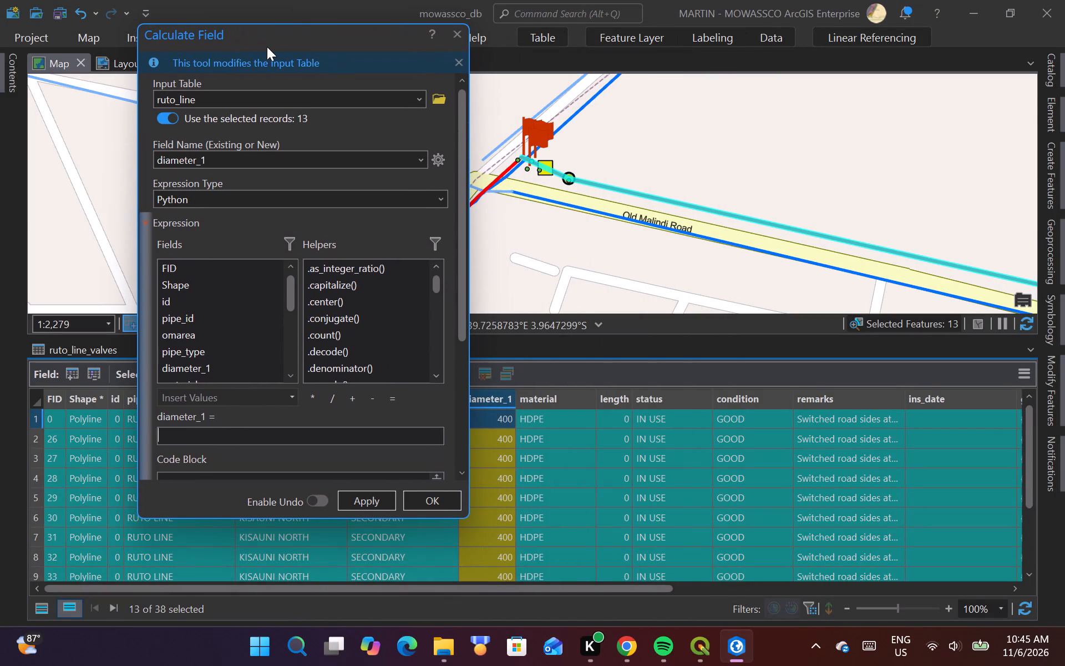
{"action": "type", "text": "300"}
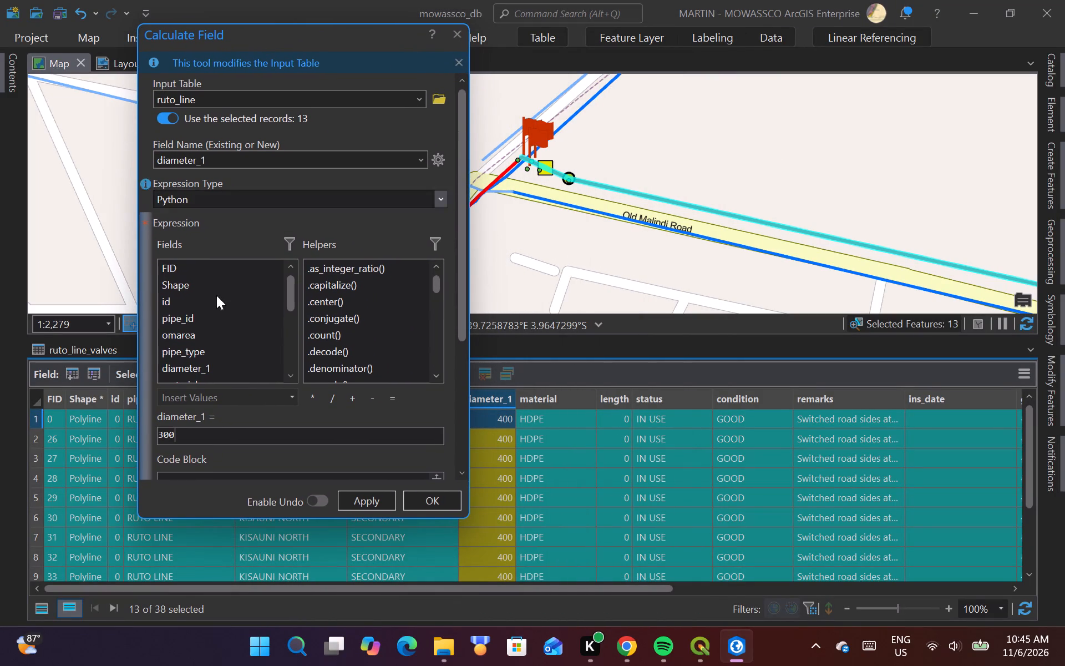
{"action": "left_click", "coordinate": [317, 503]}
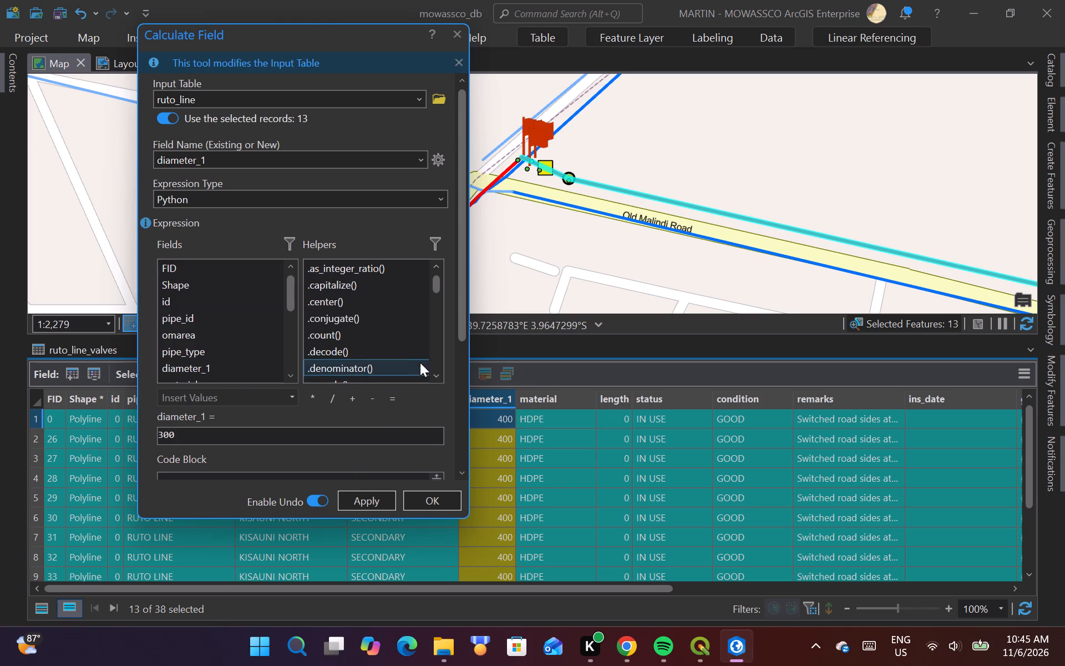
{"action": "left_click_drag", "start_coordinate": [463, 296], "coordinate": [454, 402]}
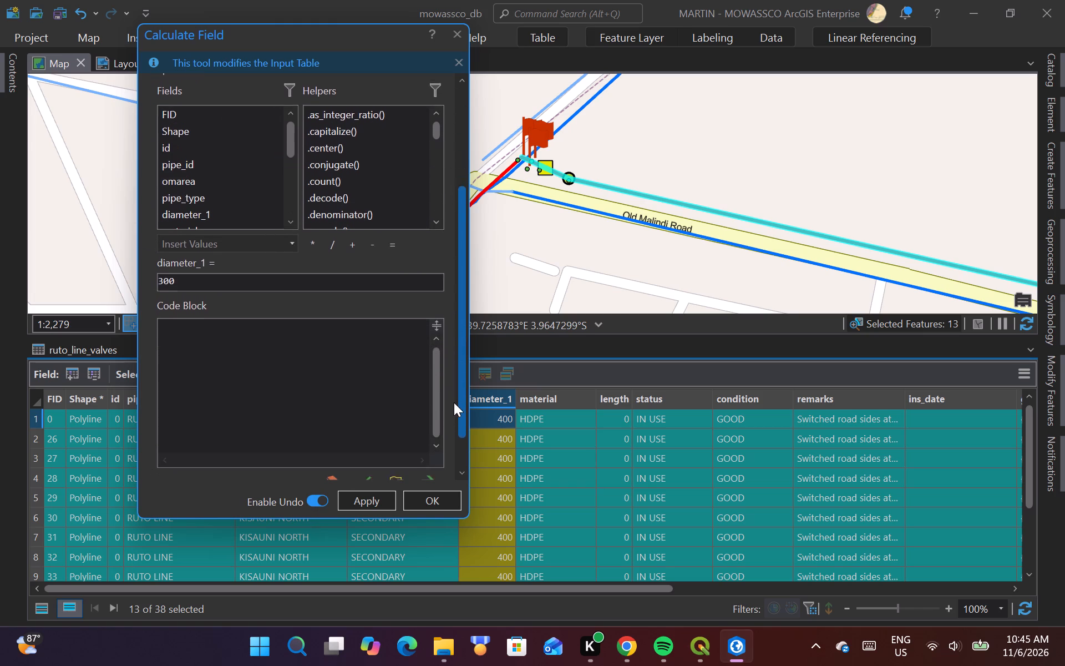
{"action": "left_click_drag", "start_coordinate": [454, 402], "coordinate": [460, 440]}
{"action": "left_click", "coordinate": [371, 441]}
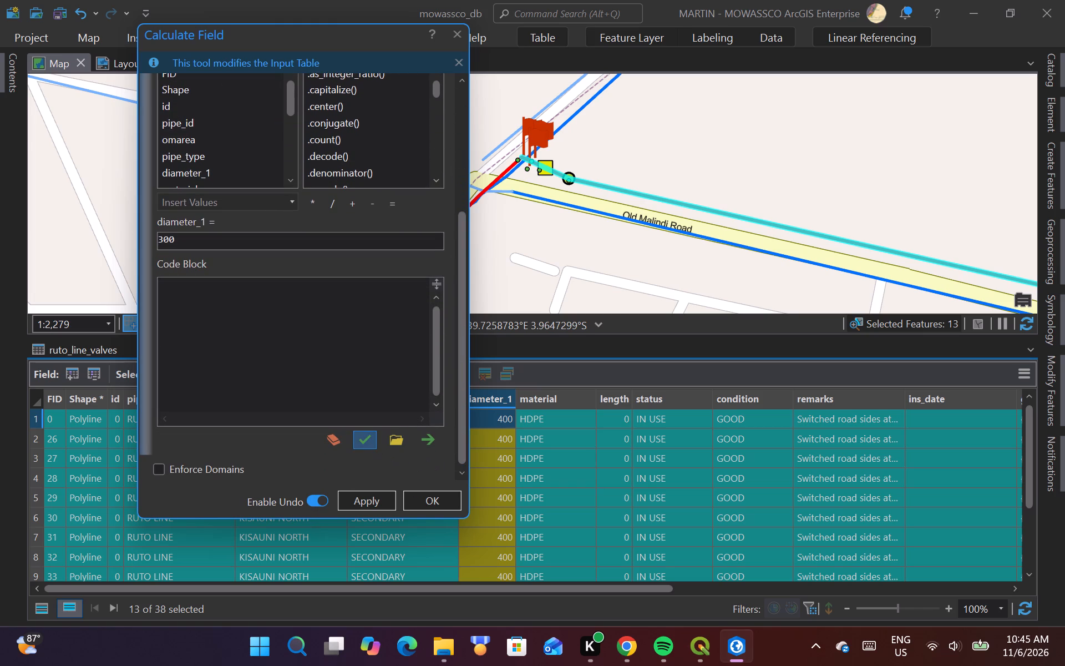
{"action": "left_click", "coordinate": [365, 495]}
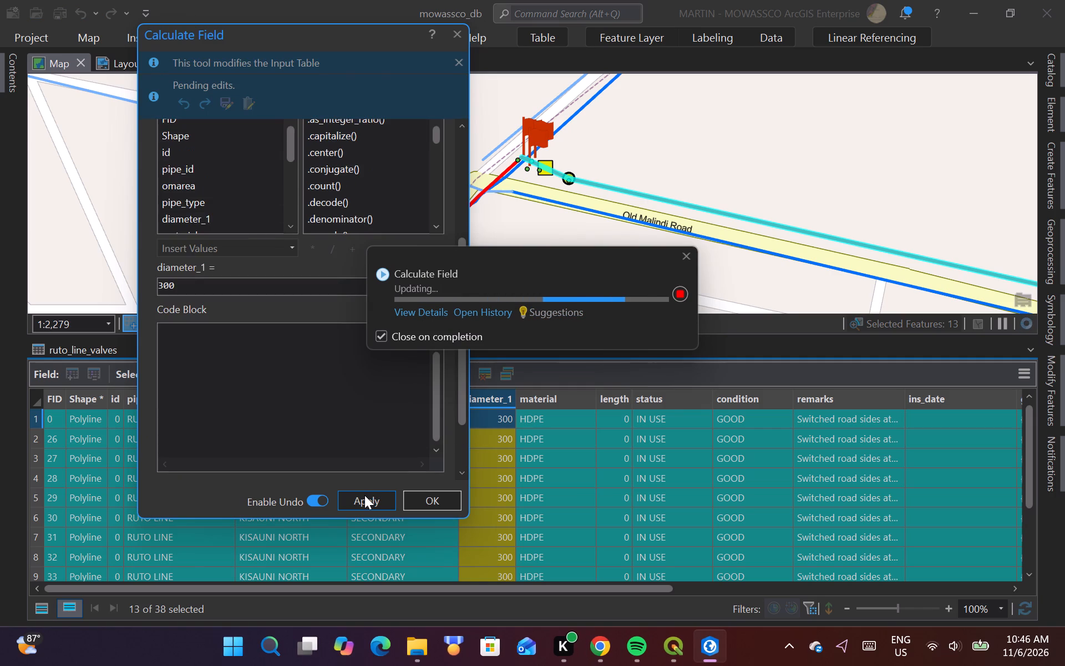
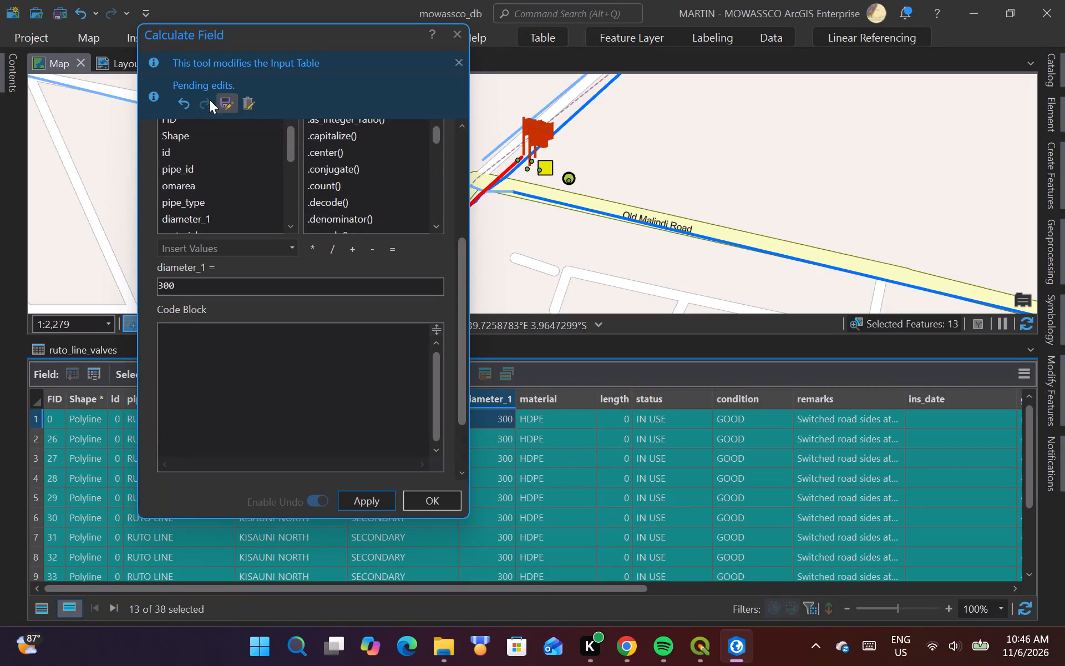
Save the pending diameter_1 edits and finish the field calculation.
{"action": "left_click", "coordinate": [224, 100]}
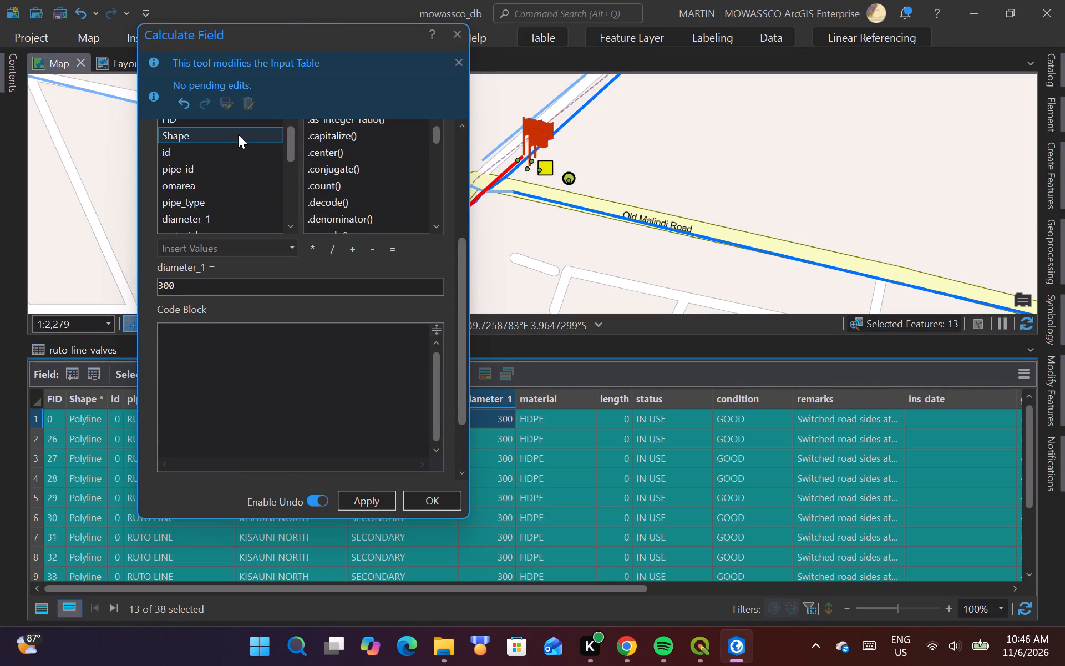
{"action": "left_click", "coordinate": [443, 498]}
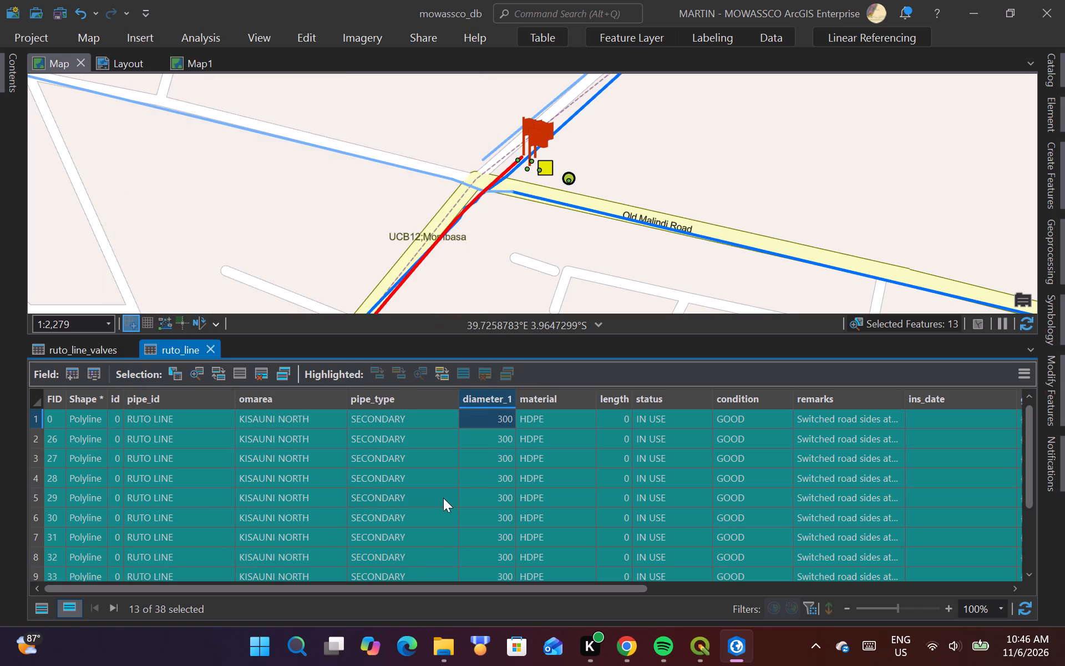
Calculate pipe_type as "PRIMARY" for the selected ruto_line records, with undo enabled.
{"action": "right_click", "coordinate": [420, 402]}
{"action": "left_click", "coordinate": [246, 424]}
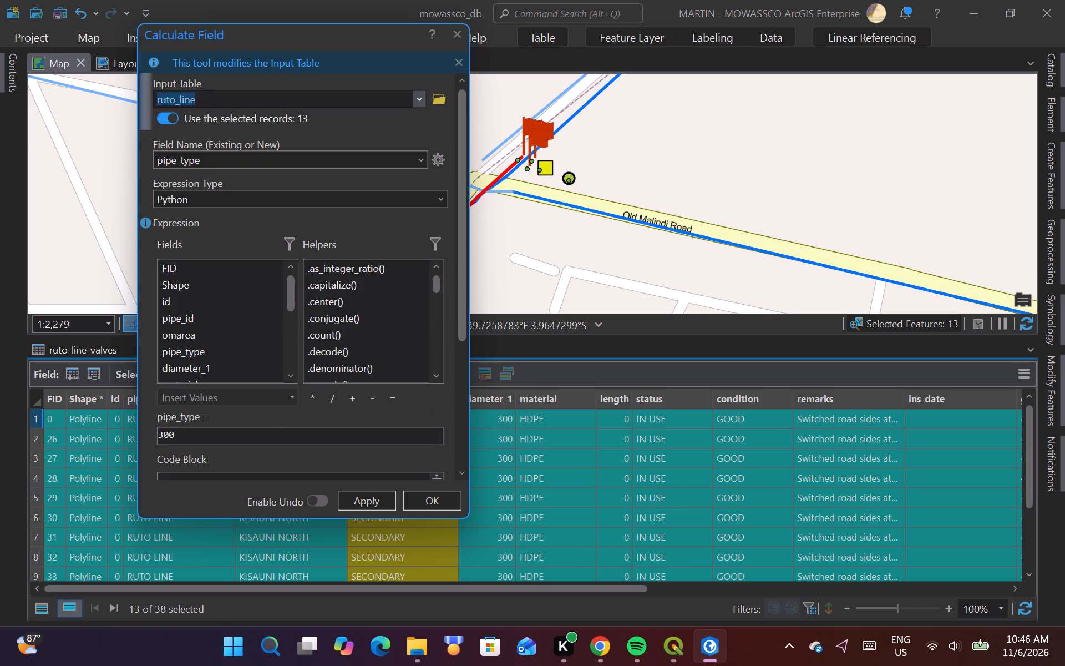
{"action": "left_click", "coordinate": [216, 430]}
{"action": "key", "text": "BackSpace"}
{"action": "key", "text": "BackSpace"}
{"action": "key", "text": "BackSpace"}
{"action": "key", "text": "BackSpace"}
{"action": "key", "text": "BackSpace"}
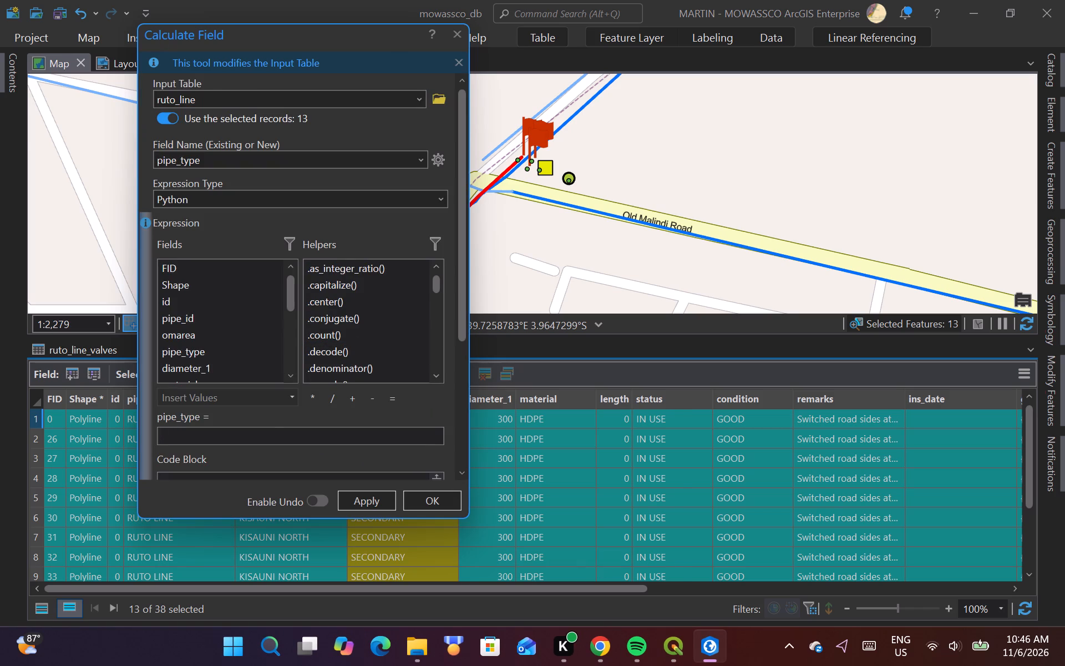
{"action": "type", "text": "\"p"}
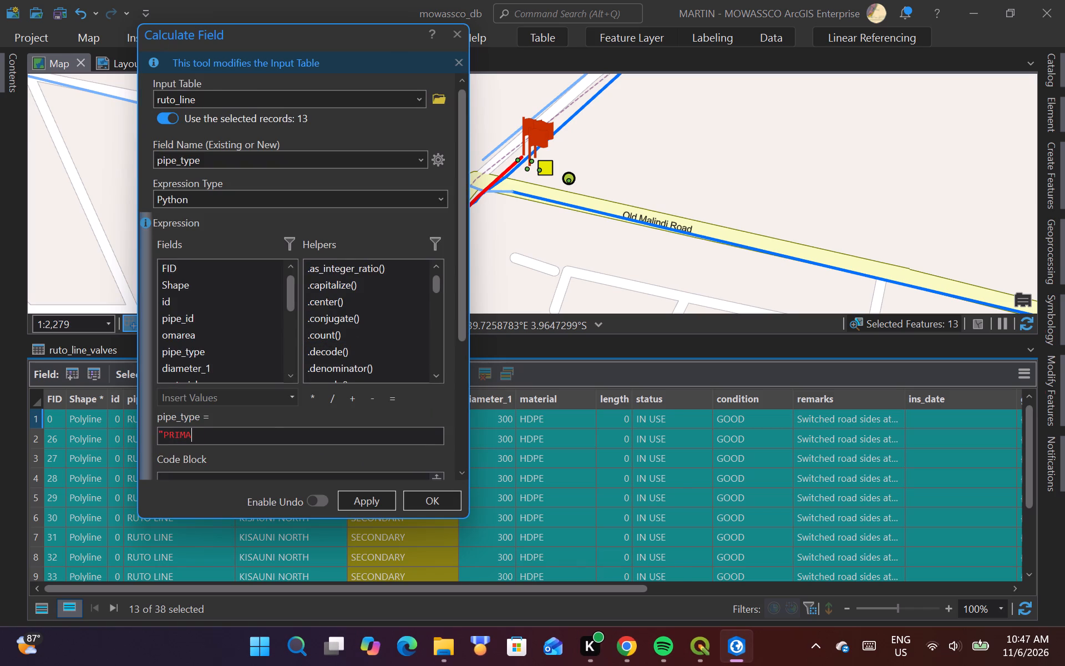
{"action": "key", "text": "shift+quotedbl"}
{"action": "left_click", "coordinate": [318, 502]}
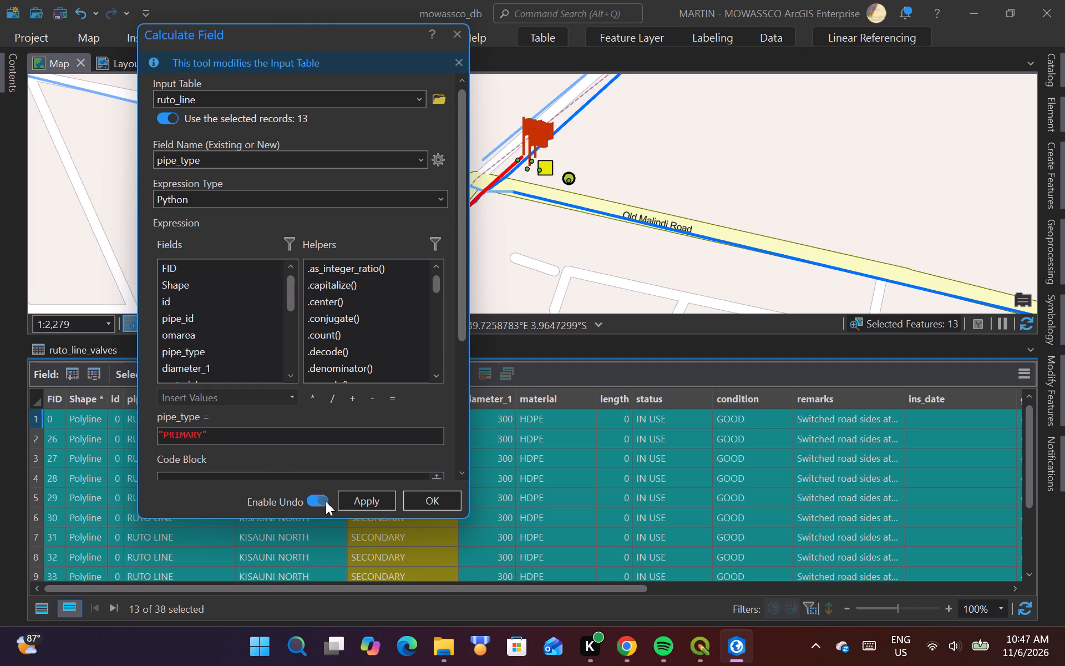
{"action": "left_click", "coordinate": [374, 500]}
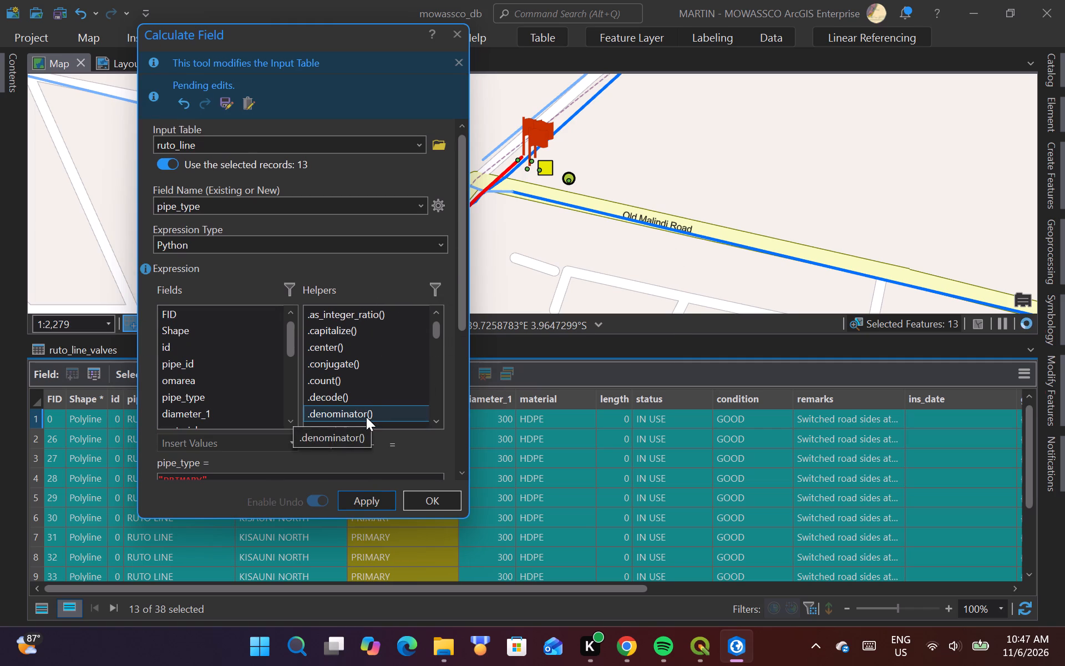
{"action": "left_click", "coordinate": [432, 497]}
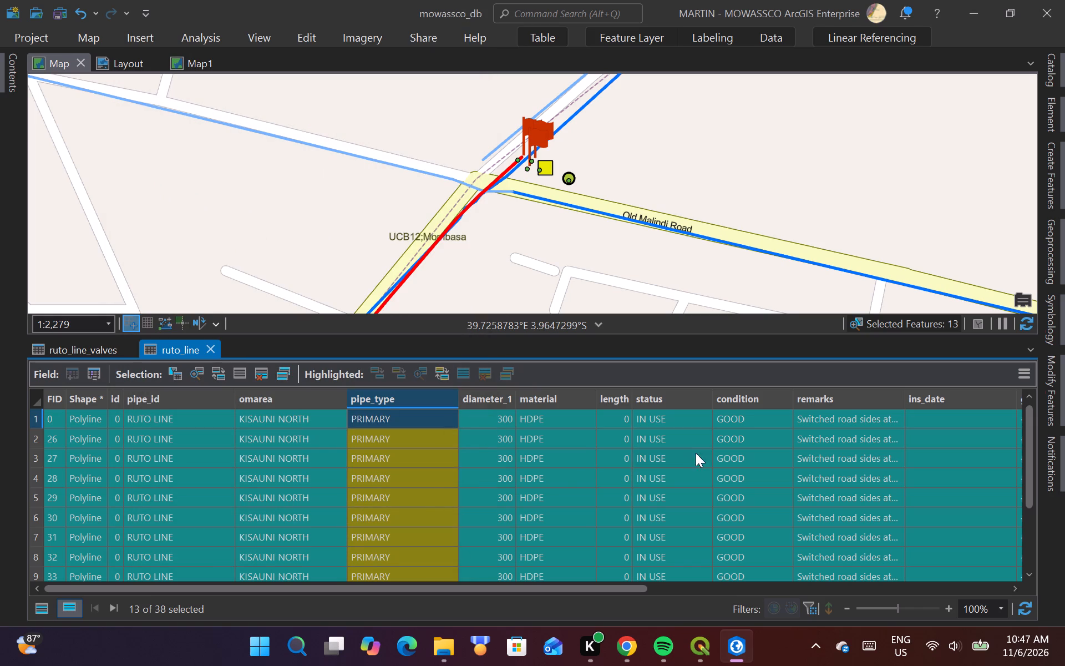
Examine the remaining attribute columns of the selected ruto_line records, through to diarange.
{"action": "left_click_drag", "start_coordinate": [598, 588], "coordinate": [668, 591]}
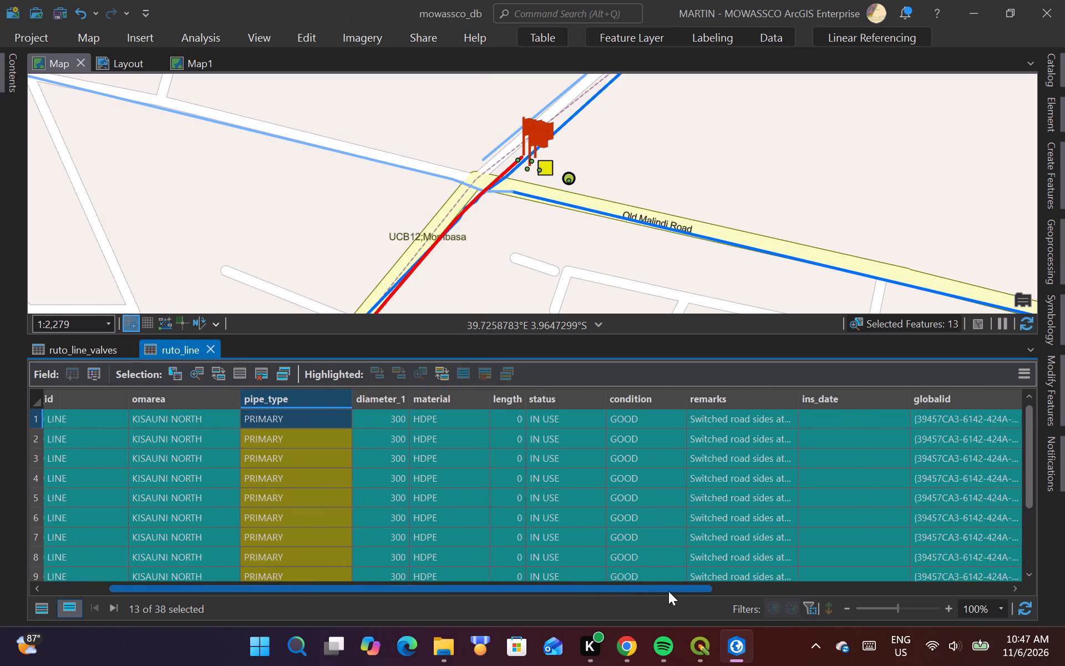
{"action": "left_click_drag", "start_coordinate": [668, 591], "coordinate": [884, 608]}
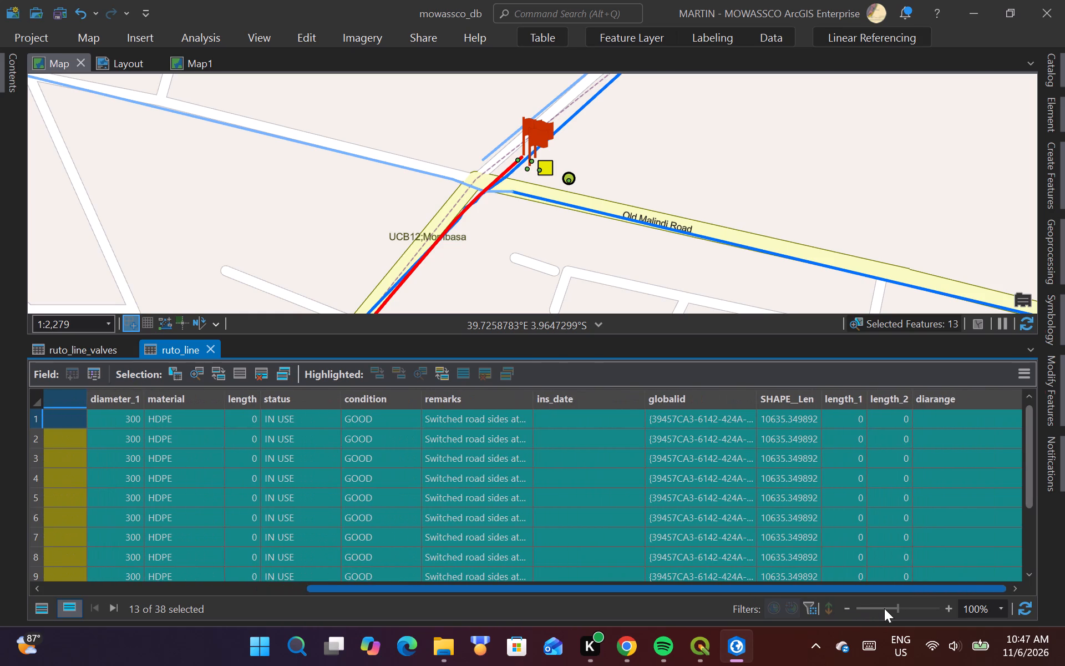
{"action": "left_click_drag", "start_coordinate": [884, 608], "coordinate": [899, 608]}
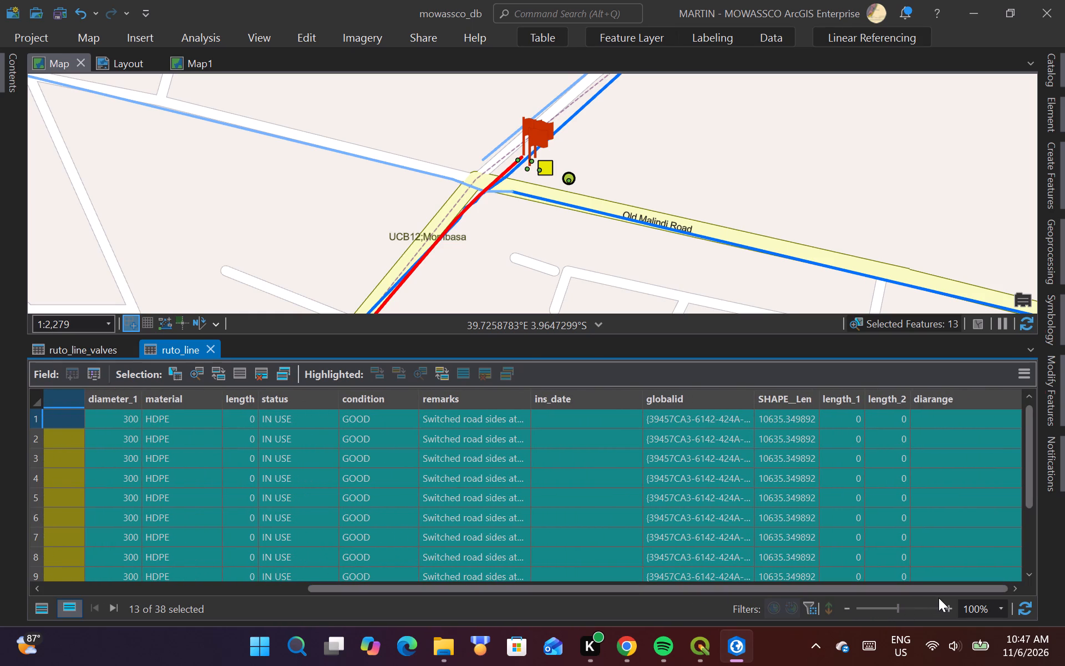
{"action": "left_click_drag", "start_coordinate": [803, 587], "coordinate": [757, 592]}
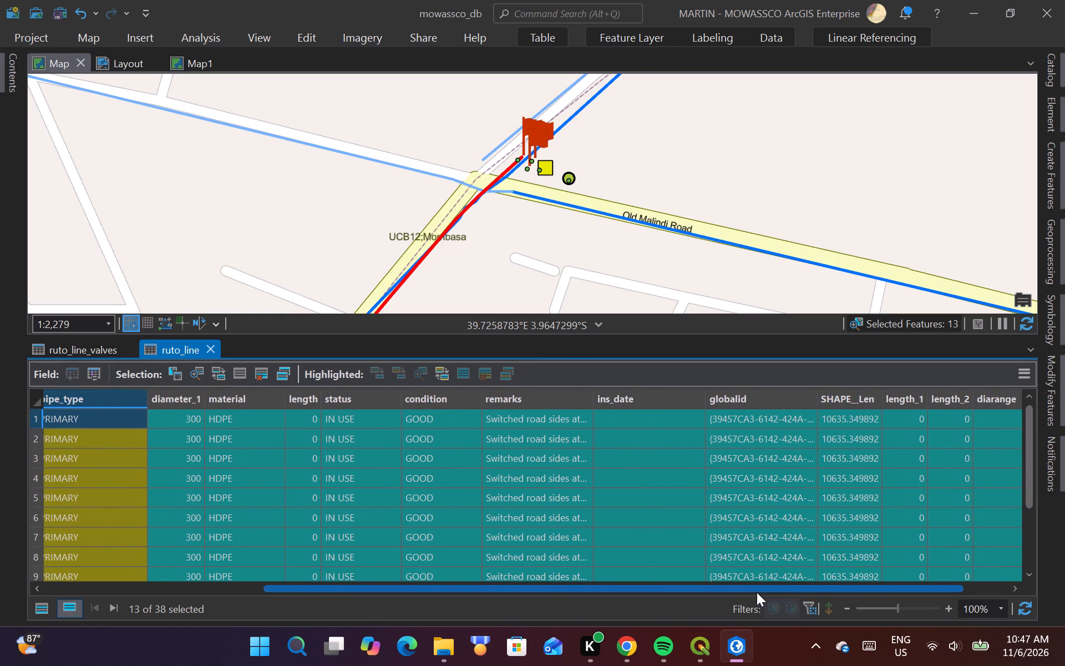
{"action": "left_click_drag", "start_coordinate": [757, 592], "coordinate": [688, 592]}
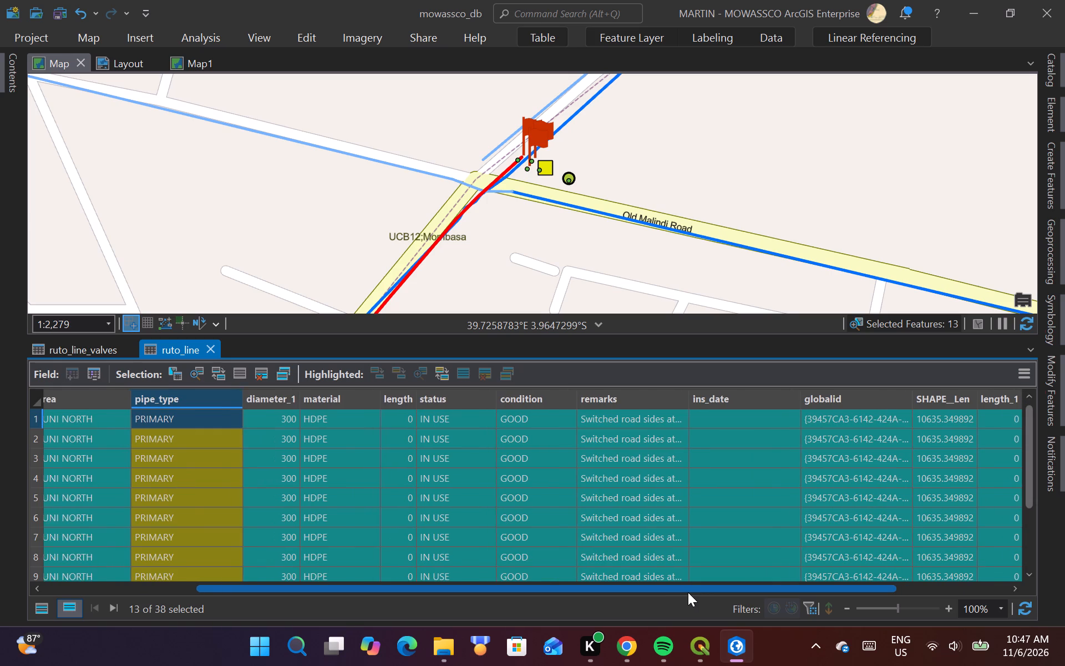
{"action": "left_click_drag", "start_coordinate": [688, 592], "coordinate": [686, 592]}
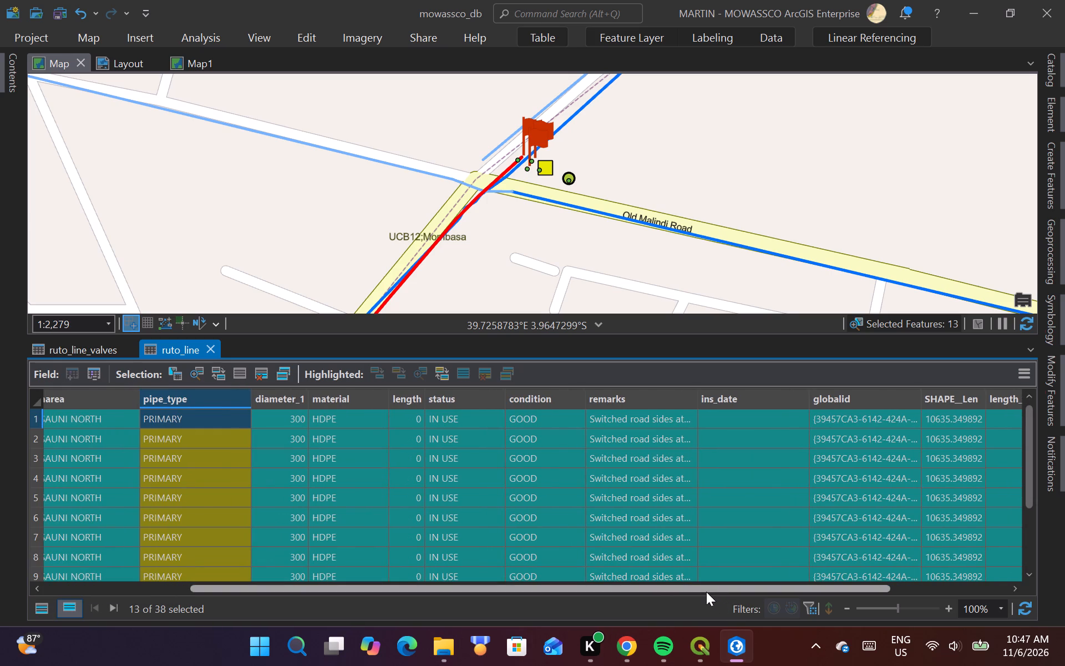
{"action": "left_click_drag", "start_coordinate": [688, 588], "coordinate": [719, 584]}
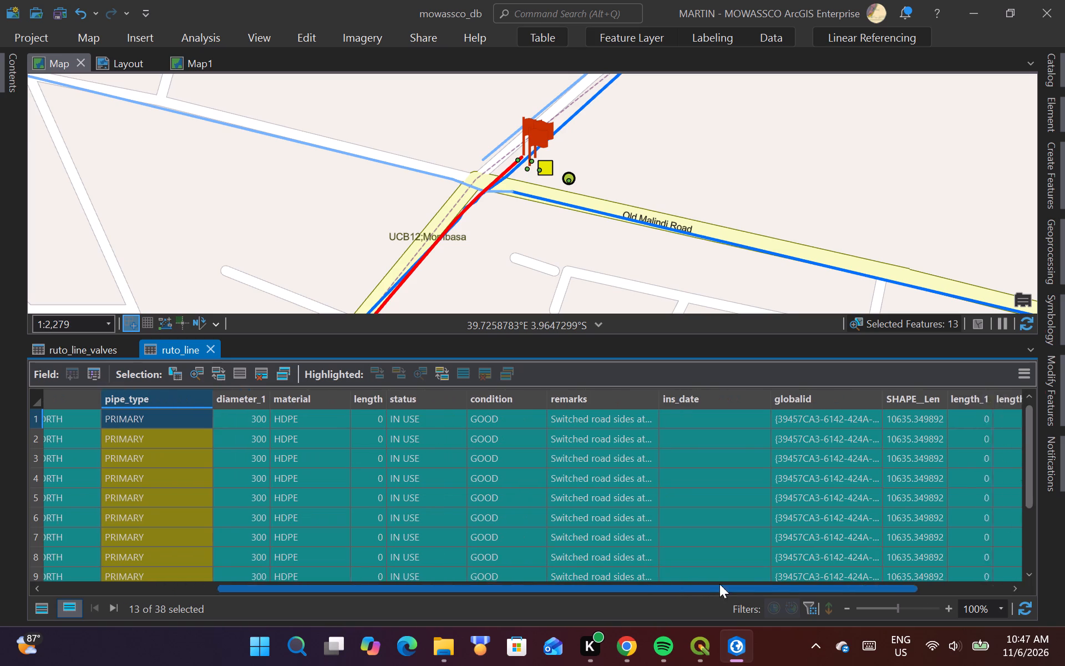
{"action": "left_click_drag", "start_coordinate": [719, 584], "coordinate": [854, 584]}
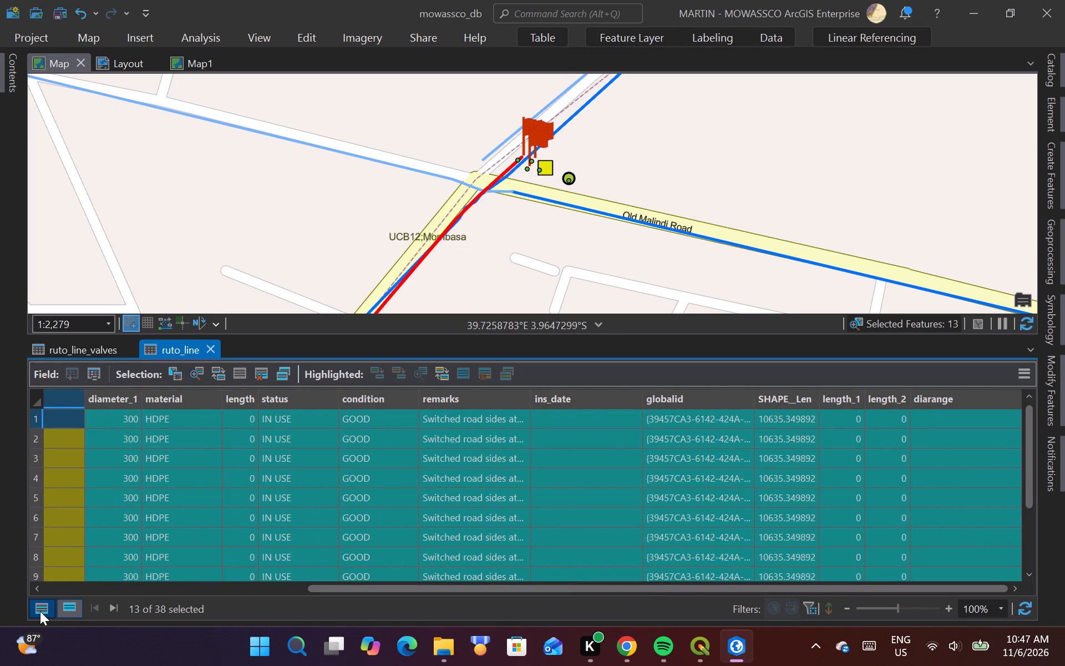
Show all ruto_line records in the attribute table and clear the selection.
{"action": "left_click", "coordinate": [40, 611]}
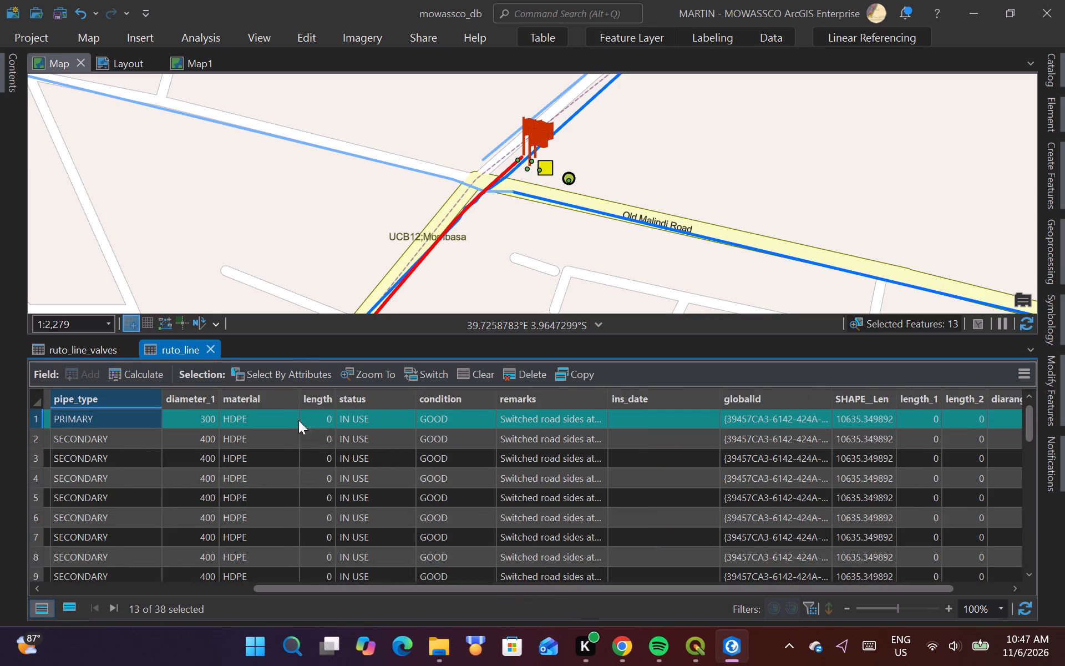
{"action": "left_click", "coordinate": [465, 374]}
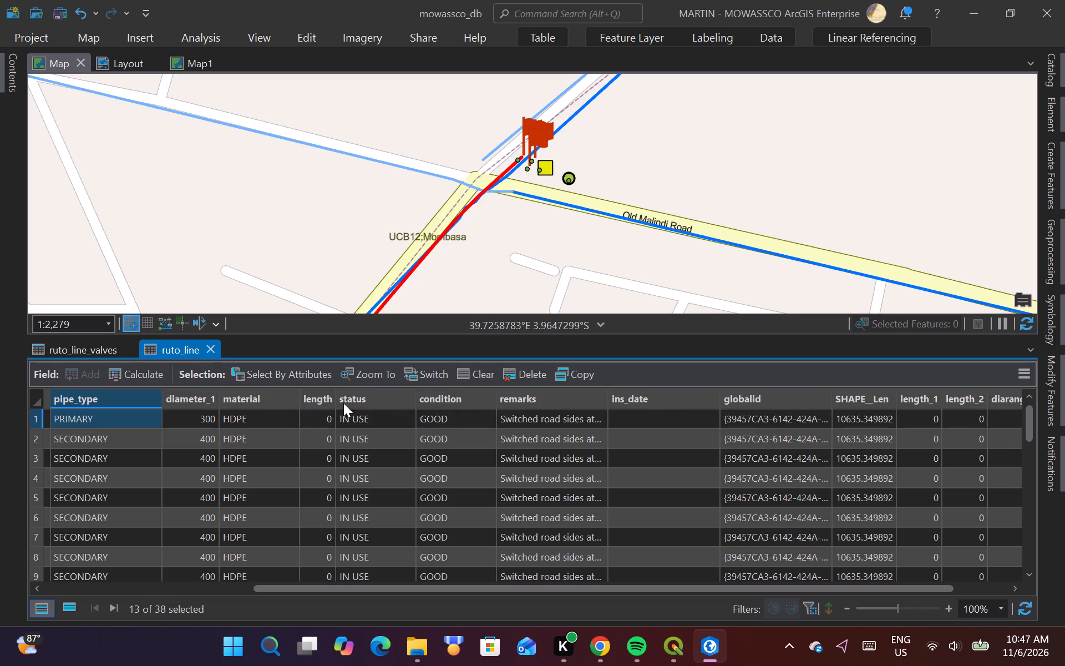
Save the pending edits and calculate ruto_line's length field as Length in Kilometers, using the current map's WGS_1984_UTM_Zone_37S coordinate system.
{"action": "right_click", "coordinate": [325, 397]}
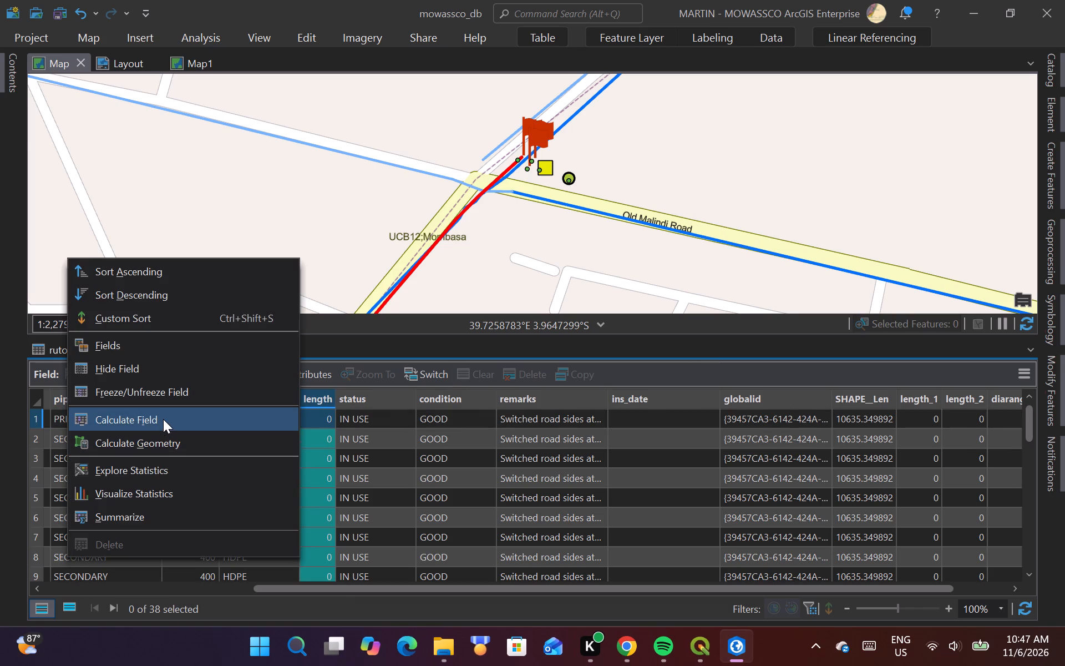
{"action": "left_click", "coordinate": [161, 442]}
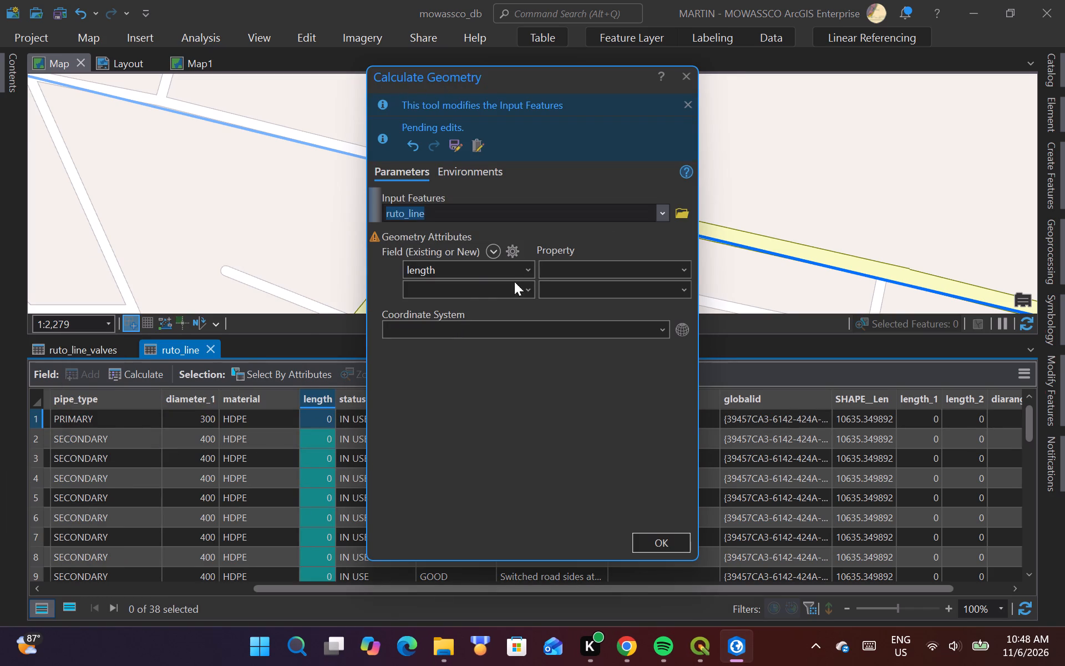
{"action": "left_click", "coordinate": [681, 269]}
{"action": "left_click", "coordinate": [594, 293]}
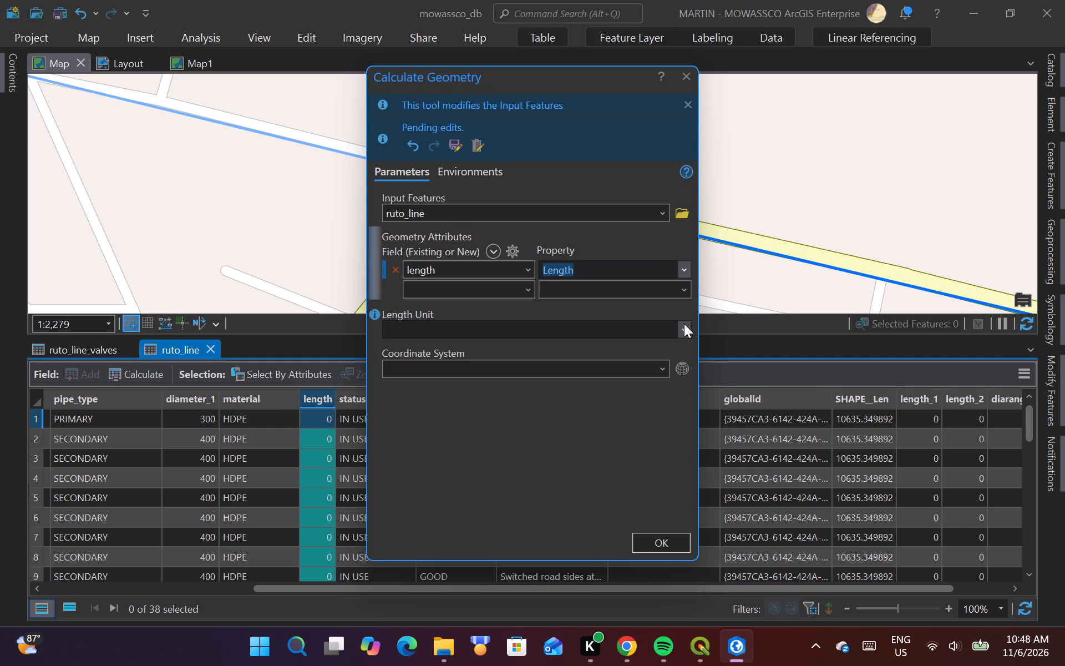
{"action": "left_click", "coordinate": [683, 324]}
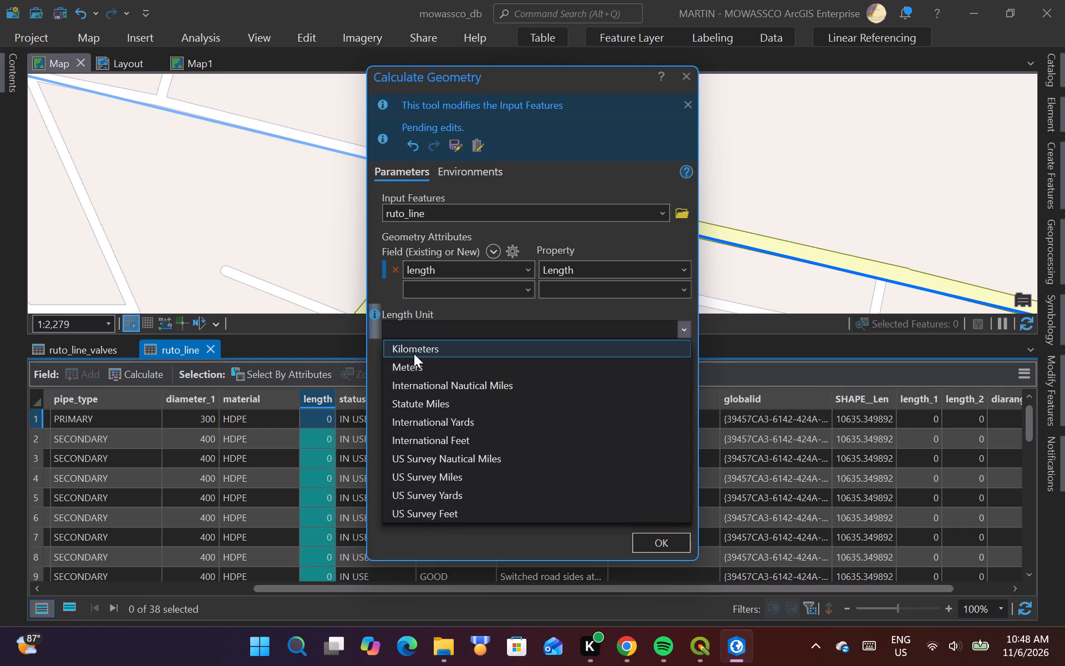
{"action": "left_click", "coordinate": [414, 354]}
{"action": "left_click", "coordinate": [659, 367]}
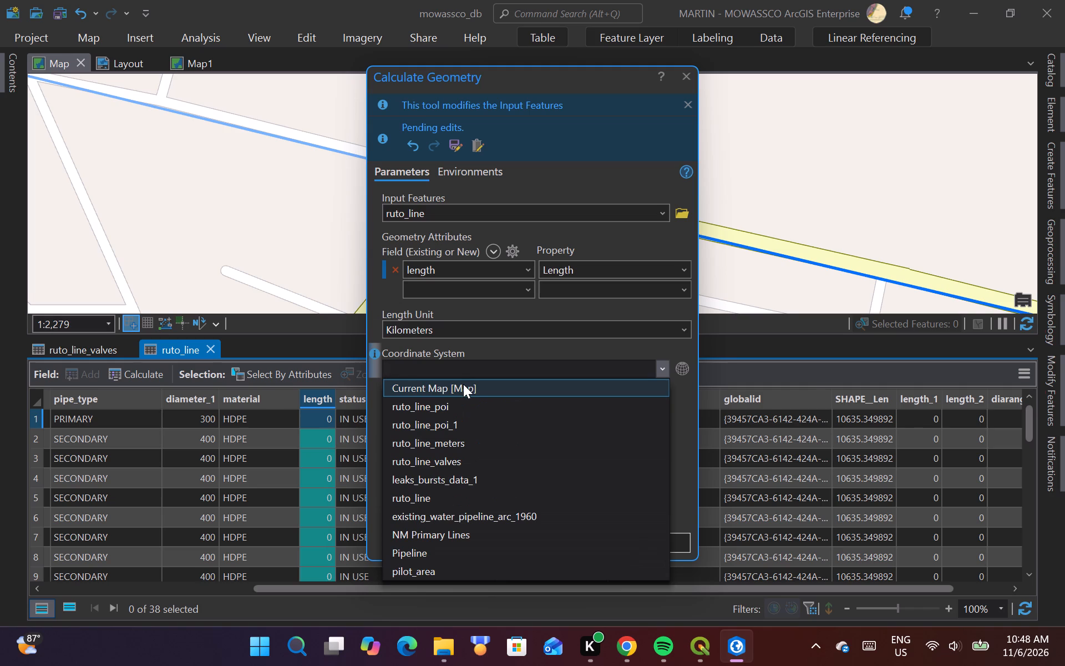
{"action": "left_click", "coordinate": [498, 517]}
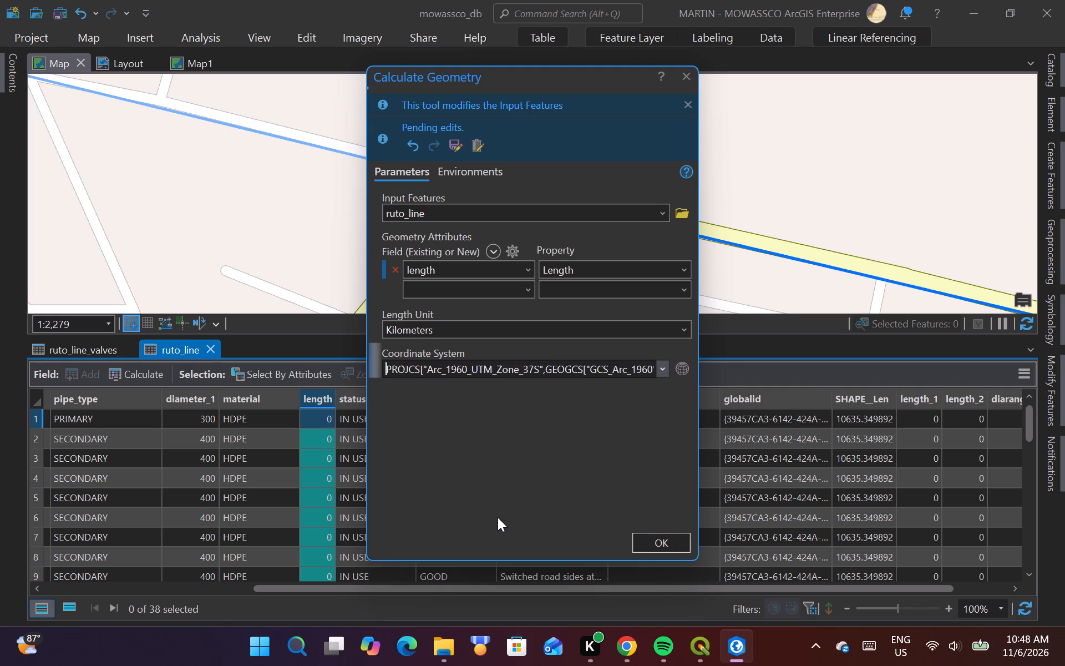
{"action": "left_click", "coordinate": [659, 365]}
{"action": "left_click", "coordinate": [466, 386]}
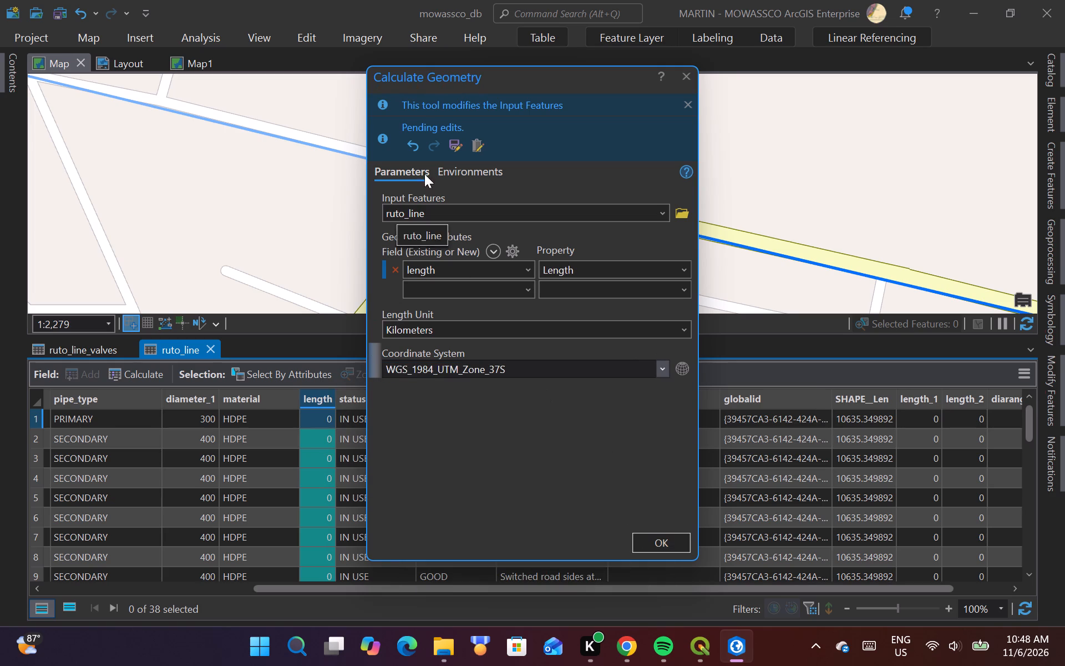
{"action": "left_click", "coordinate": [450, 149]}
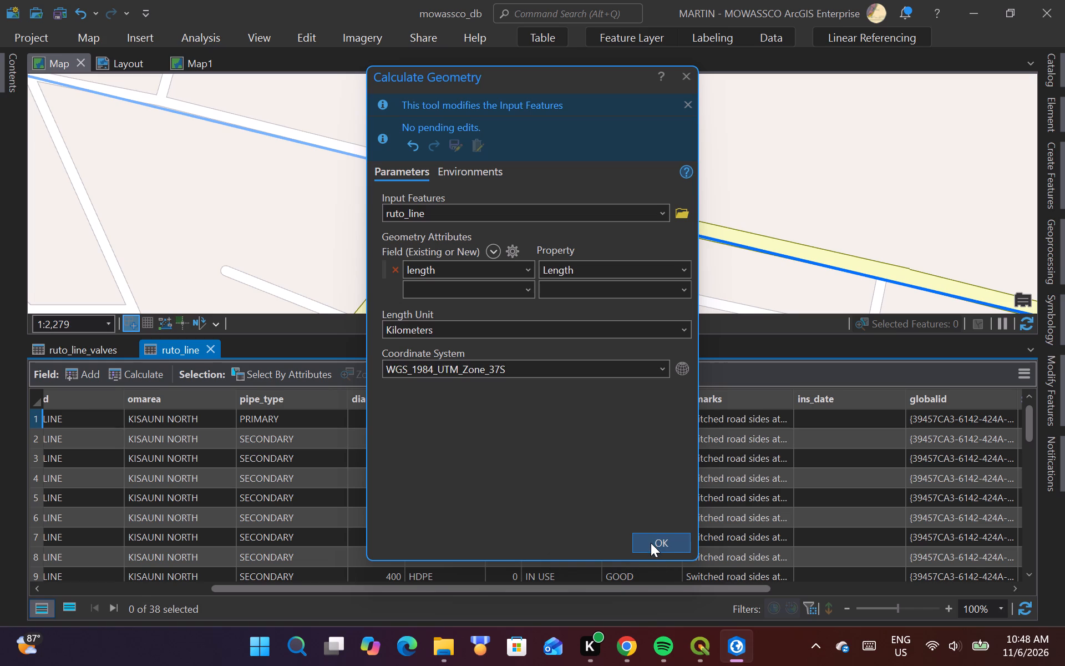
{"action": "left_click", "coordinate": [651, 543]}
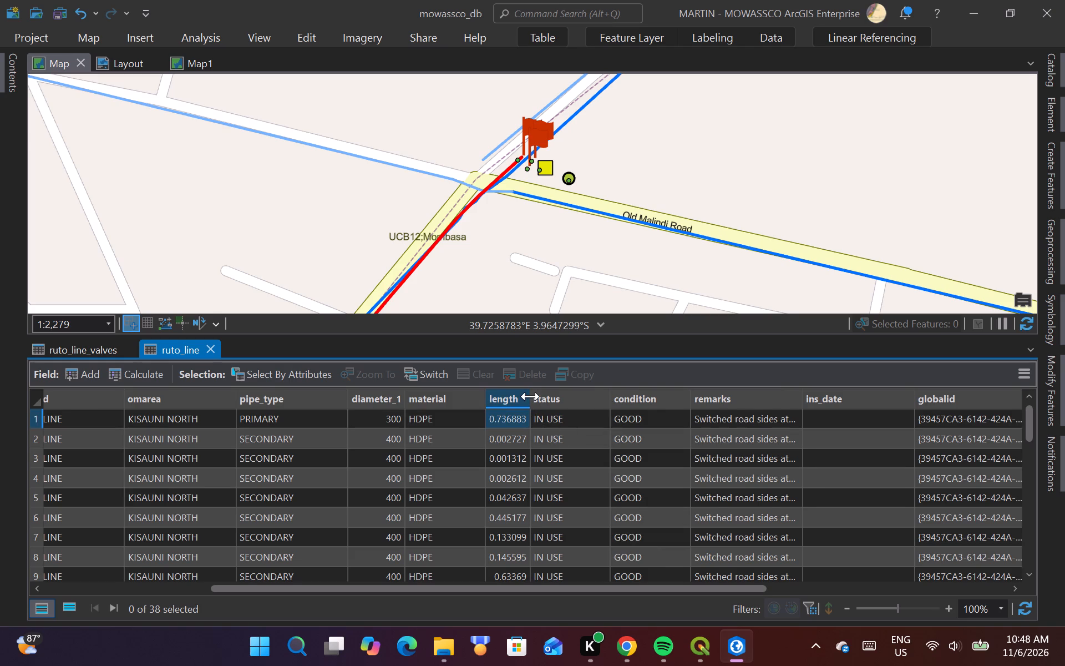
Widen the length column in the ruto_line attribute table slightly.
{"action": "left_click_drag", "start_coordinate": [530, 396], "coordinate": [547, 397]}
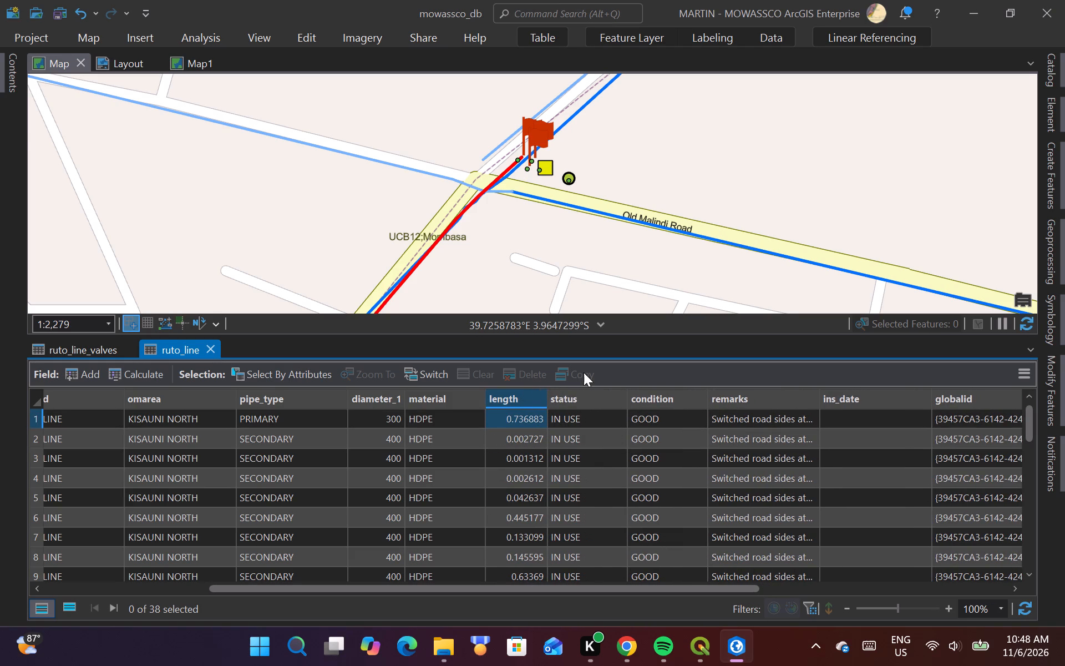
Run Summary Statistics from Analysis Tools on ruto_line with the Sum of the length field, output table ruto_line_Statistics, and no case field.
{"action": "left_click", "coordinate": [590, 9]}
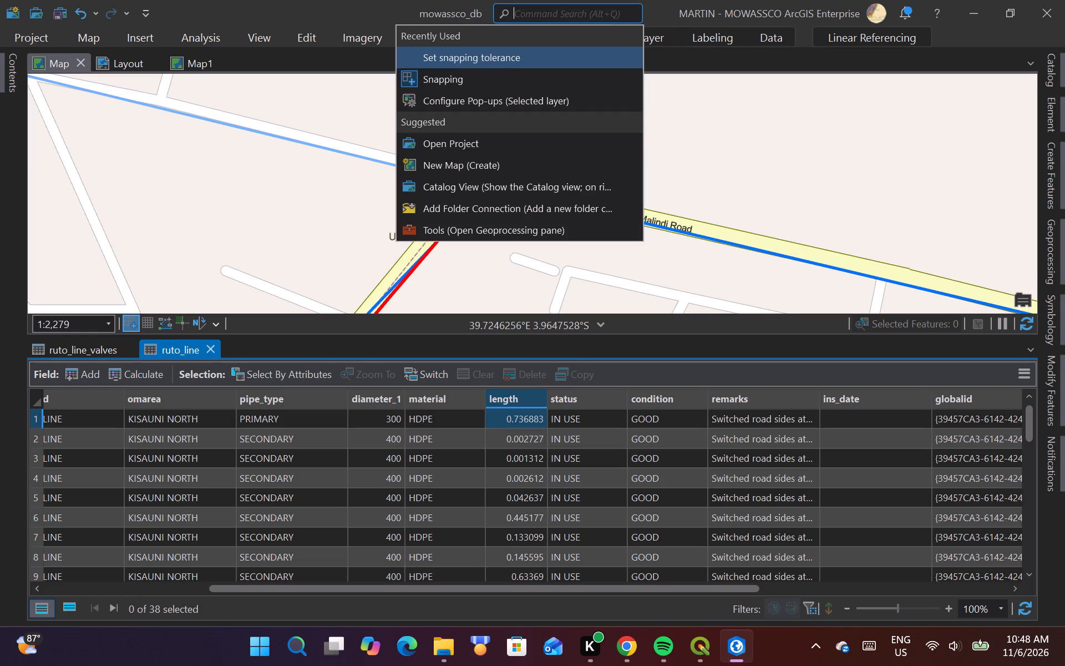
{"action": "type", "text": "SUMMARY STAT"}
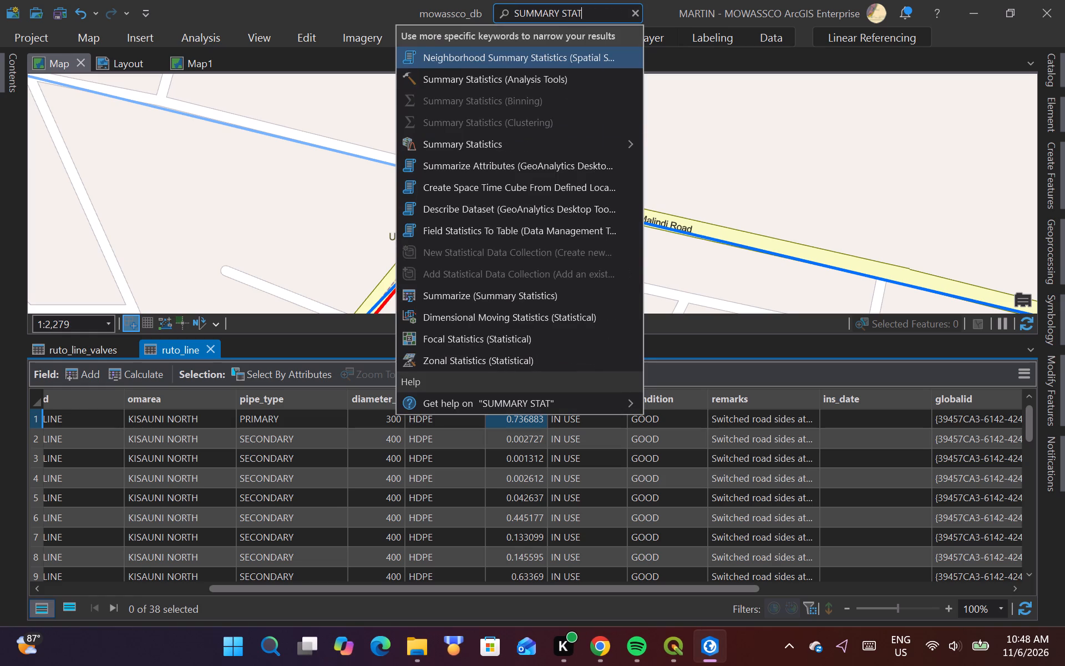
{"action": "left_click", "coordinate": [505, 80]}
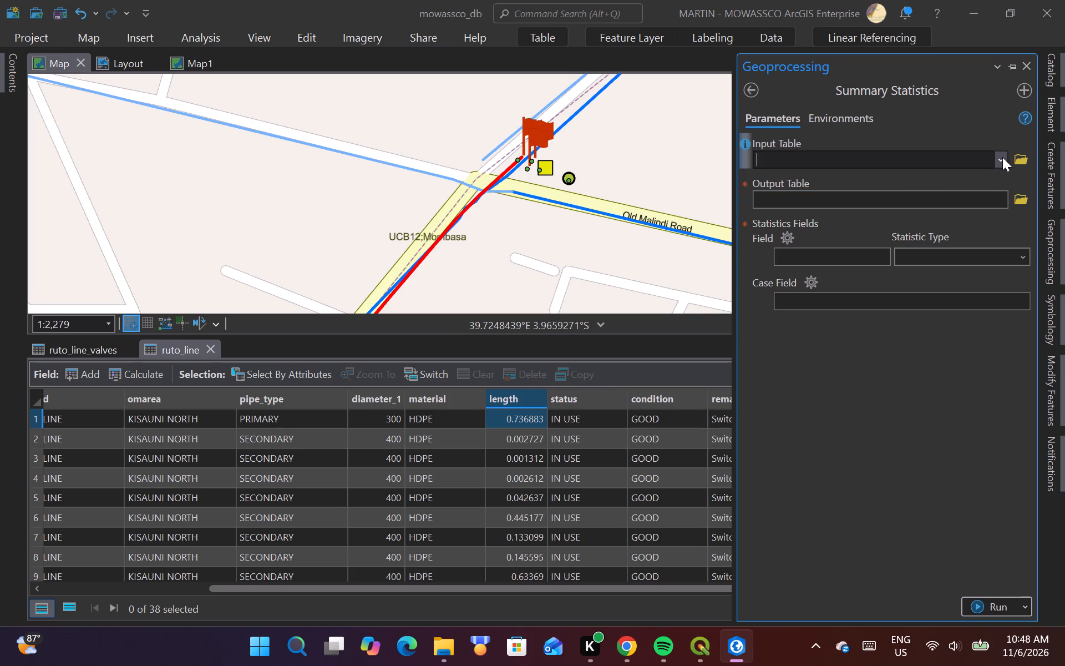
{"action": "left_click", "coordinate": [999, 158]}
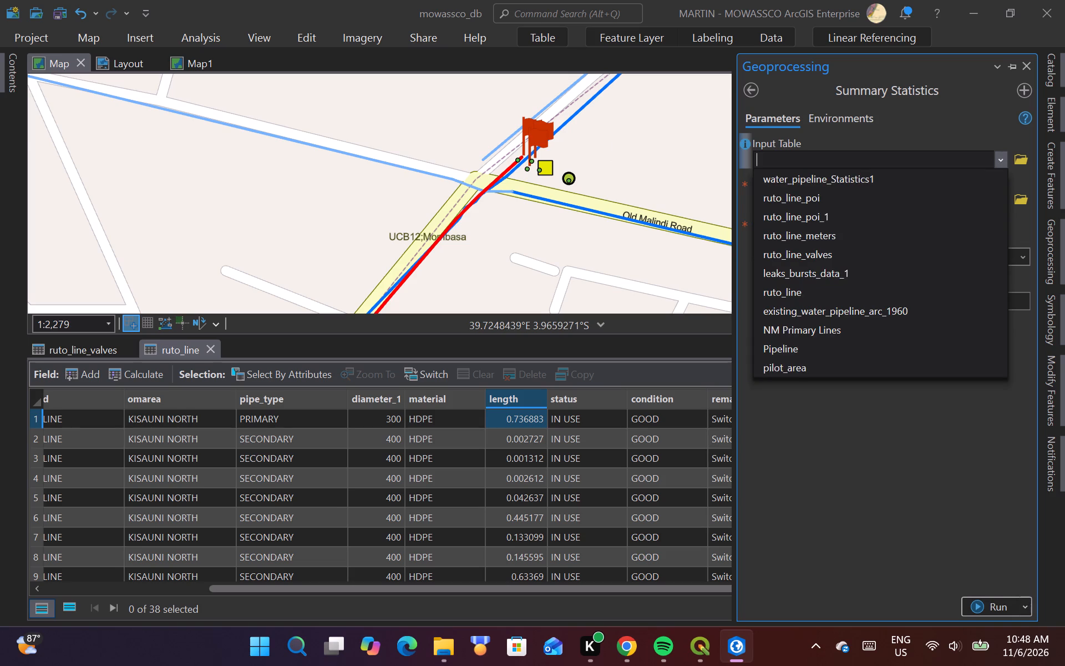
{"action": "left_click", "coordinate": [793, 296]}
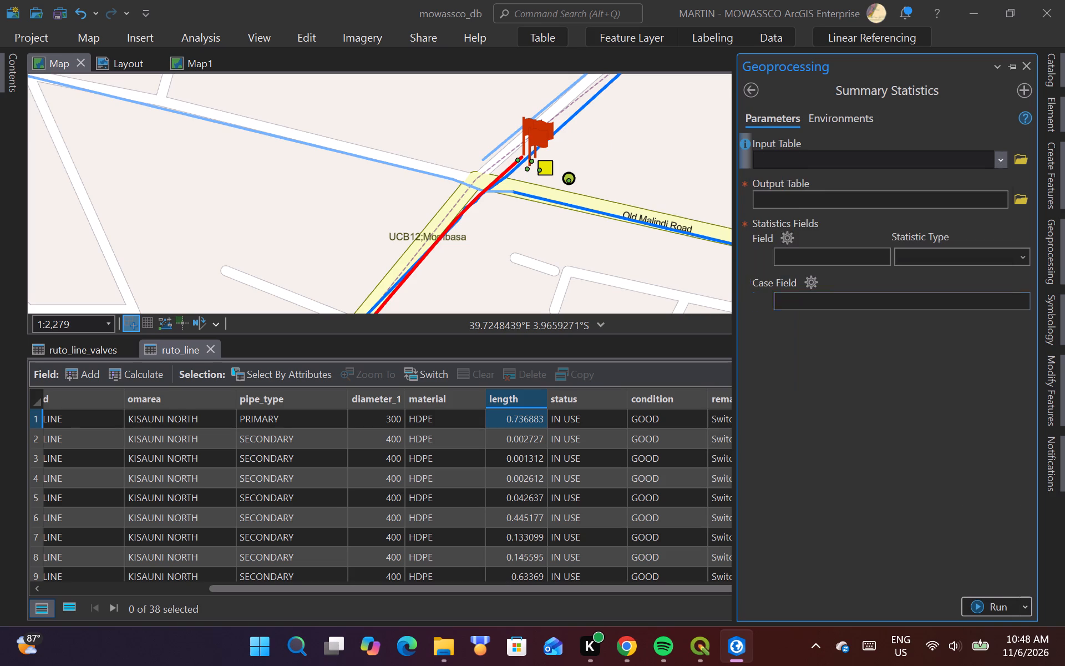
{"action": "left_click", "coordinate": [880, 255]}
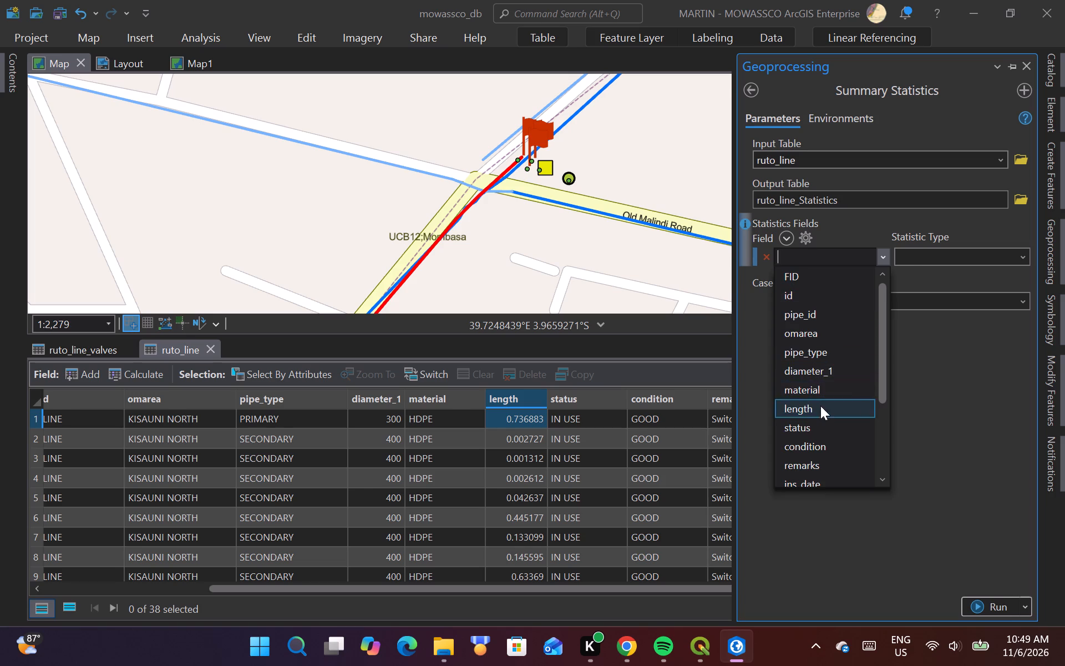
{"action": "left_click", "coordinate": [820, 406]}
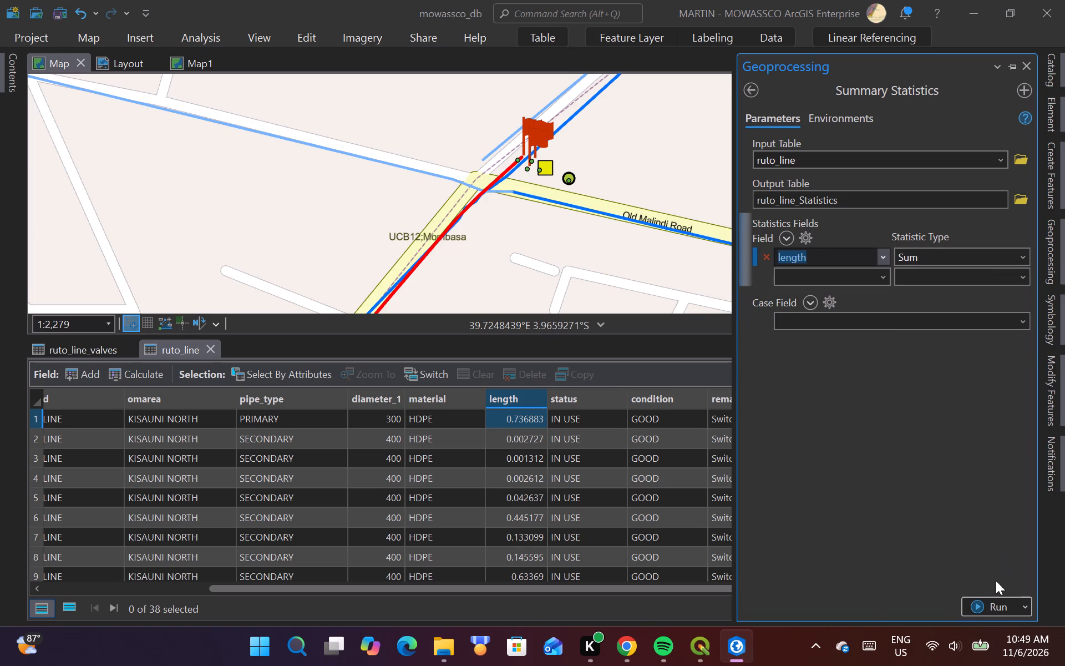
{"action": "left_click", "coordinate": [987, 606]}
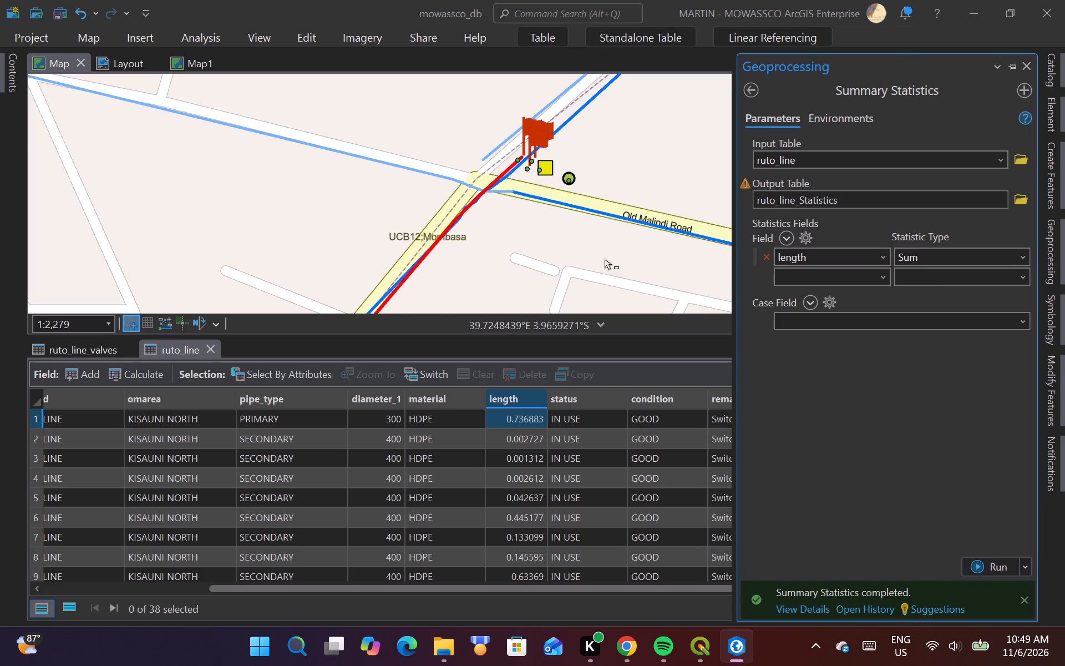
Open the ruto_line_Statistics standalone table to view the summed pipe length.
{"action": "left_click", "coordinate": [9, 81]}
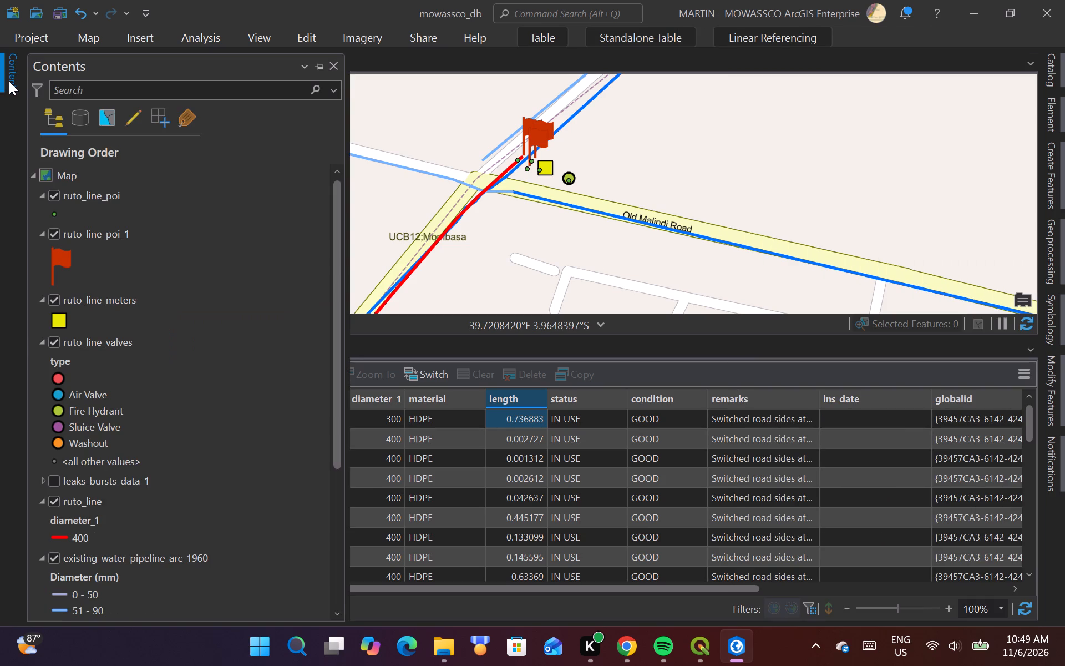
{"action": "scroll", "coordinate": [85, 477], "scroll_direction": "down", "scroll_amount": 10}
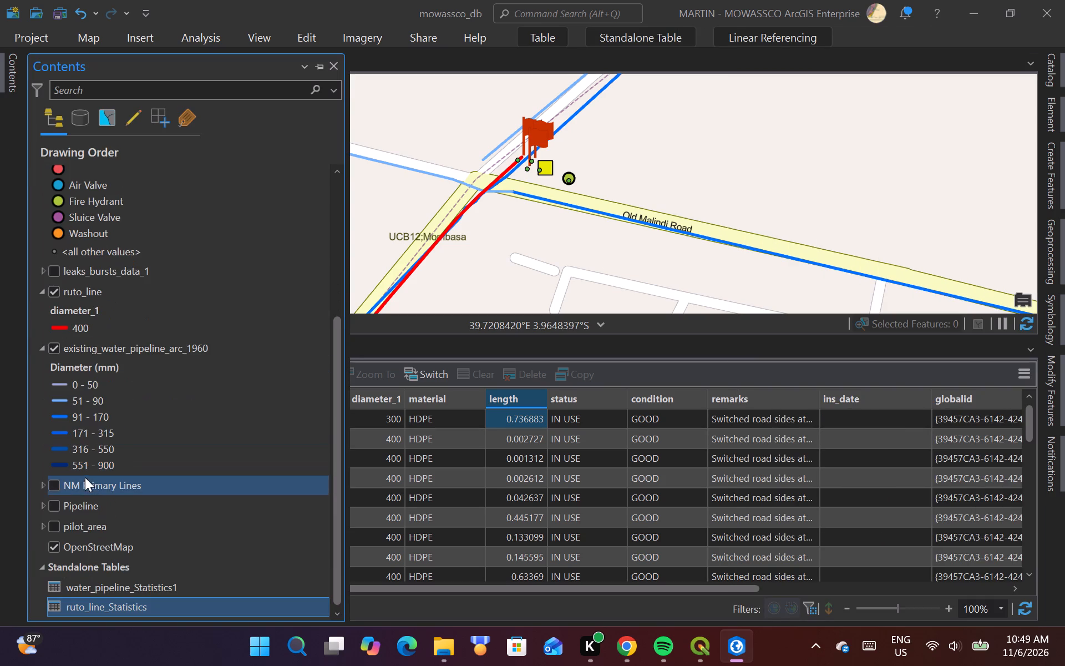
{"action": "right_click", "coordinate": [118, 606]}
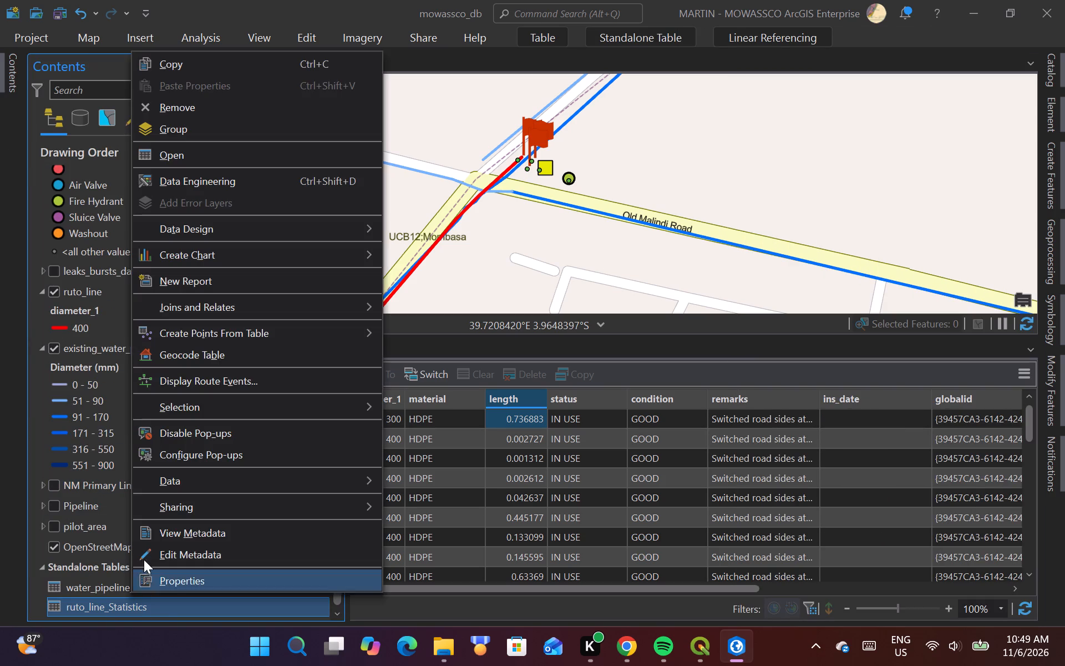
{"action": "left_click", "coordinate": [209, 153]}
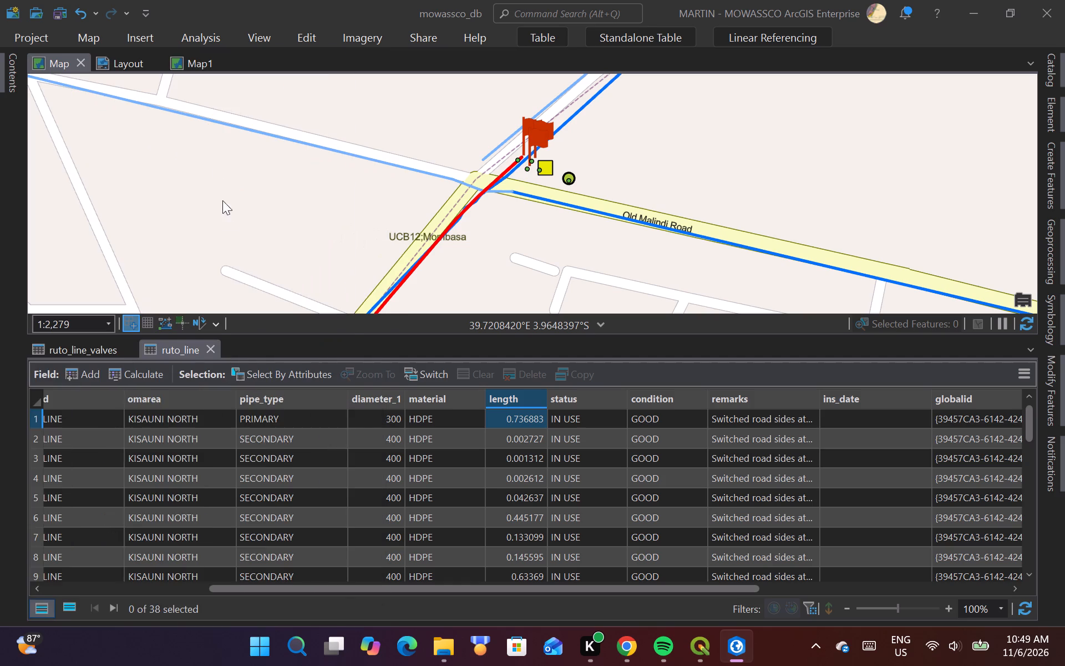